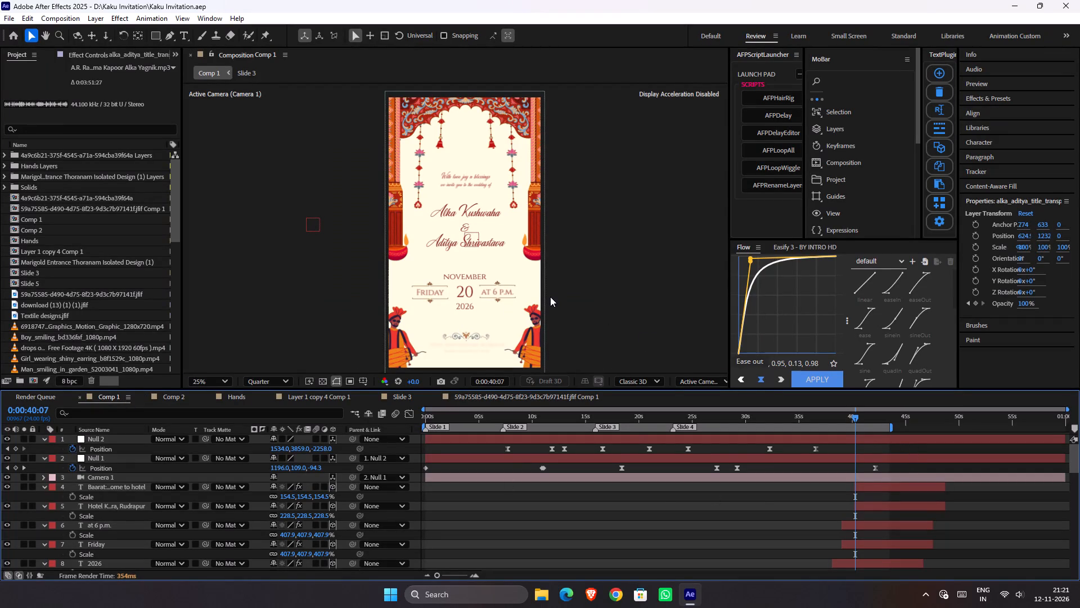
# Move the bride's name in the couple's names text from above the ampersand to a new line directly below it.
pyautogui.doubleClick(468, 207)
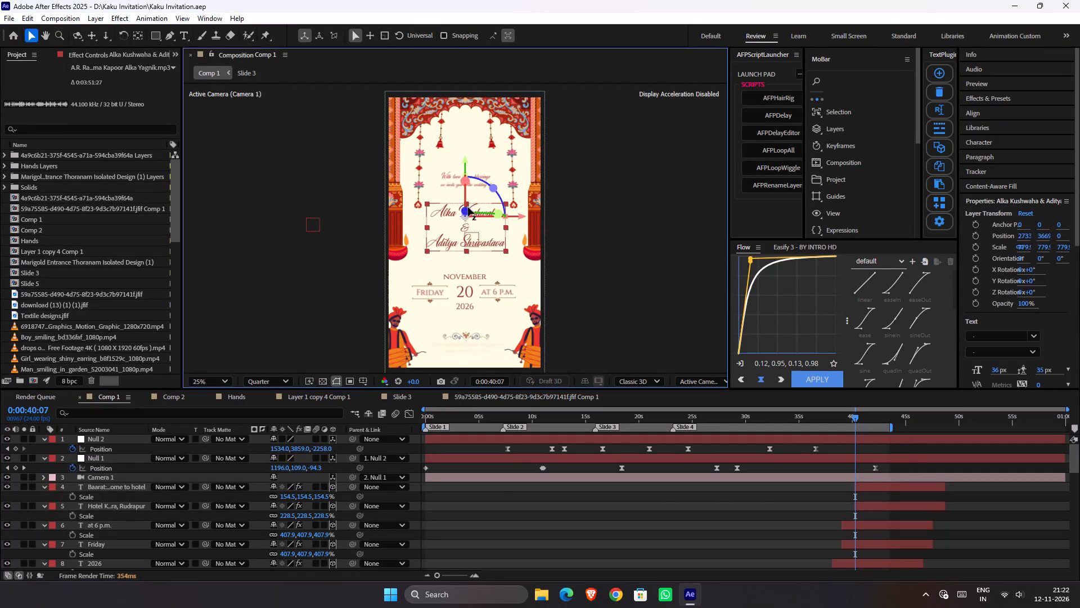
pyautogui.doubleClick(469, 241)
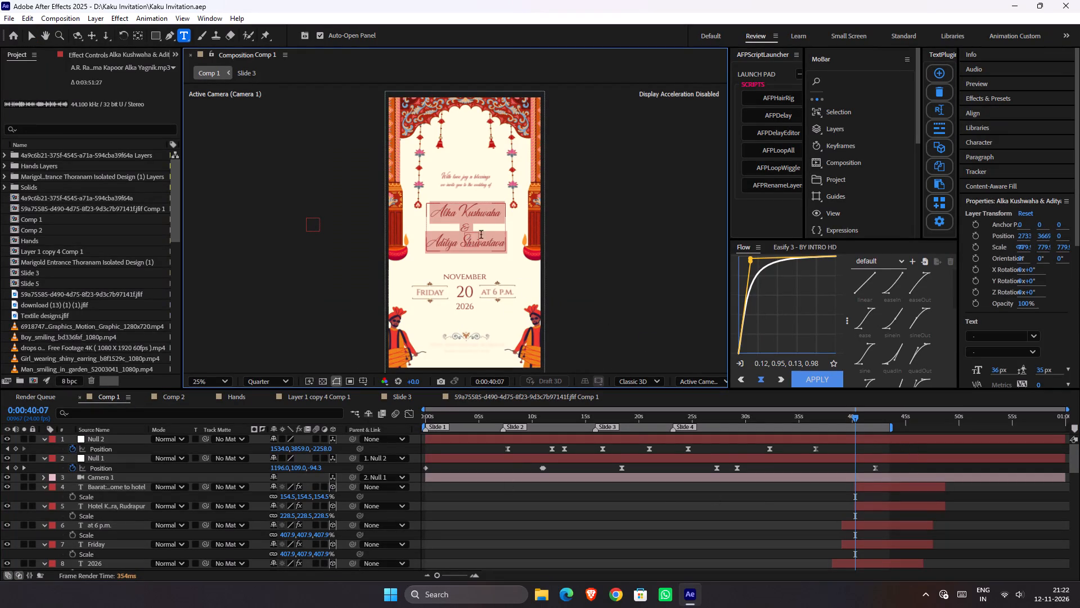
pyautogui.click(502, 195)
pyautogui.moveTo(501, 213); pyautogui.dragTo(426, 199)
pyautogui.hotkey('ctrl', 'x')
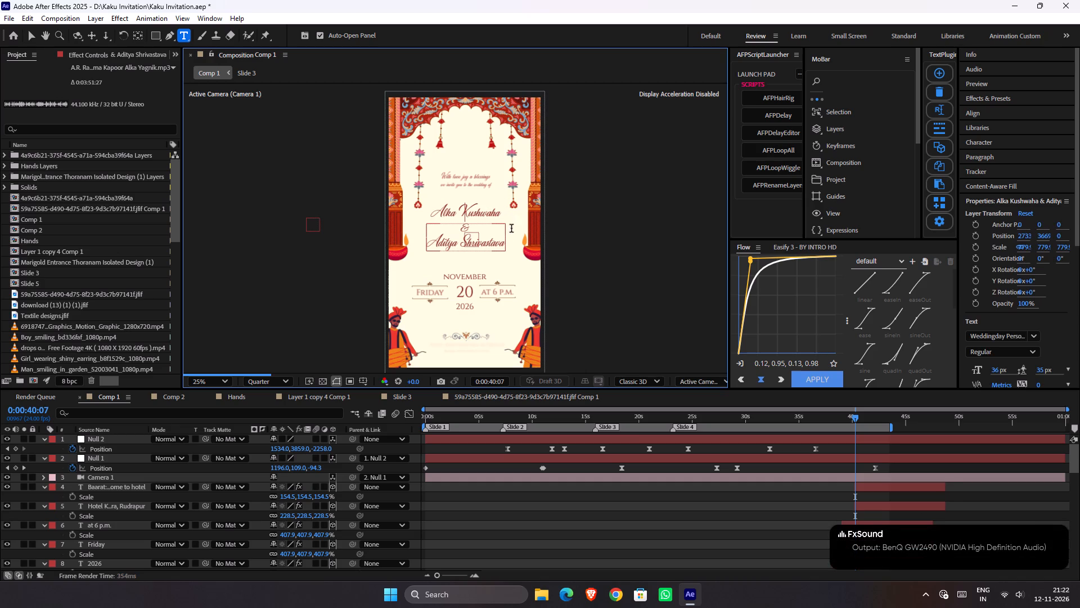
pyautogui.moveTo(507, 244); pyautogui.dragTo(463, 243)
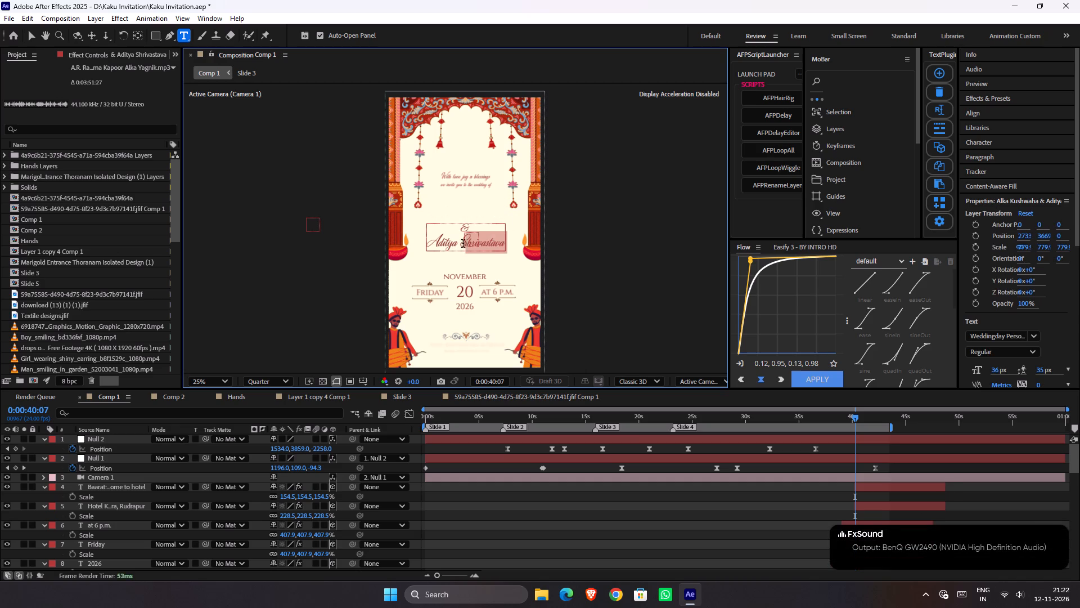
pyautogui.moveTo(463, 243); pyautogui.dragTo(430, 243)
pyautogui.click(481, 229)
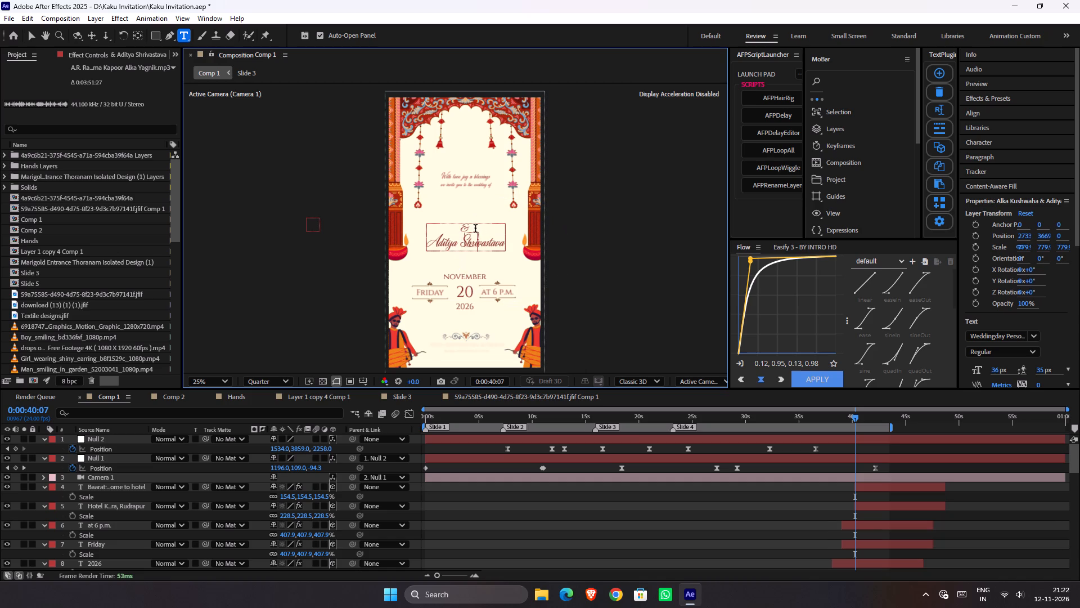
pyautogui.click(475, 228)
pyautogui.press('Return')
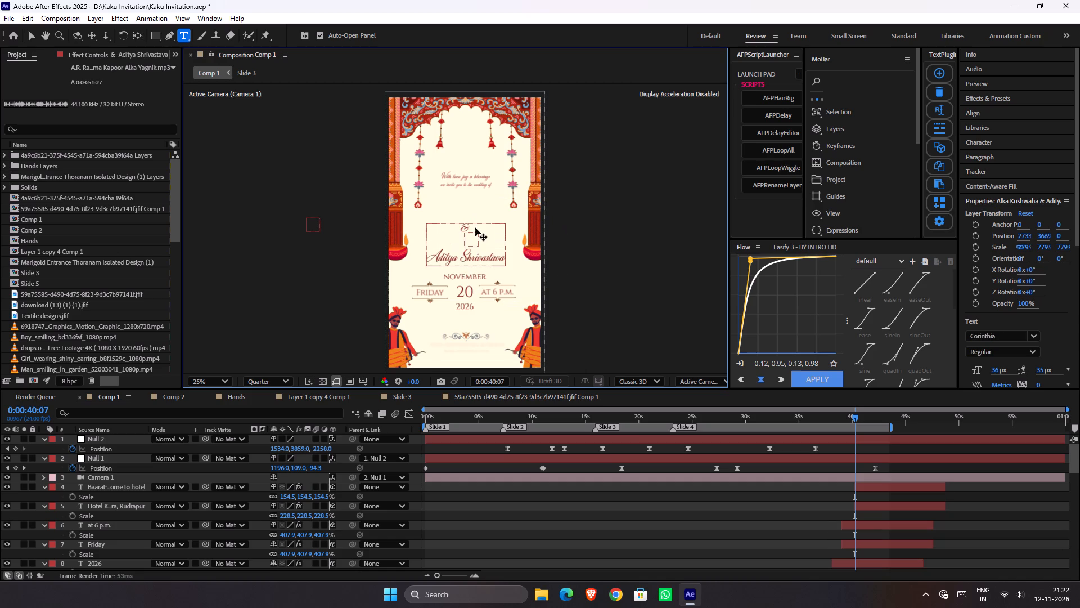
pyautogui.hotkey('ctrl', 'v')
# Move the groom's name to the line above the ampersand, remove the leftover blank line, and save the project.
pyautogui.moveTo(507, 259); pyautogui.dragTo(503, 261)
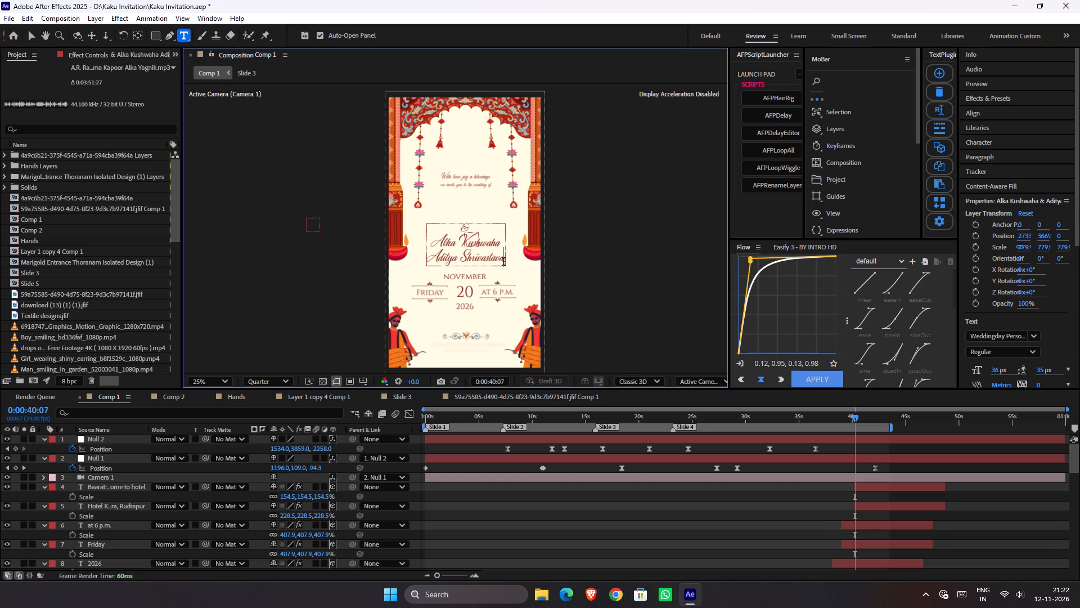
pyautogui.moveTo(503, 261); pyautogui.dragTo(395, 263)
pyautogui.hotkey('ctrl', 'x')
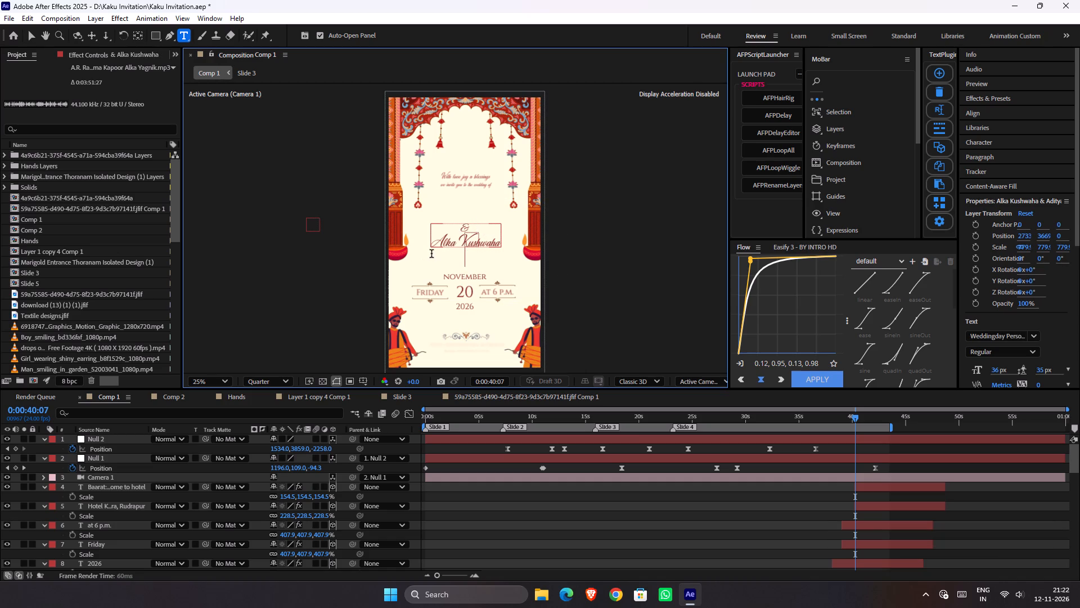
pyautogui.press('BackSpace')
pyautogui.press('Up')
pyautogui.press('Up')
pyautogui.hotkey('ctrl', 'v')
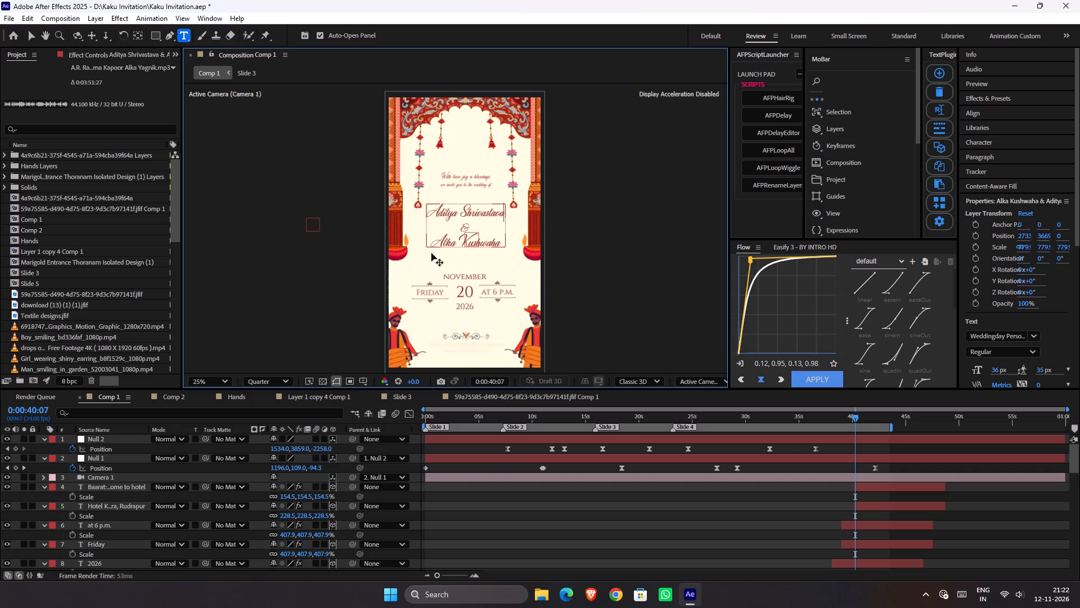
pyautogui.press('Return')
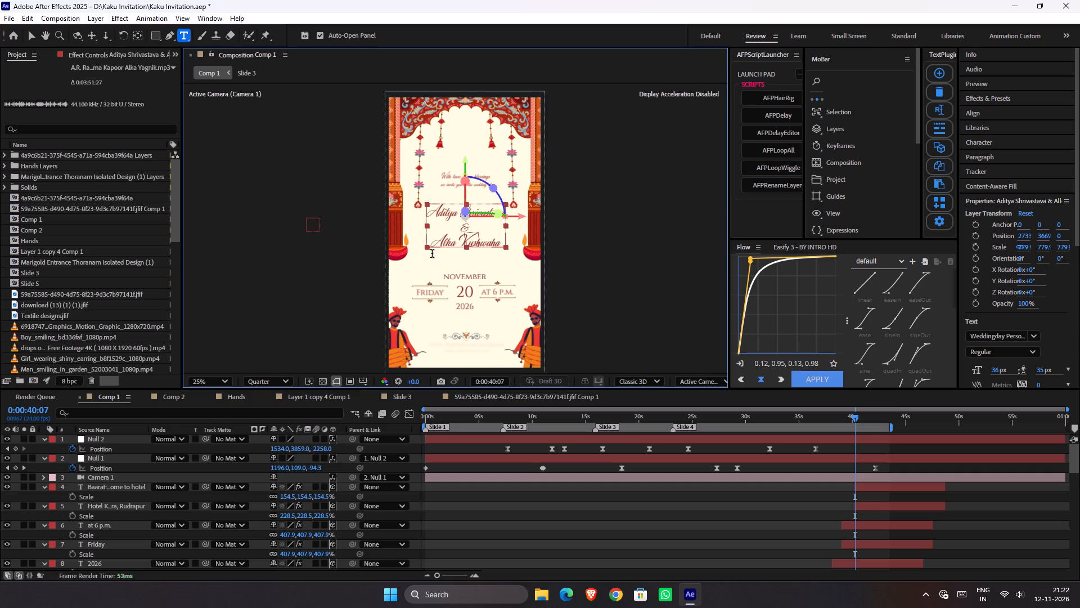
pyautogui.press('v')
pyautogui.hotkey('ctrl', 's')
# Nudge the couple's names text layer slightly downward in the composition.
pyautogui.press('space')
pyautogui.press('space')
pyautogui.press('space')
pyautogui.press('space')
pyautogui.press('space')
pyautogui.press('space')
pyautogui.press('space')
pyautogui.press('space')
pyautogui.press('space')
pyautogui.press('space')
pyautogui.press('space')
pyautogui.press('space')
pyautogui.press('space')
pyautogui.press('space')
pyautogui.moveTo(564, 296); pyautogui.dragTo(576, 256)
pyautogui.click(609, 261)
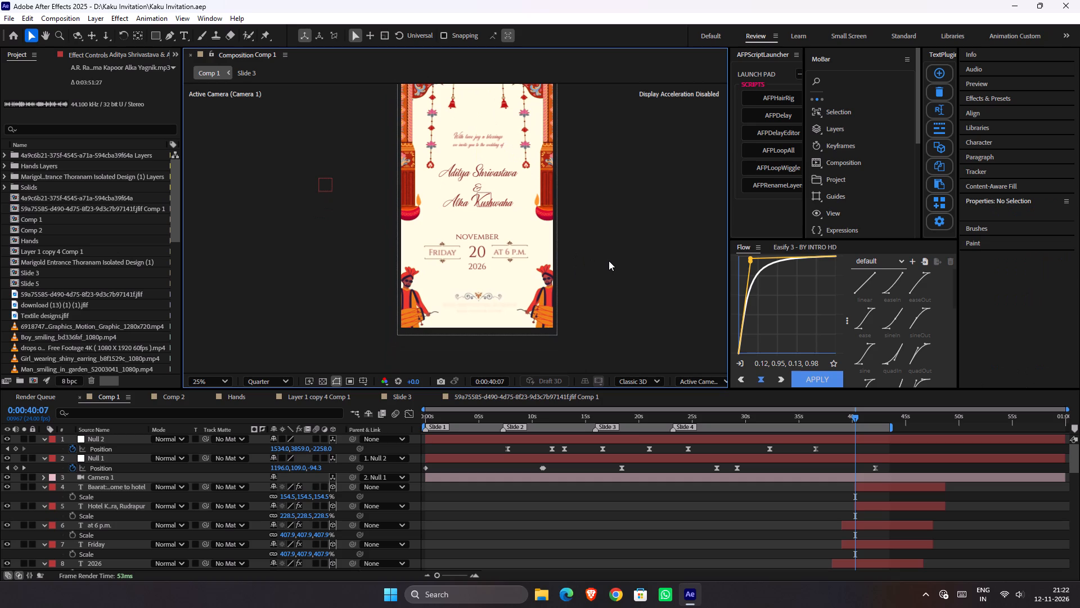
pyautogui.click(501, 205)
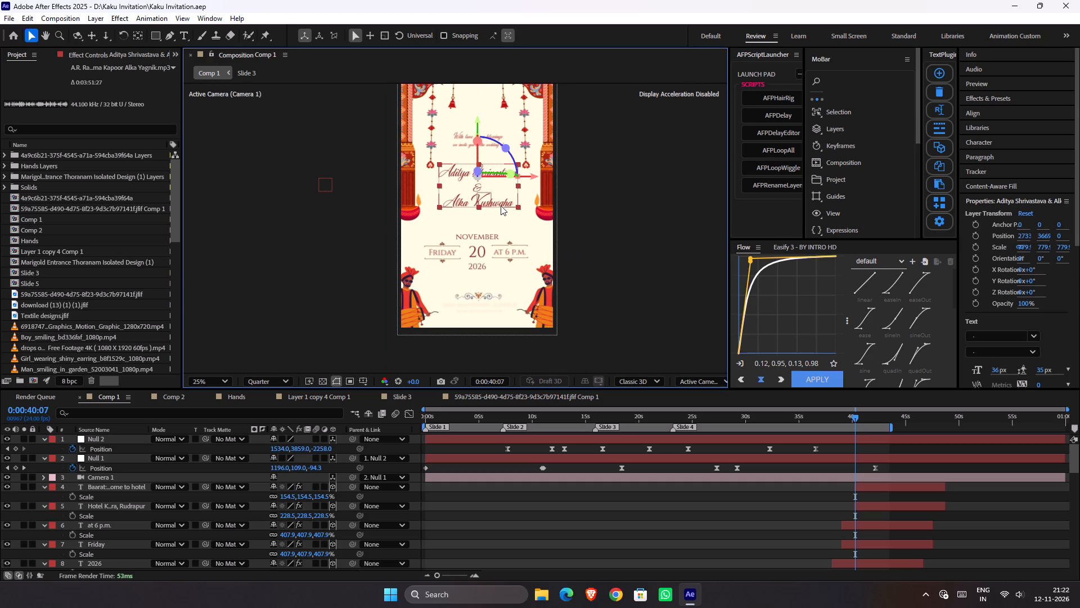
pyautogui.press('Down')
pyautogui.press('Down')
pyautogui.press('Down')
pyautogui.press('Down')
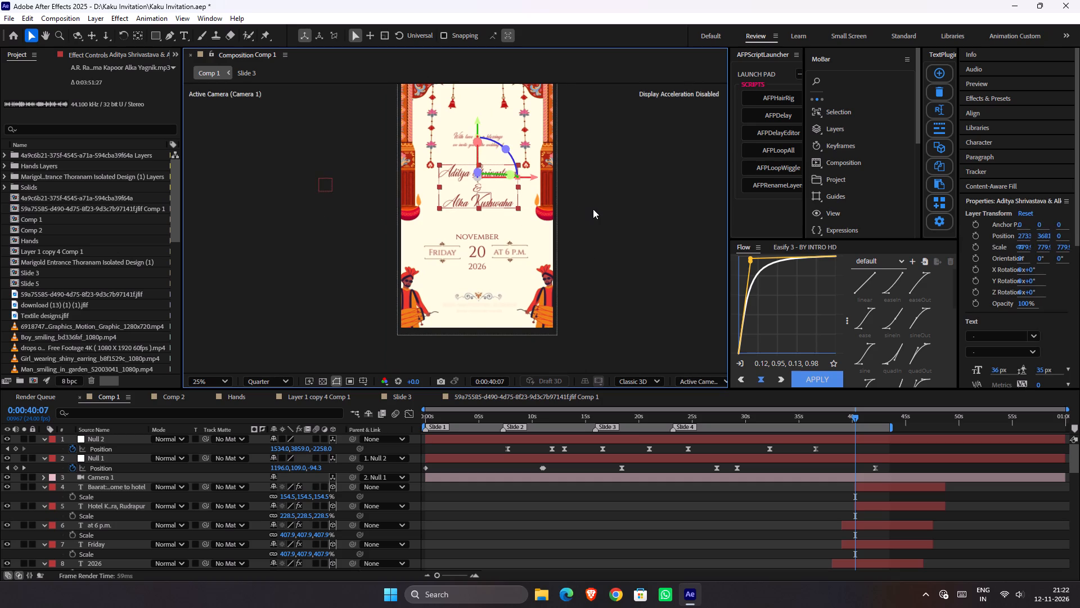
pyautogui.press('Down')
pyautogui.press('Down')
pyautogui.click(593, 209)
# Set the leading of the couple's names text to 36 px.
pyautogui.click(502, 196)
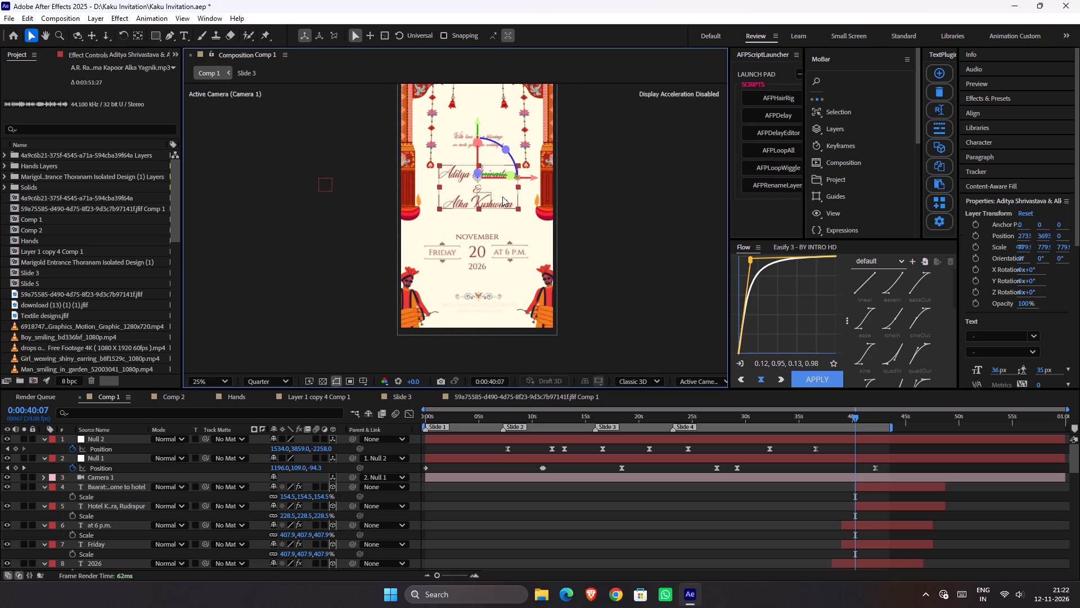
pyautogui.scroll(1, 498, 198)
pyautogui.scroll(1, 1049, 331)
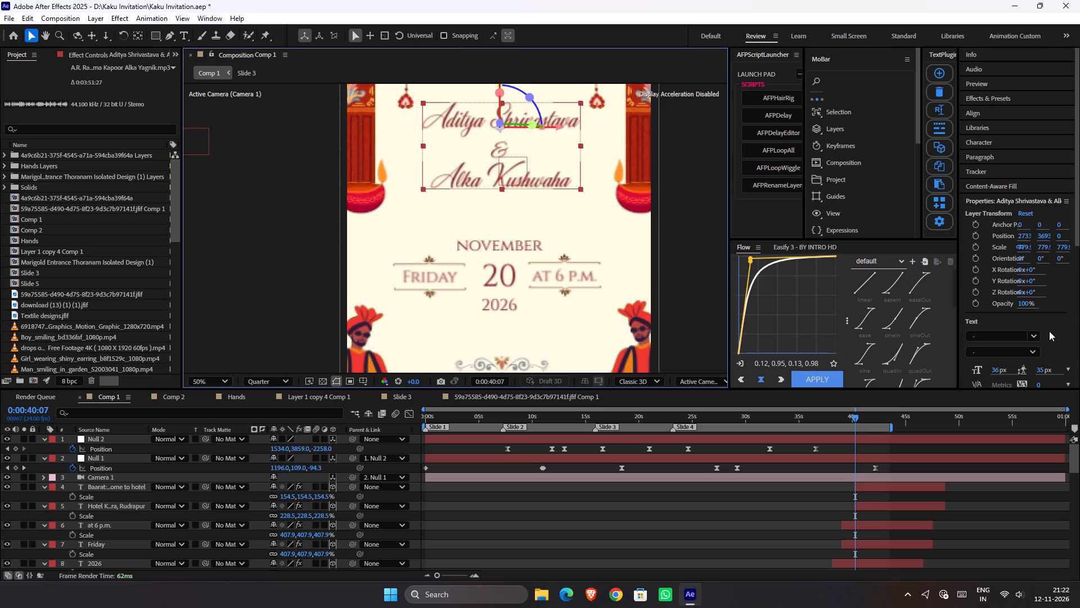
pyautogui.click(1042, 366)
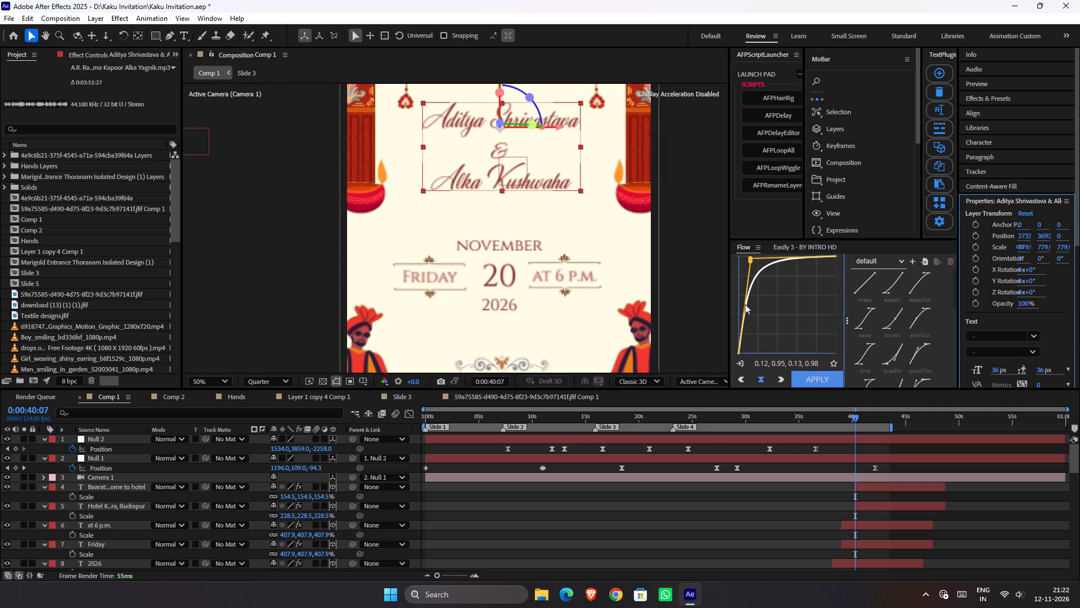
pyautogui.click(686, 223)
pyautogui.scroll(-1, 503, 159)
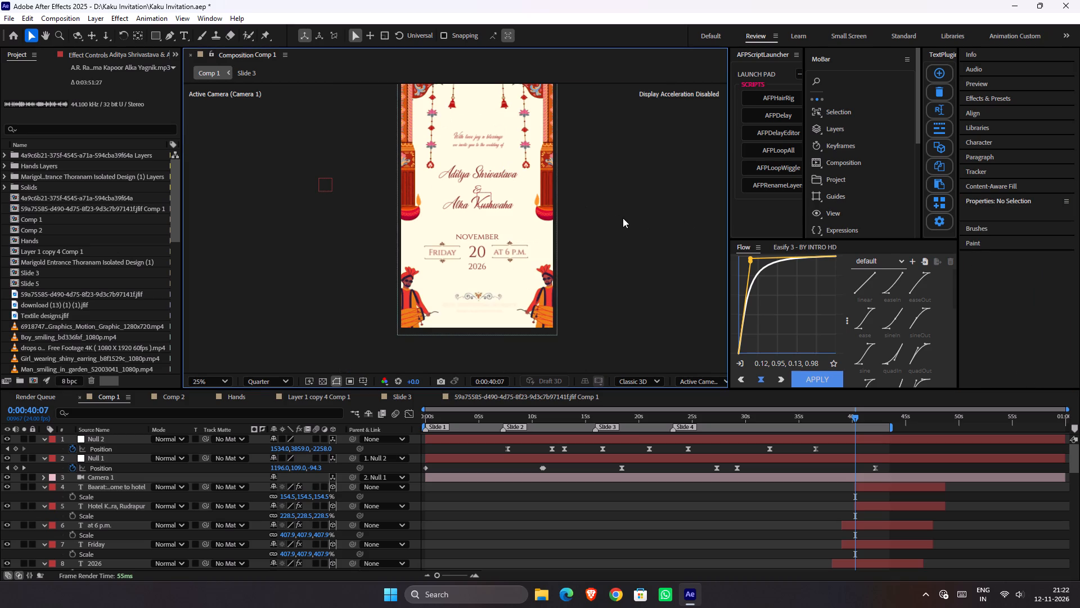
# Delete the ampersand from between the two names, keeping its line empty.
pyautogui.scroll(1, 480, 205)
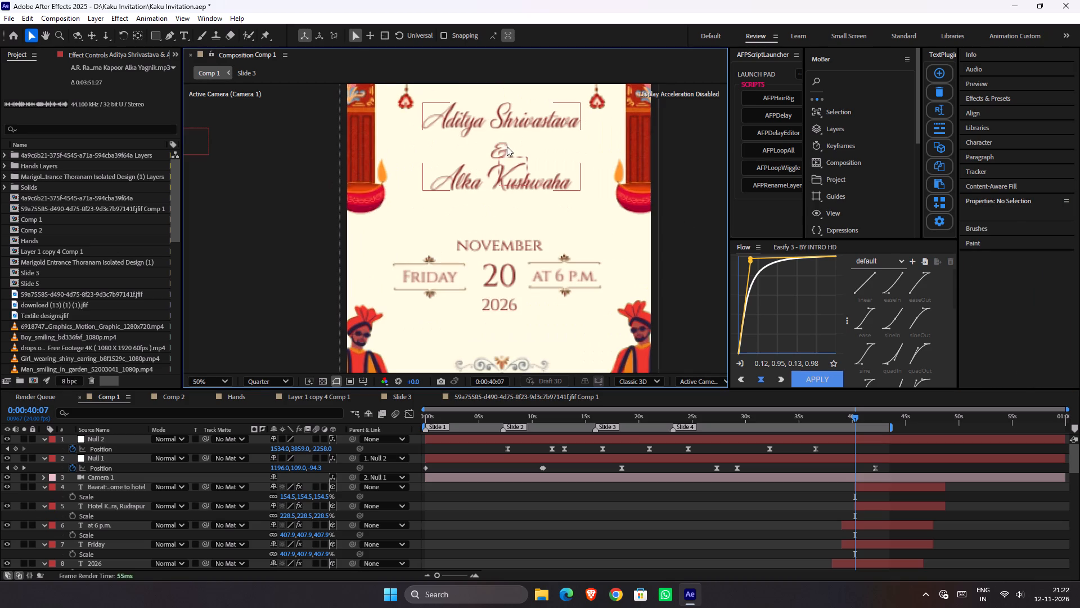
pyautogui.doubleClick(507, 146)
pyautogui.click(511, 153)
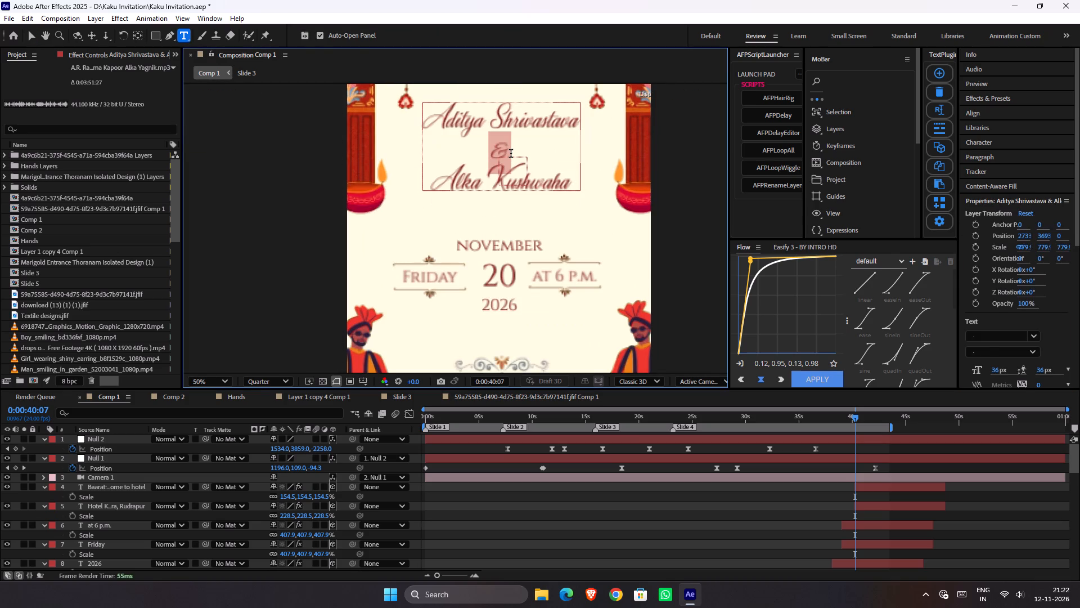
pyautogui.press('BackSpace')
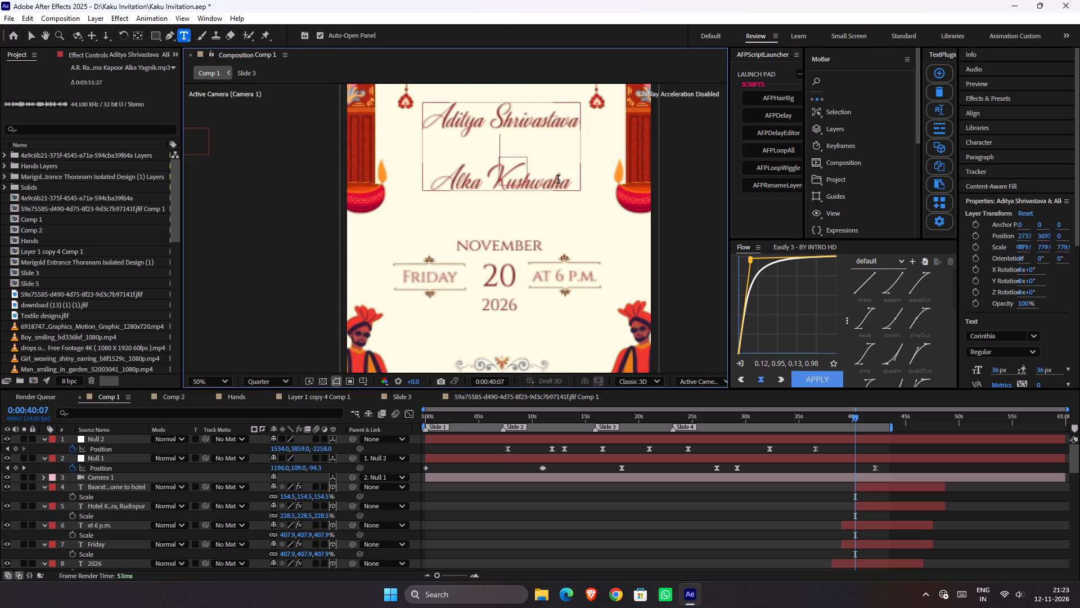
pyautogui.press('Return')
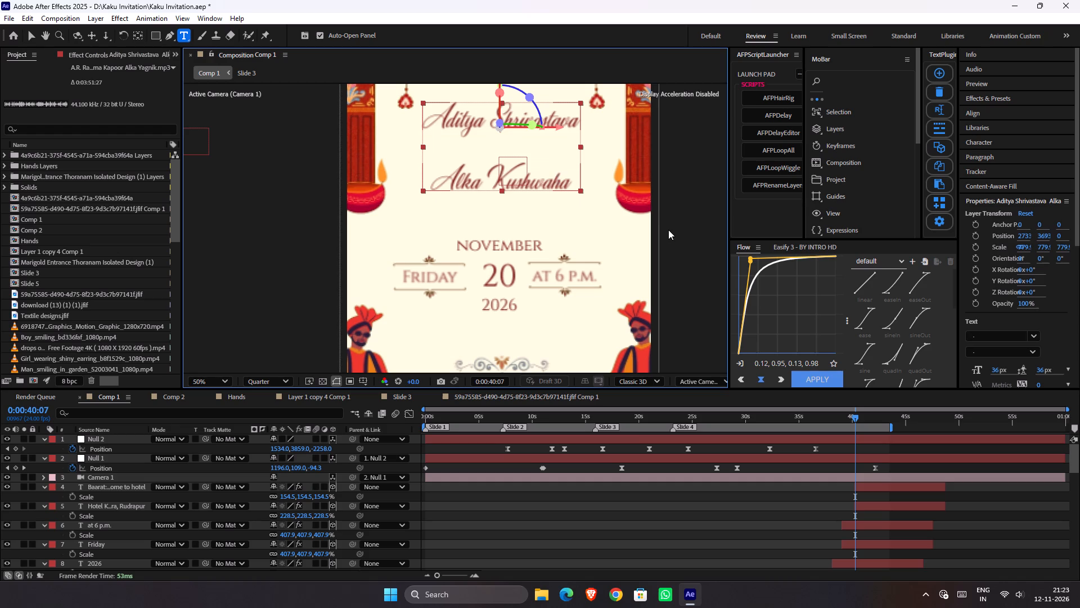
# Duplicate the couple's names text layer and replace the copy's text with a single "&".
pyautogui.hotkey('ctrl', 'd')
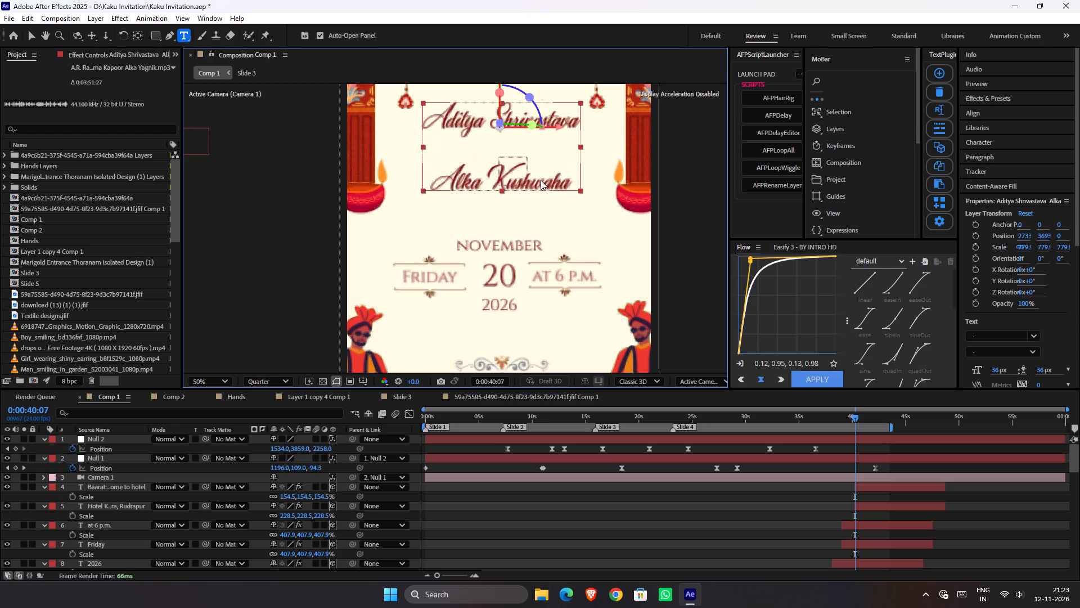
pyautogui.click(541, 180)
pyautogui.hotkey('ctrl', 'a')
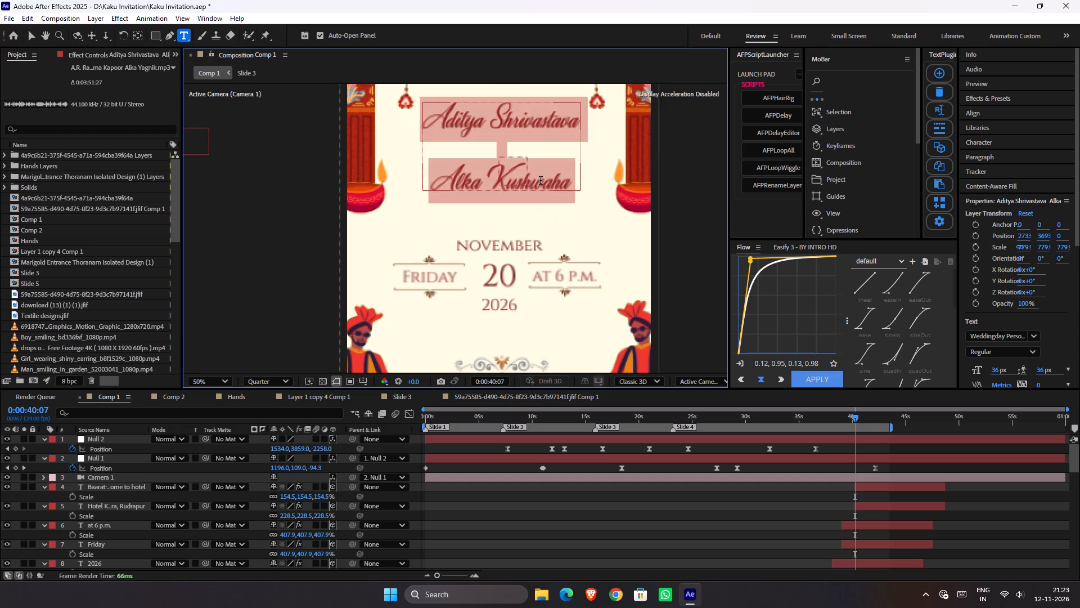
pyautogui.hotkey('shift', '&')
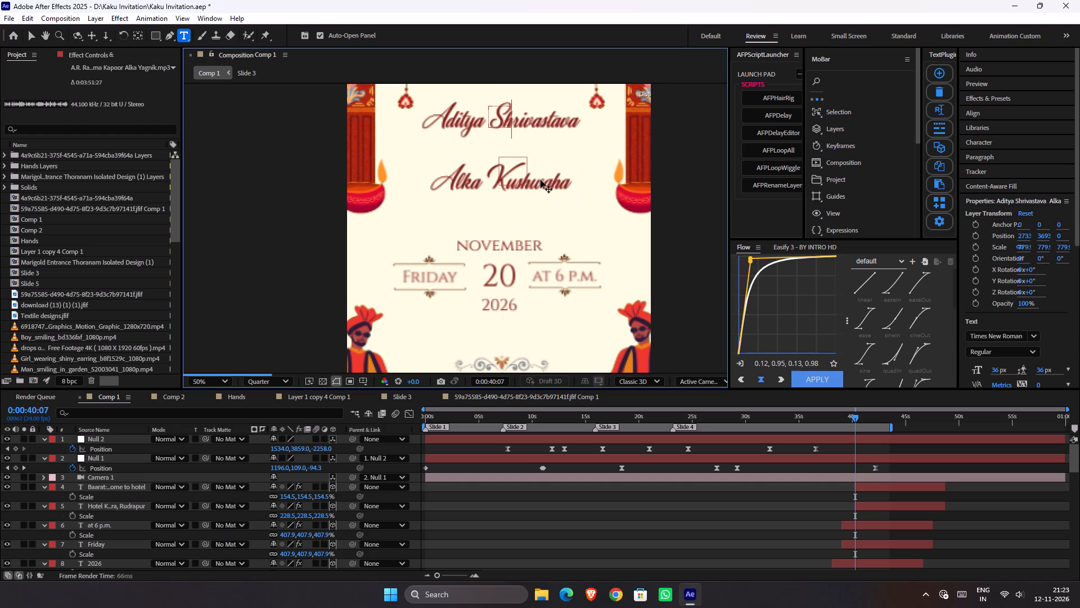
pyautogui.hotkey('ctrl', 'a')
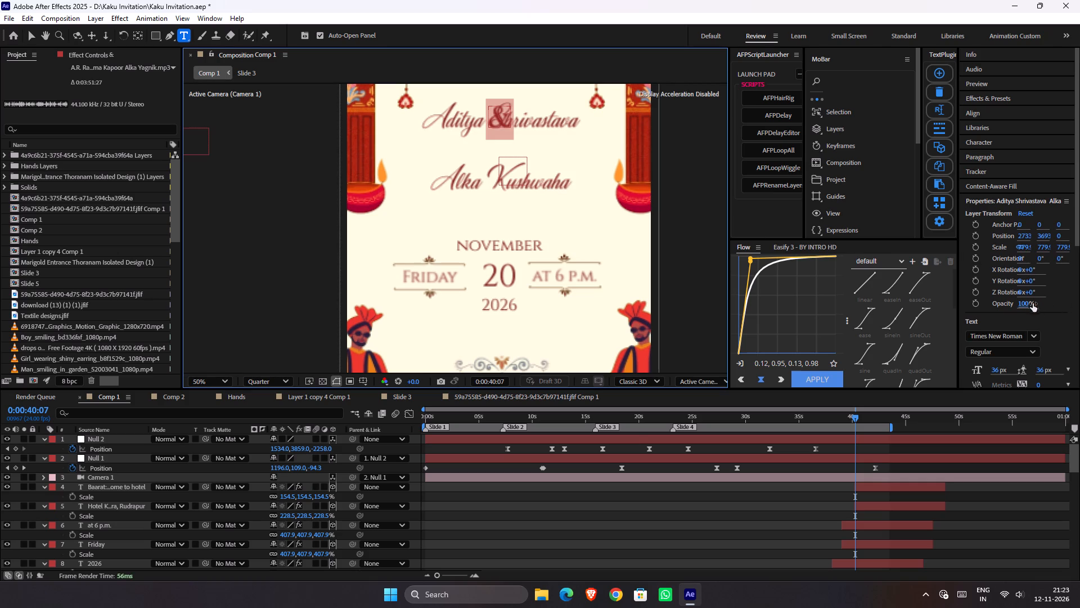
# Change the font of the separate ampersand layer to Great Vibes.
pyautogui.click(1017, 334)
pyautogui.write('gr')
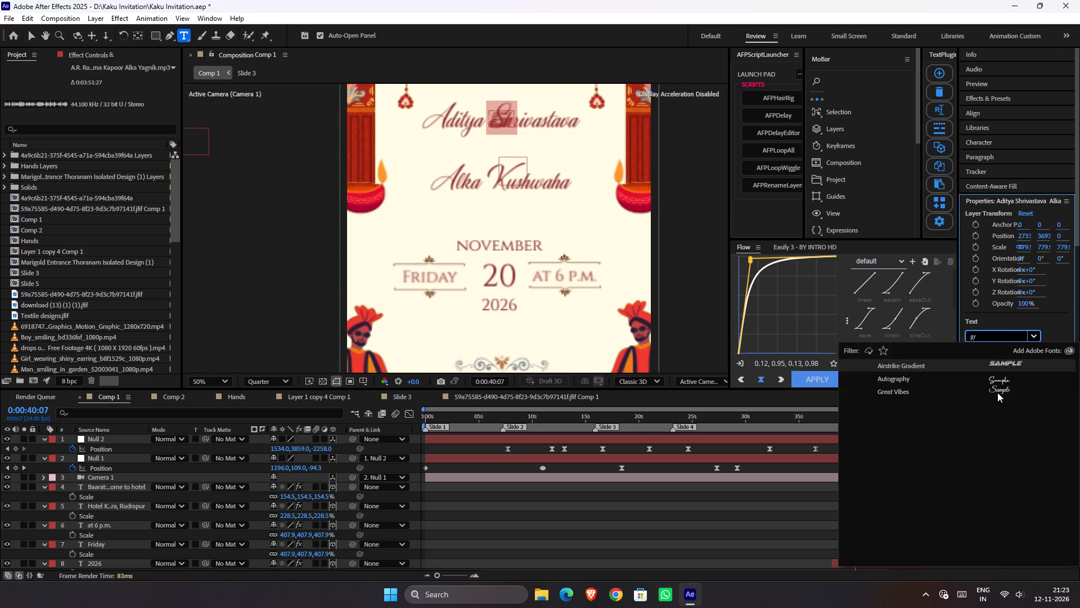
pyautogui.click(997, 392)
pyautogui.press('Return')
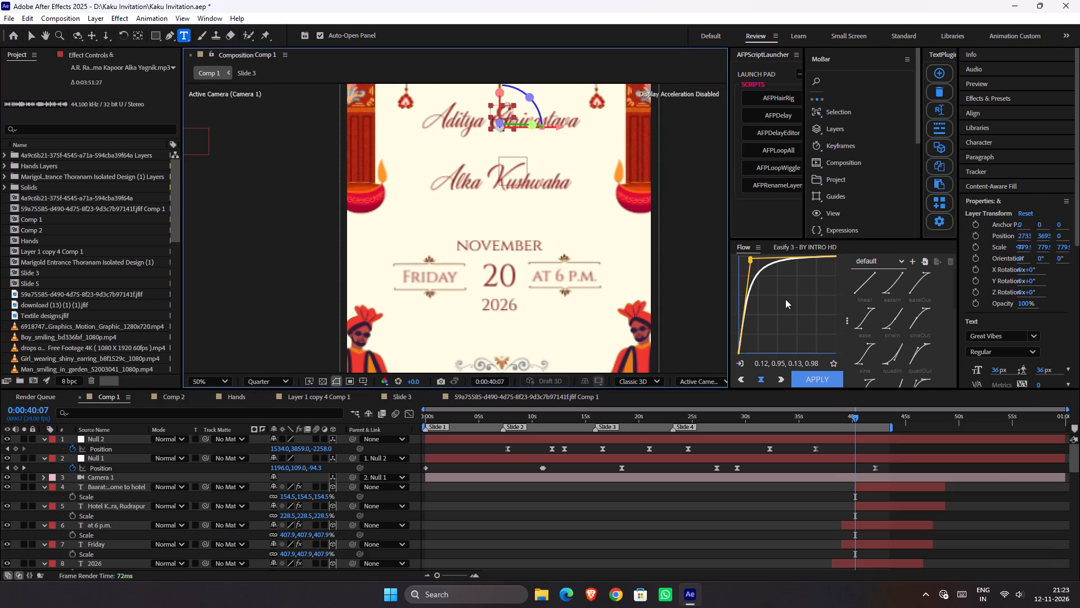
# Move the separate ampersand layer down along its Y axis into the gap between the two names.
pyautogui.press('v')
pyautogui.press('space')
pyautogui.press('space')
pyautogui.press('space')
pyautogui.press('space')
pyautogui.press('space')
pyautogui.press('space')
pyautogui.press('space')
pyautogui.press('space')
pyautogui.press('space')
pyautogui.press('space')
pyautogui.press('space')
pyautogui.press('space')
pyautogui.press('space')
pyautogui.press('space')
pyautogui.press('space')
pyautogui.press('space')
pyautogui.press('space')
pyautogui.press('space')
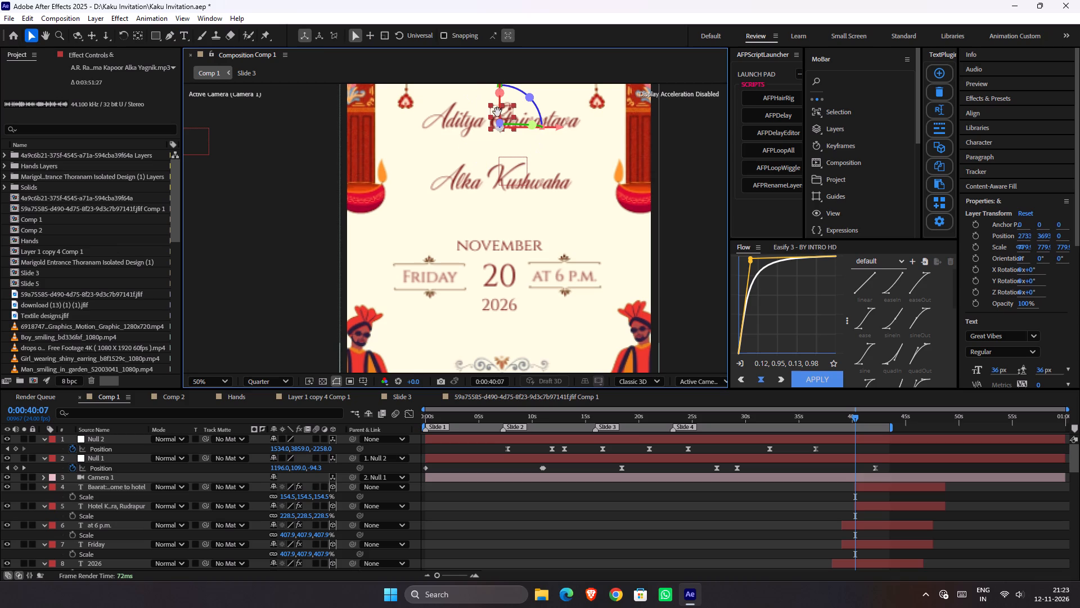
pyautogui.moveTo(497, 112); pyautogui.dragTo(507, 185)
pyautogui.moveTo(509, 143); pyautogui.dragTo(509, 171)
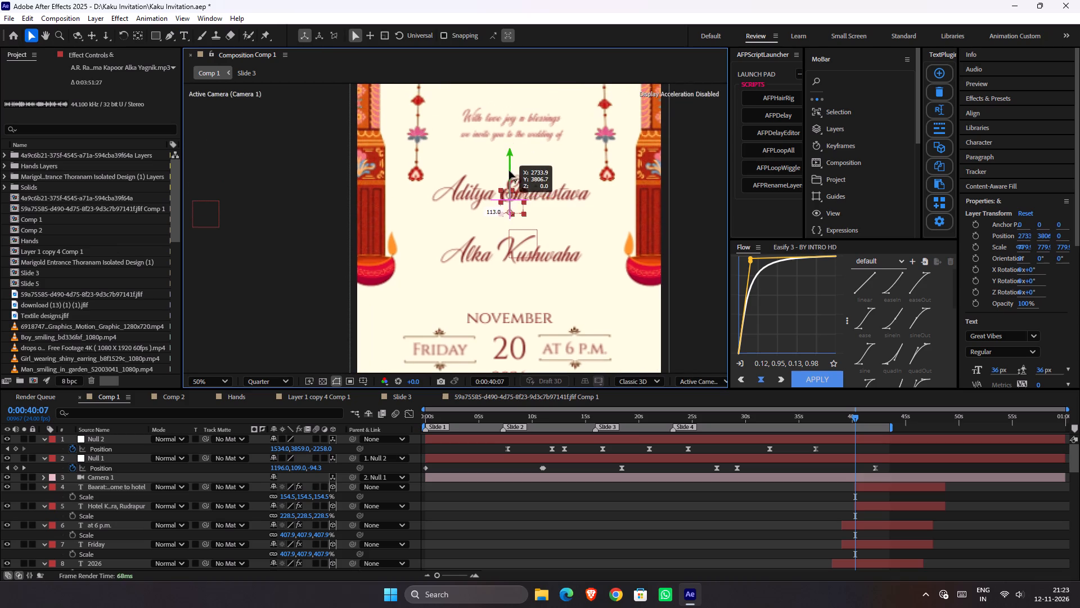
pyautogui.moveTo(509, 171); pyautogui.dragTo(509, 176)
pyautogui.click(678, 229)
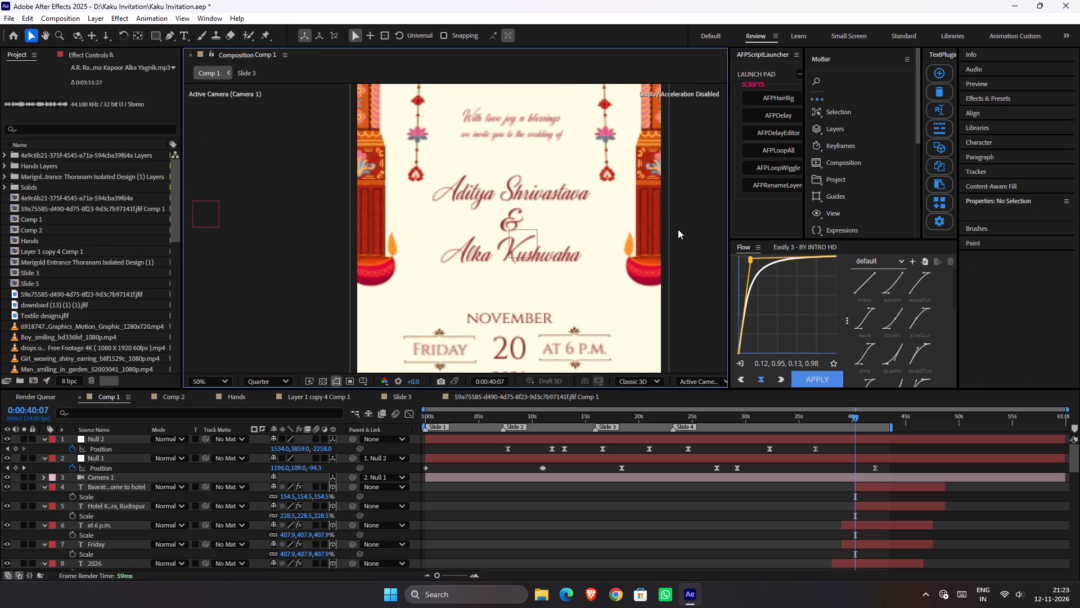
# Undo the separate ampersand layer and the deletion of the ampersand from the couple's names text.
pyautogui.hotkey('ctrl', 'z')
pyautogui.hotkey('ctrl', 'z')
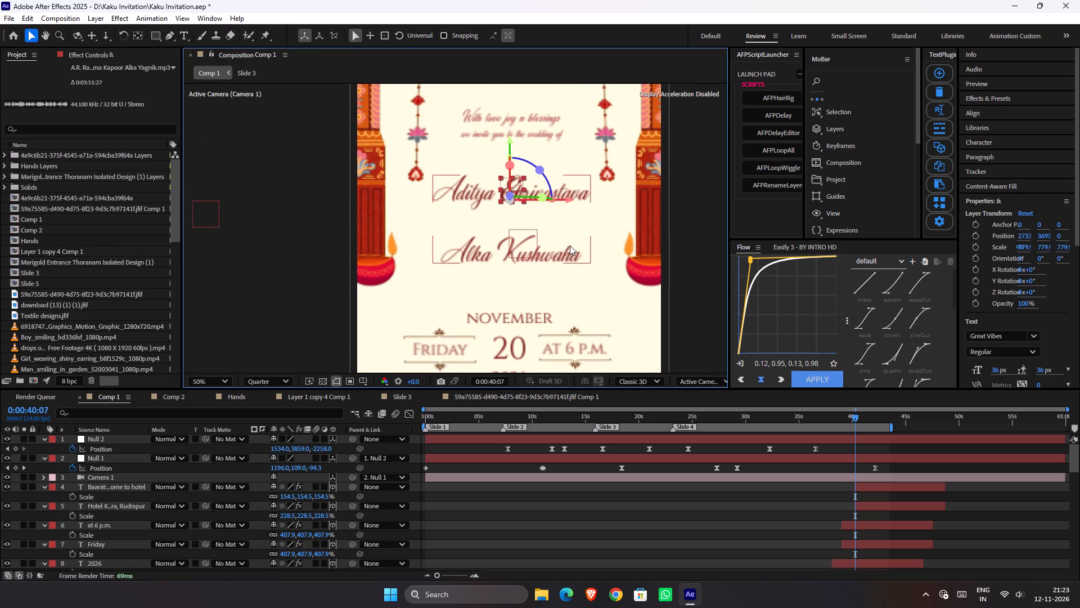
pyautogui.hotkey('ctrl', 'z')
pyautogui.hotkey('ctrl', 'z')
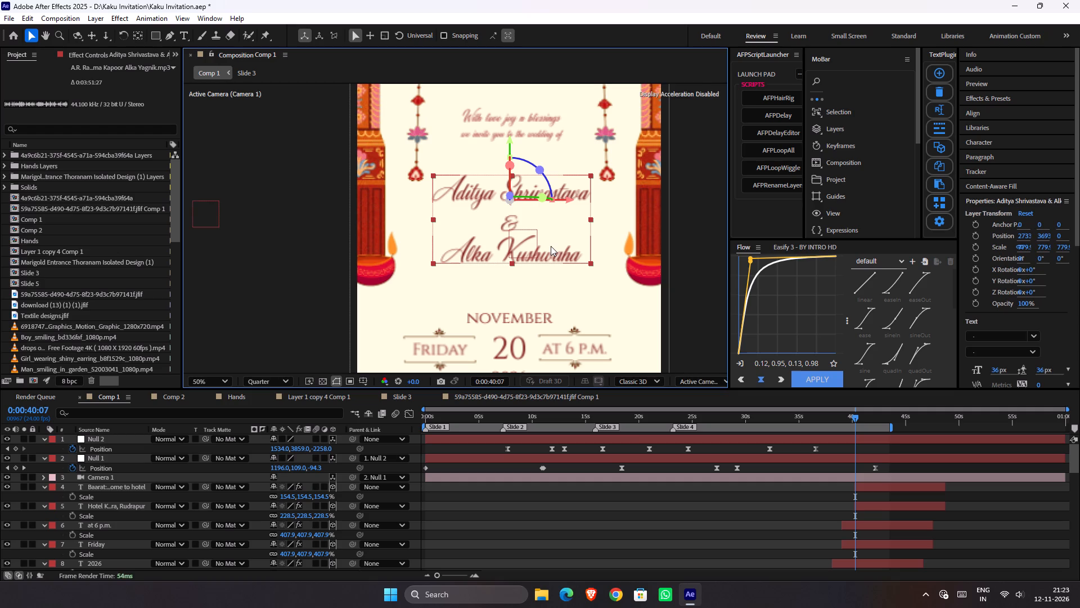
# Copy the ampersand's font name, Corinthia, and delete the ampersand from the couple's names text.
pyautogui.doubleClick(510, 228)
pyautogui.click(514, 224)
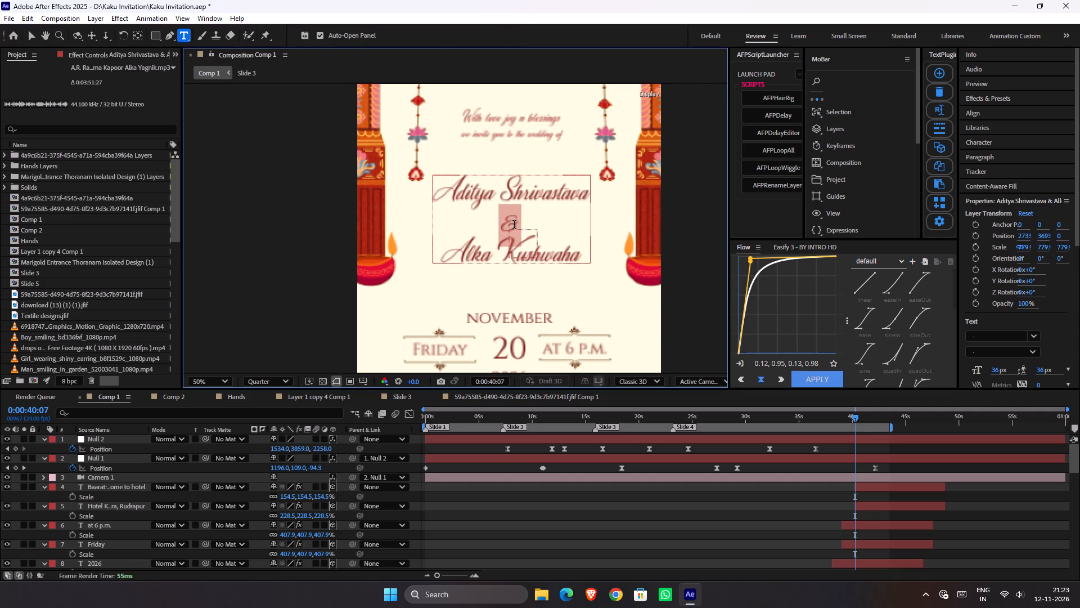
pyautogui.click(1006, 340)
pyautogui.hotkey('ctrl', 'c')
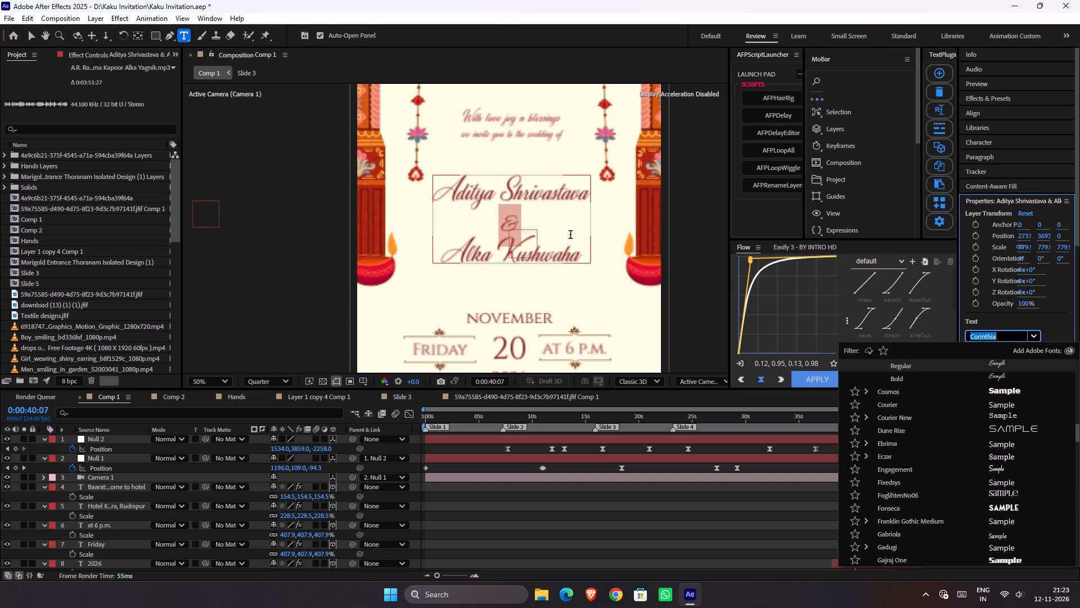
pyautogui.click(570, 234)
pyautogui.click(529, 218)
pyautogui.press('BackSpace')
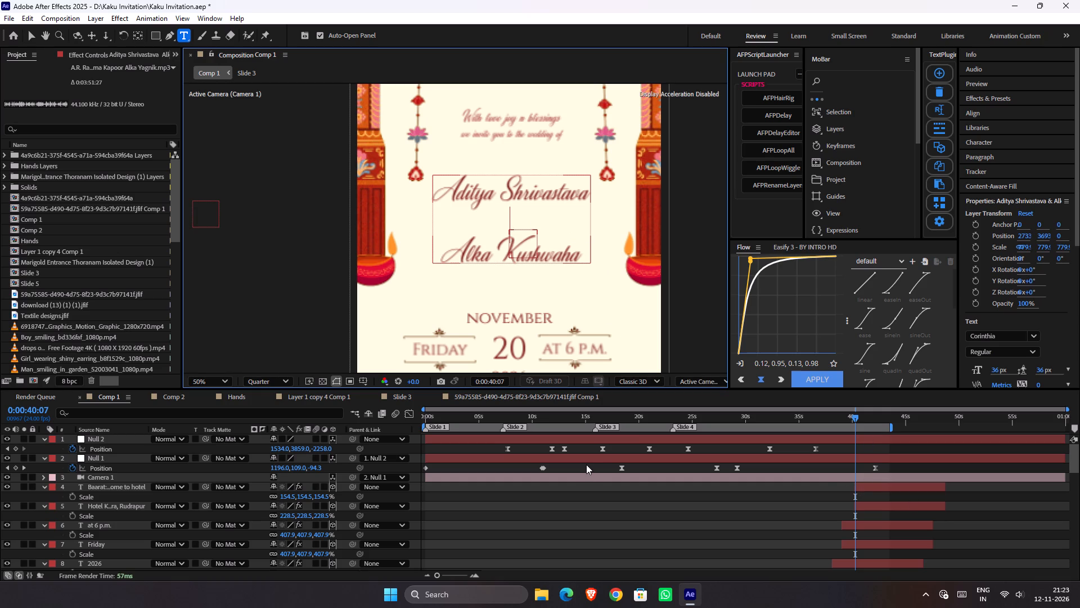
pyautogui.press('Return')
# Duplicate the couple's names text layer and replace the copy's text with a single "&".
pyautogui.hotkey('ctrl', 'd')
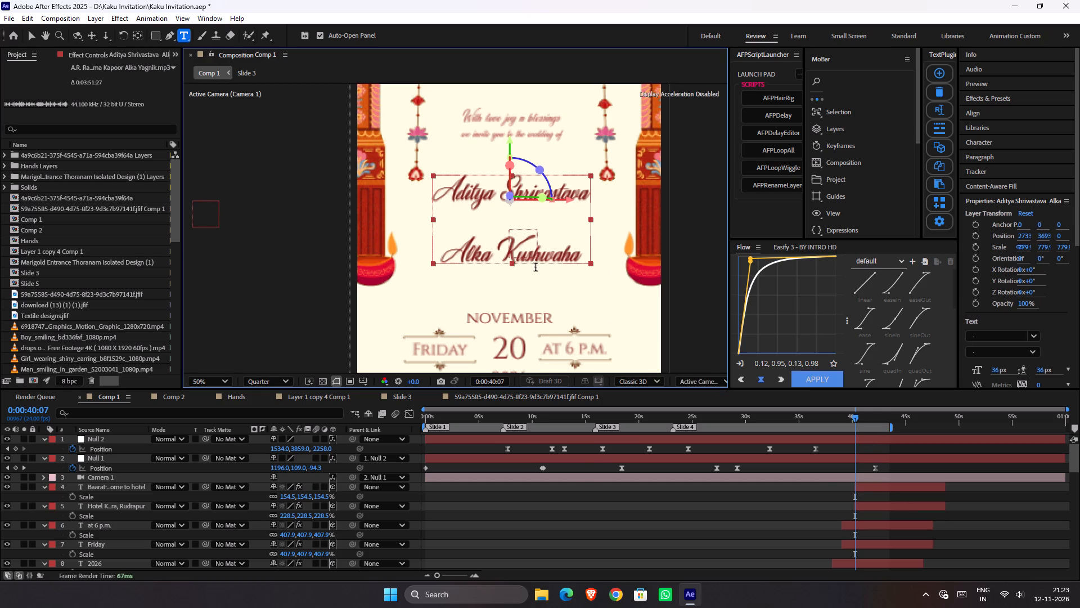
pyautogui.doubleClick(536, 260)
pyautogui.hotkey('ctrl', 'a')
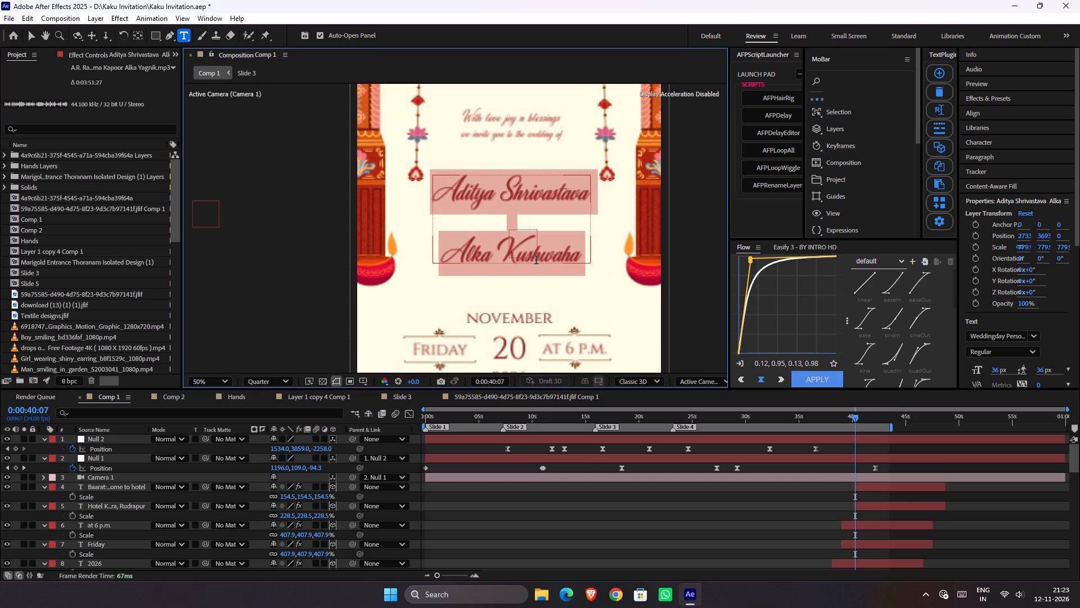
pyautogui.hotkey('shift', '&')
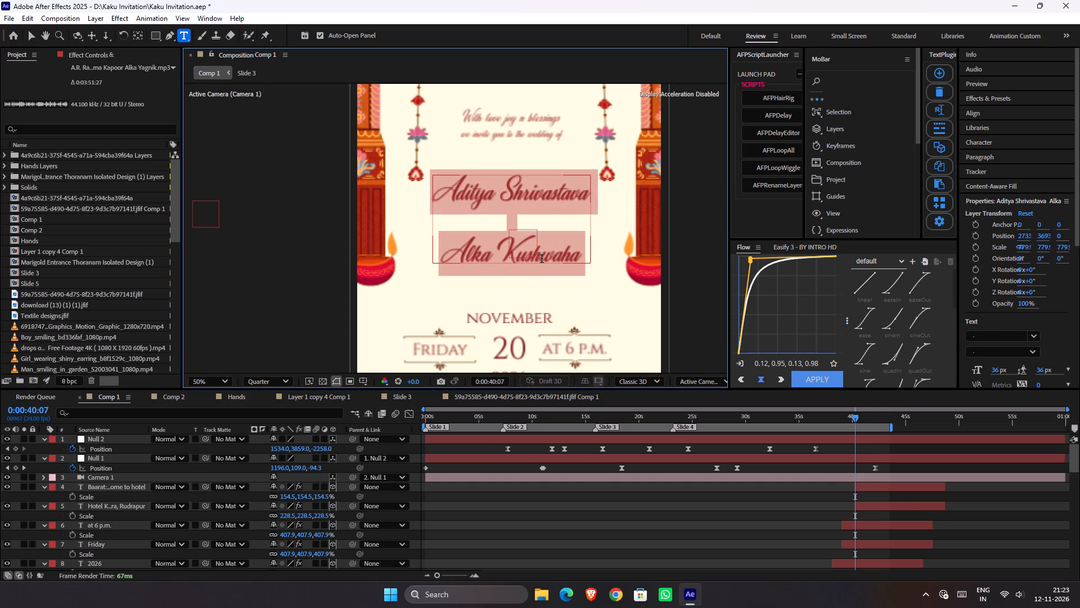
# Set the font of the separate ampersand layer to Corinthia.
pyautogui.hotkey('ctrl', 'a')
pyautogui.click(1002, 331)
pyautogui.hotkey('ctrl', 'v')
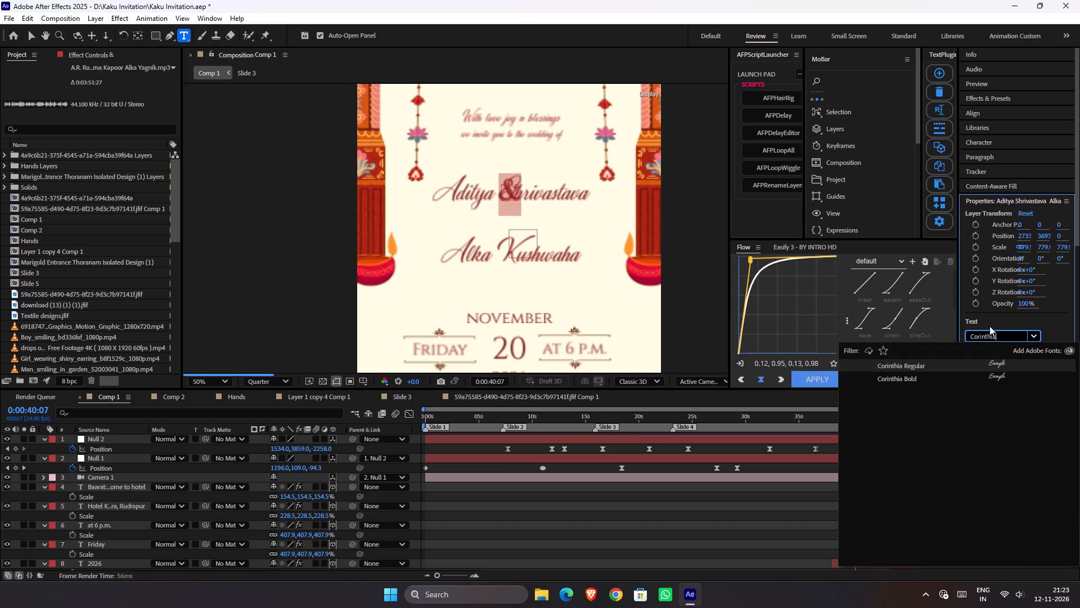
pyautogui.press('Return')
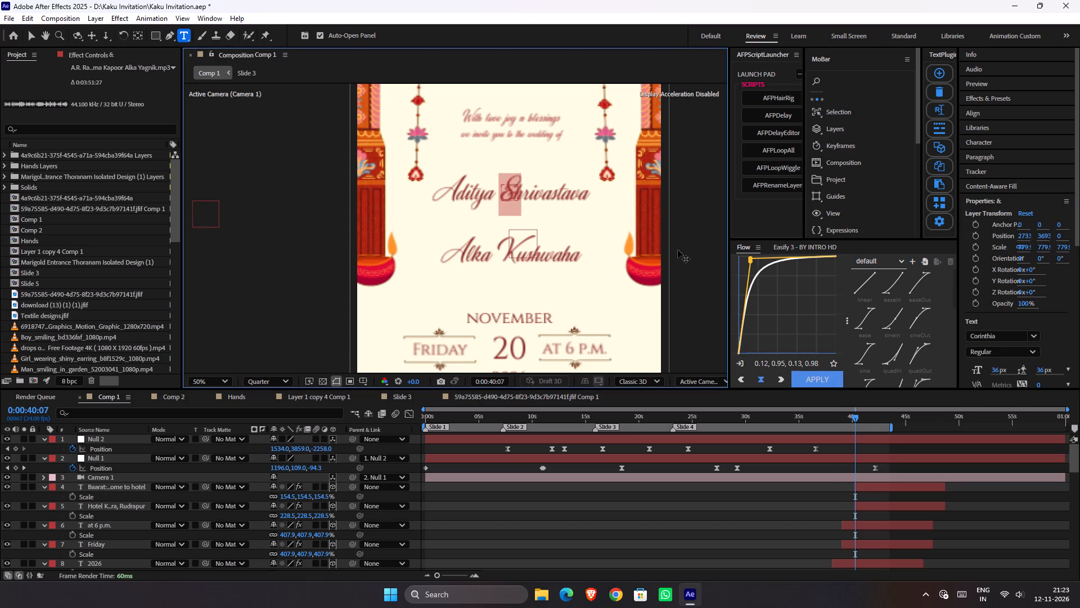
pyautogui.press('Return')
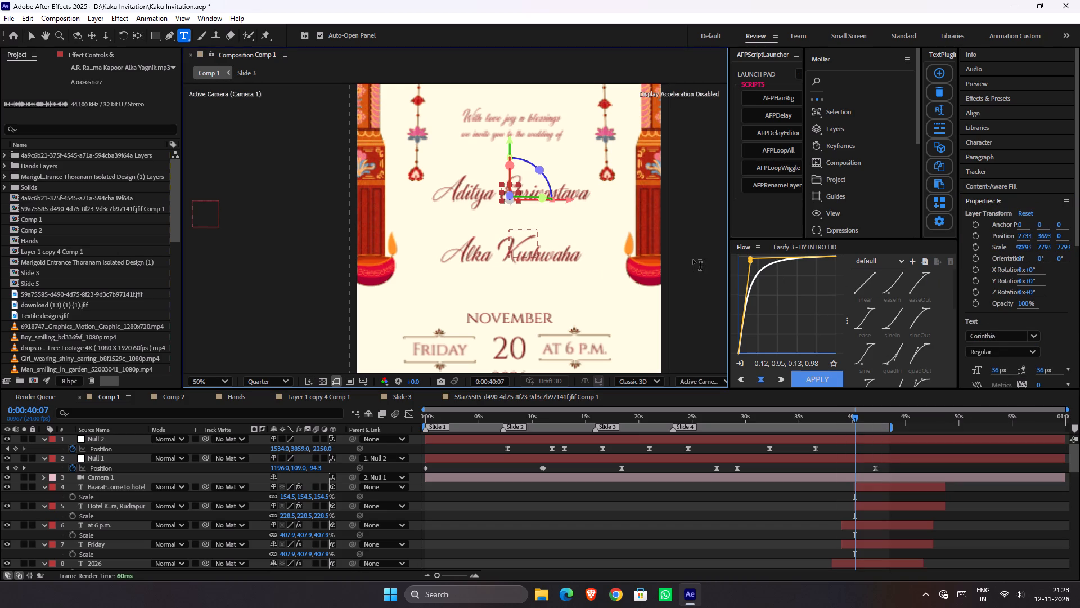
# Move the separate ampersand layer down along its Y axis into the gap between the two names.
pyautogui.press('v')
pyautogui.moveTo(512, 140); pyautogui.dragTo(512, 163)
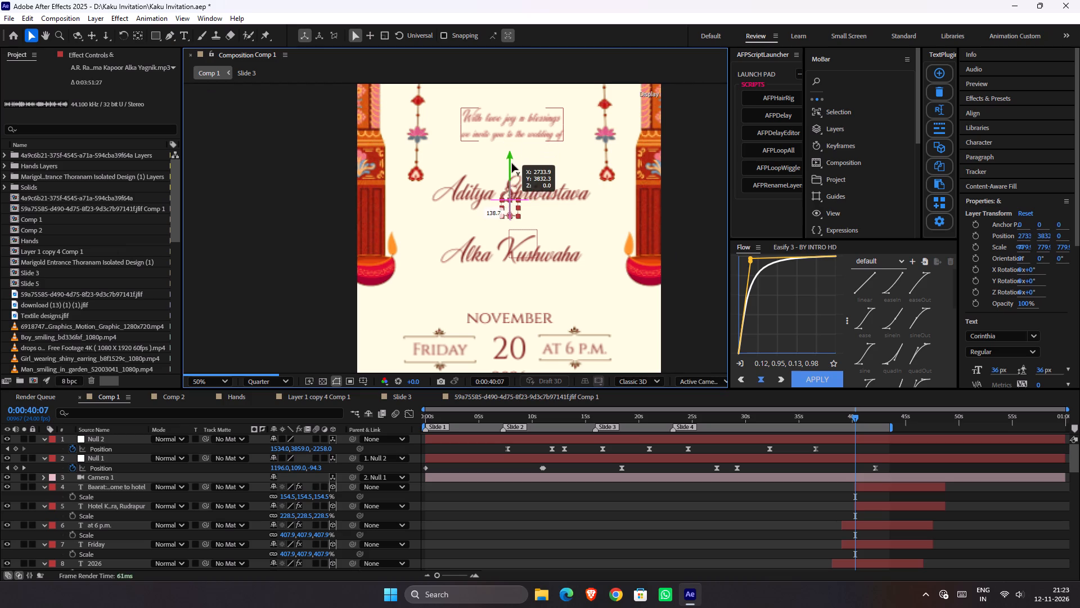
pyautogui.moveTo(512, 163); pyautogui.dragTo(514, 167)
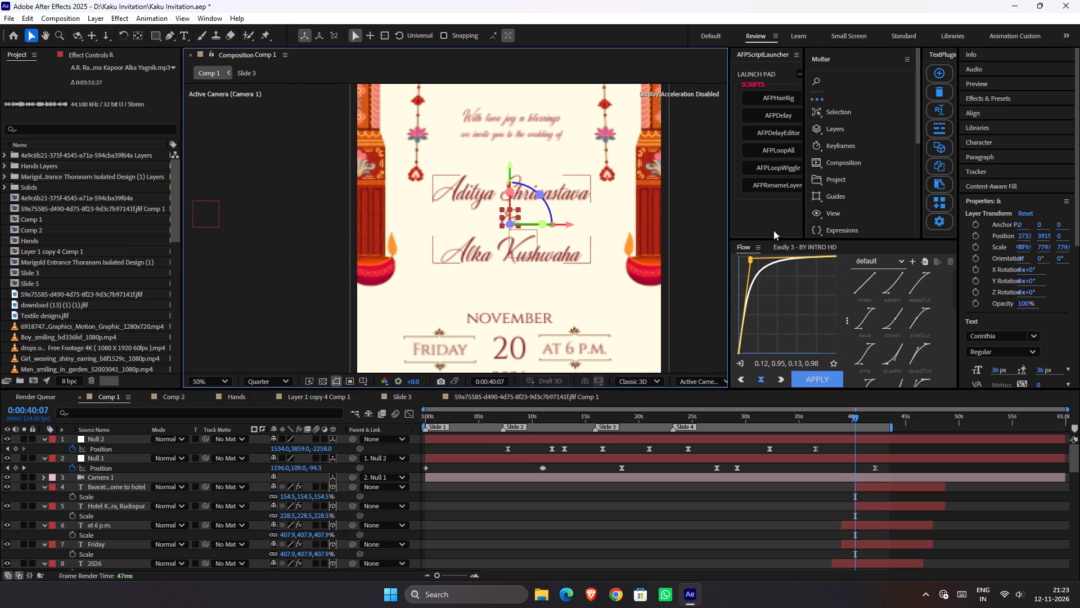
pyautogui.click(711, 227)
pyautogui.scroll(-1, 499, 205)
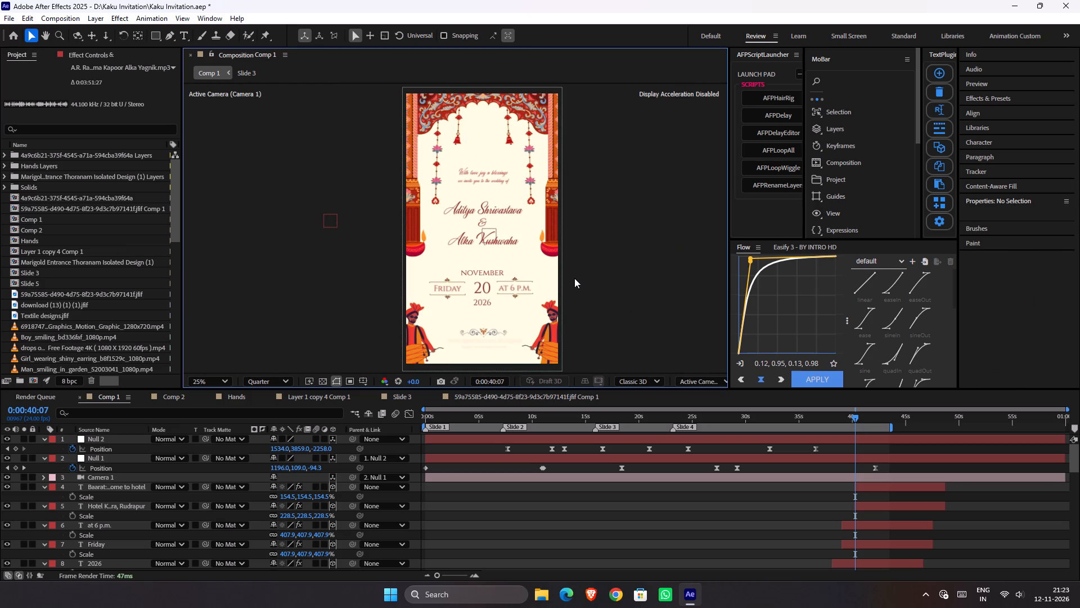
pyautogui.click(484, 223)
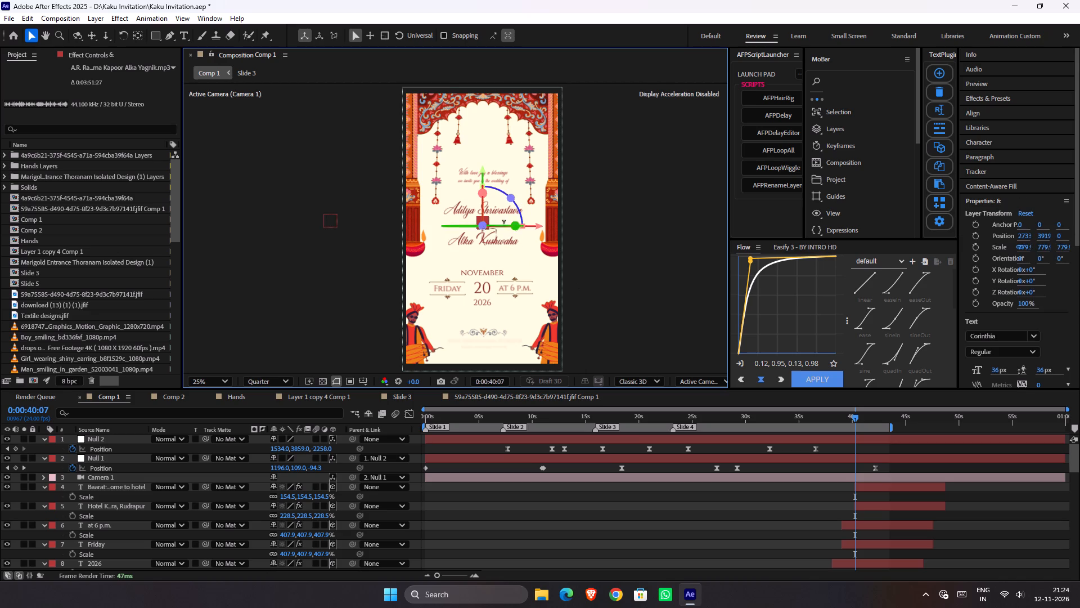
pyautogui.press('Down')
pyautogui.press('Down')
pyautogui.click(596, 204)
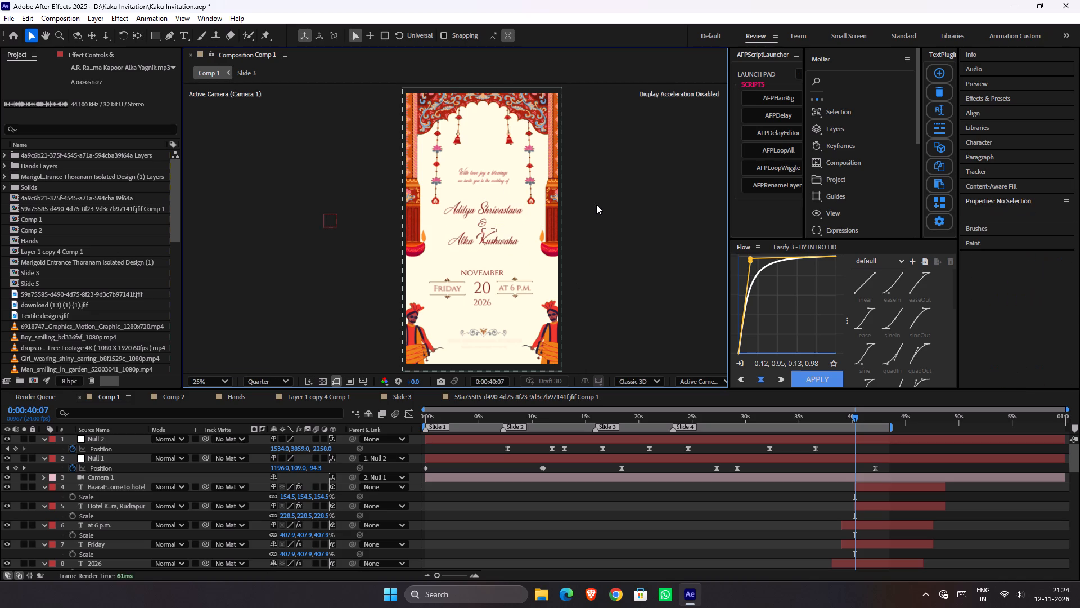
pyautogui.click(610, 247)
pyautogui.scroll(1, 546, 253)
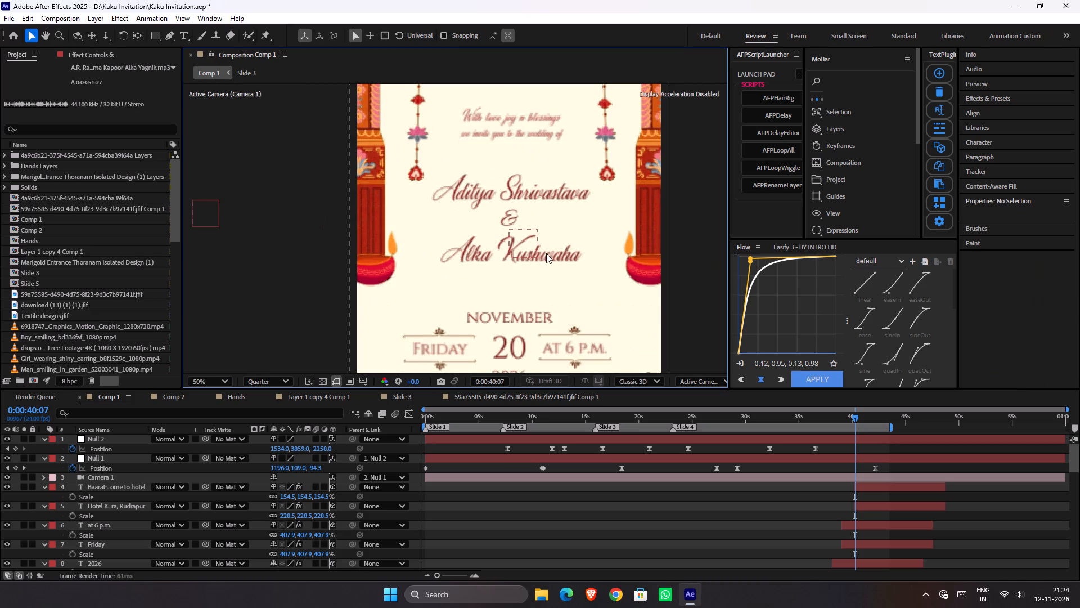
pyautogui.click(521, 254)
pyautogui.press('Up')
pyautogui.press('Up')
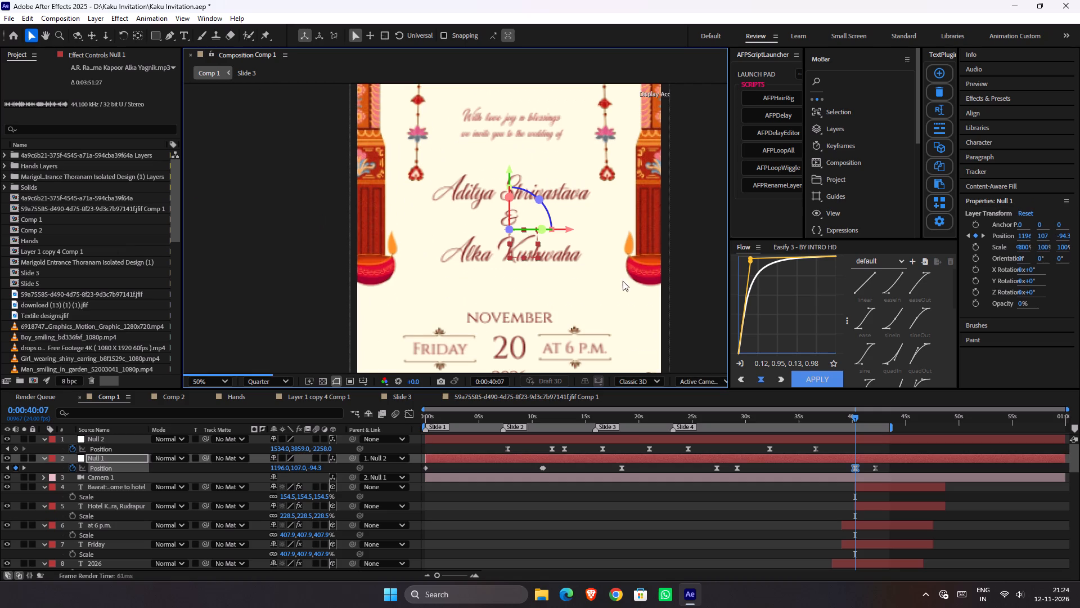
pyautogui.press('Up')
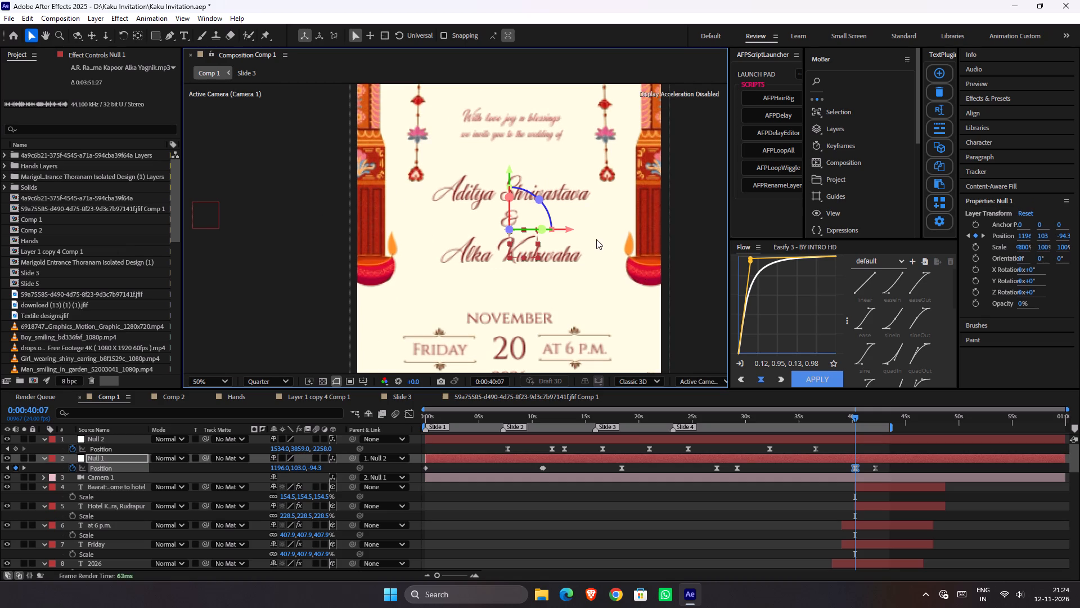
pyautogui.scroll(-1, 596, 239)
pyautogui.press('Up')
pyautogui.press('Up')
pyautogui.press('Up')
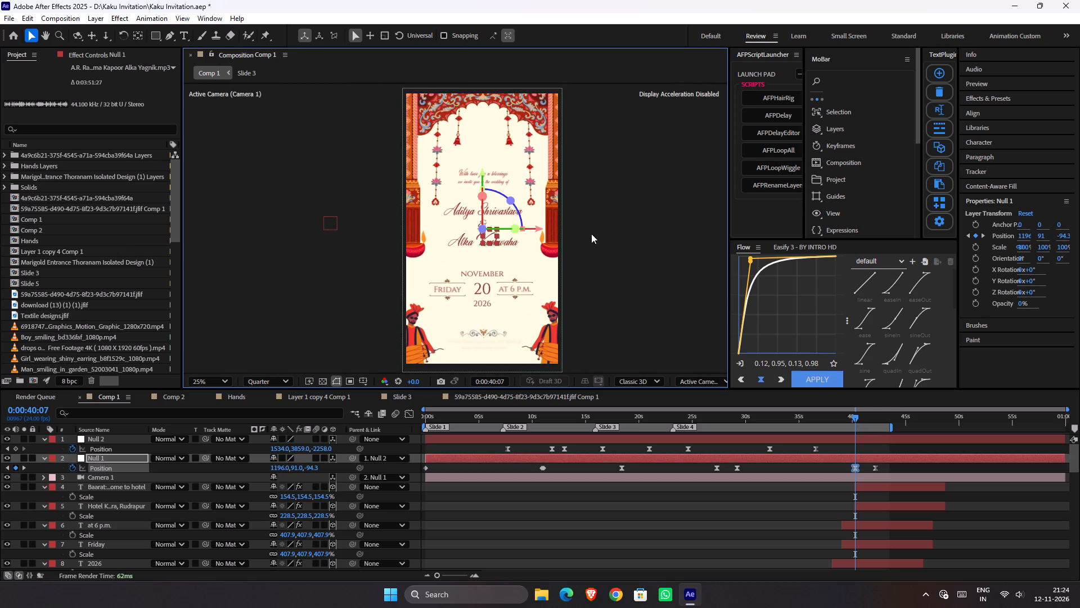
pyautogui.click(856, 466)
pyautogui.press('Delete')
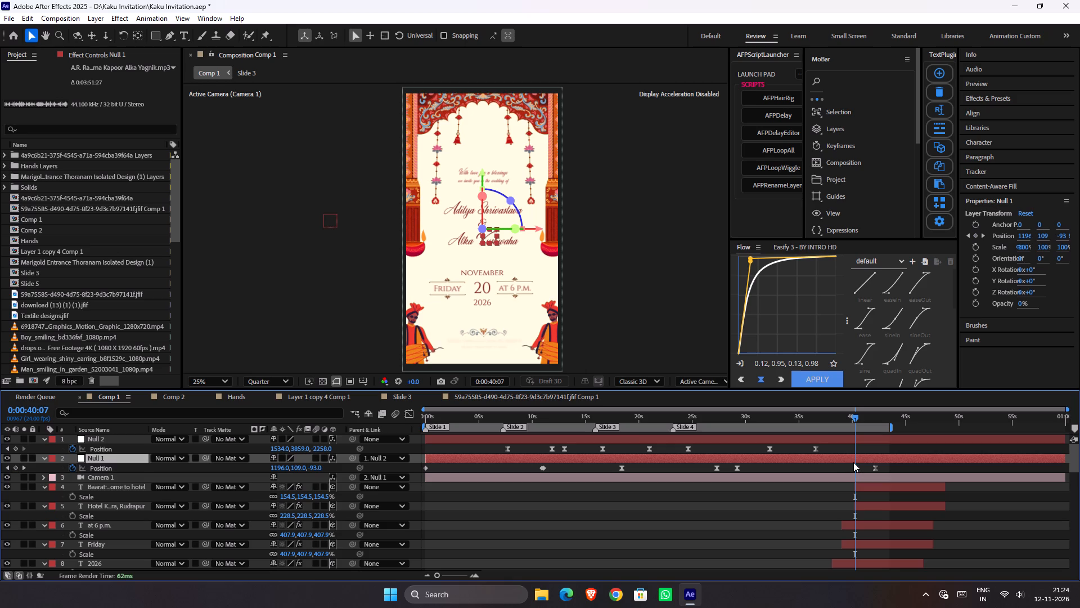
# Collapse the expanded properties of the text layers above the ampersand layer in the timeline.
pyautogui.click(613, 269)
pyautogui.scroll(1, 547, 260)
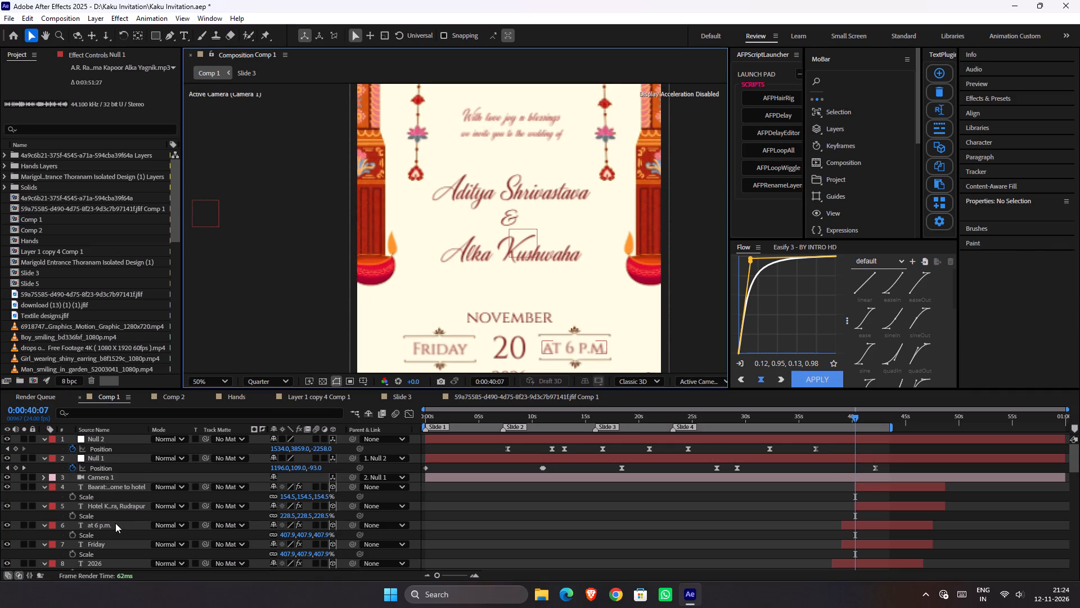
pyautogui.click(42, 489)
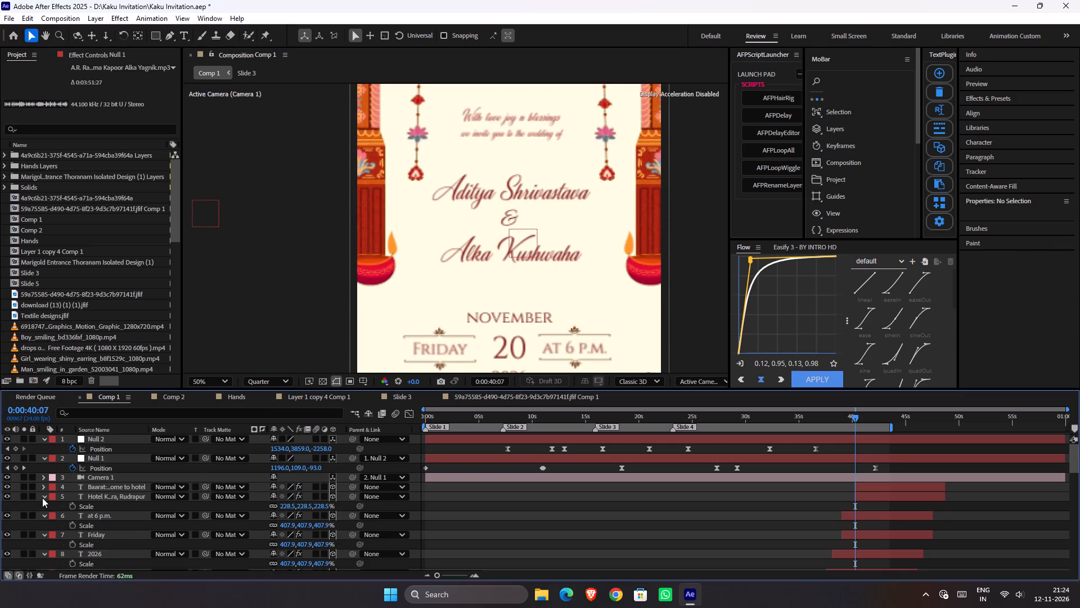
pyautogui.click(42, 498)
pyautogui.click(47, 506)
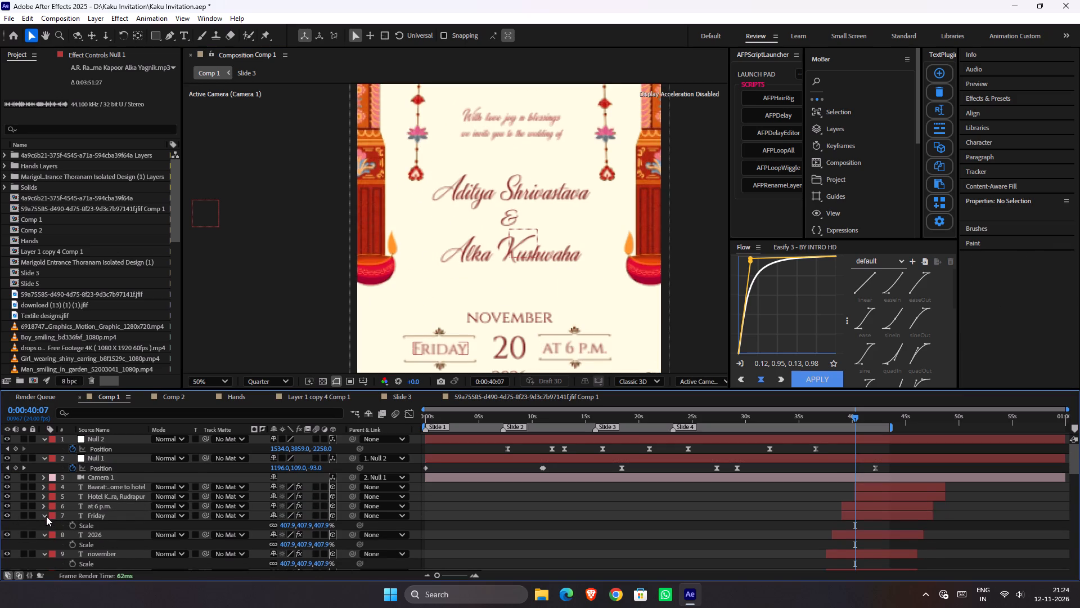
pyautogui.click(46, 516)
pyautogui.click(45, 527)
pyautogui.click(43, 535)
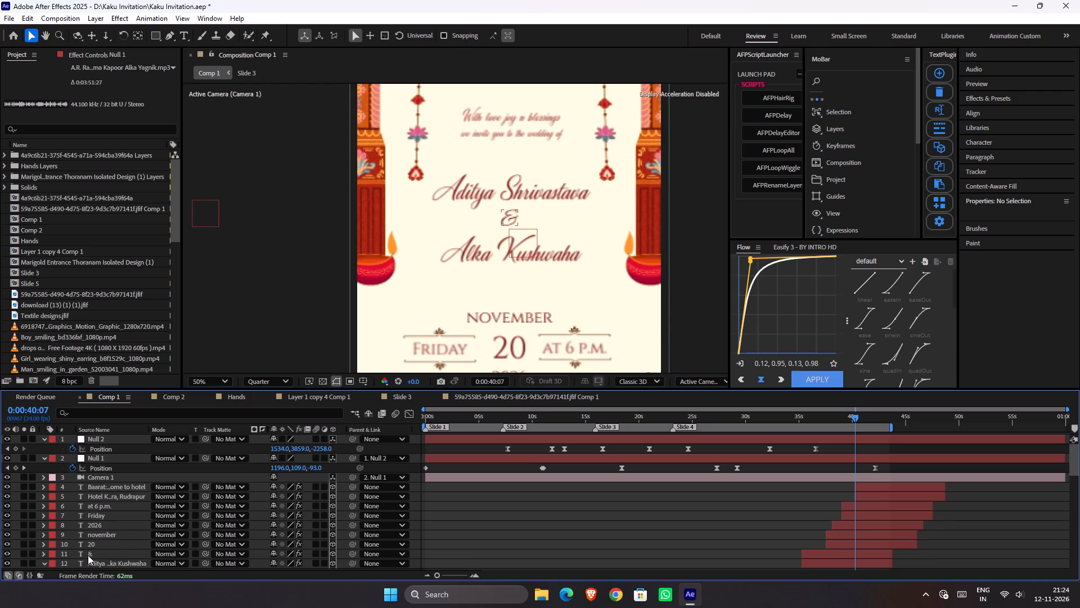
# Nudge the separate ampersand layer slightly further down between the two names.
pyautogui.click(105, 566)
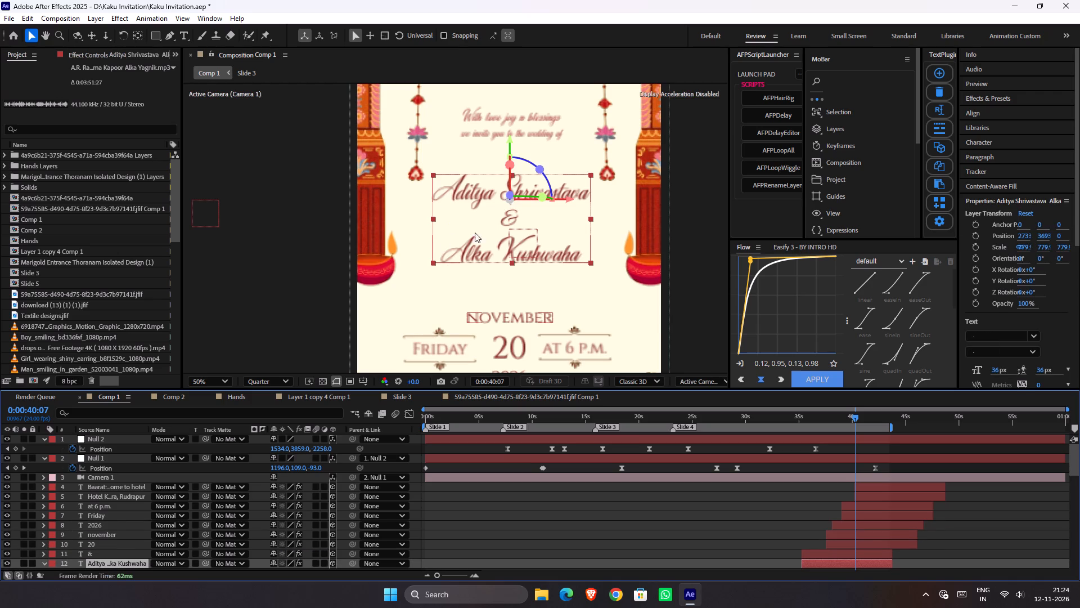
pyautogui.click(107, 554)
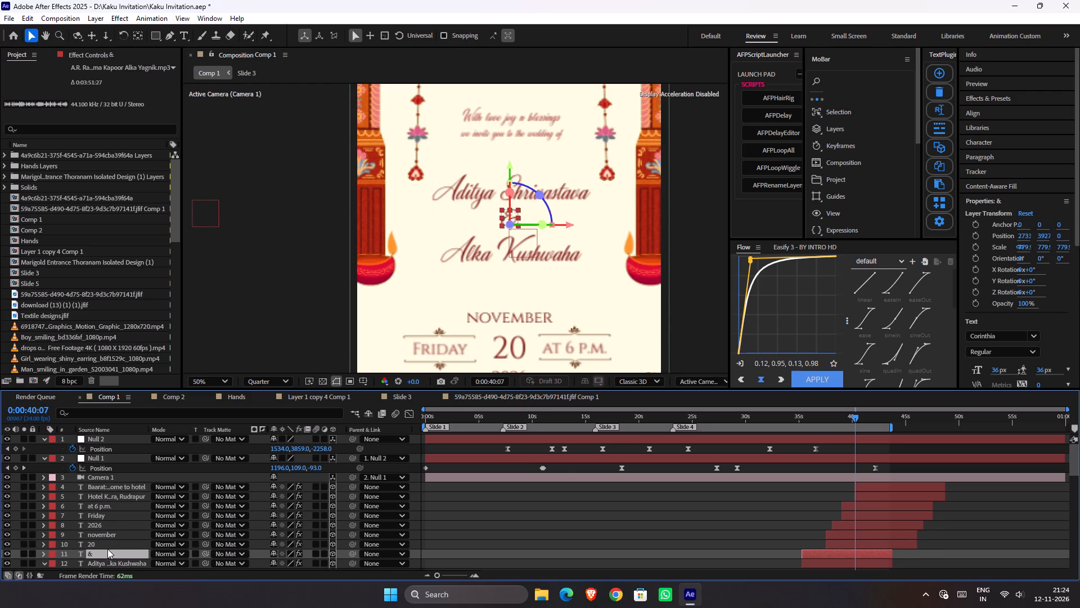
pyautogui.press('Down')
pyautogui.press('Down')
pyautogui.press('Down')
pyautogui.click(609, 500)
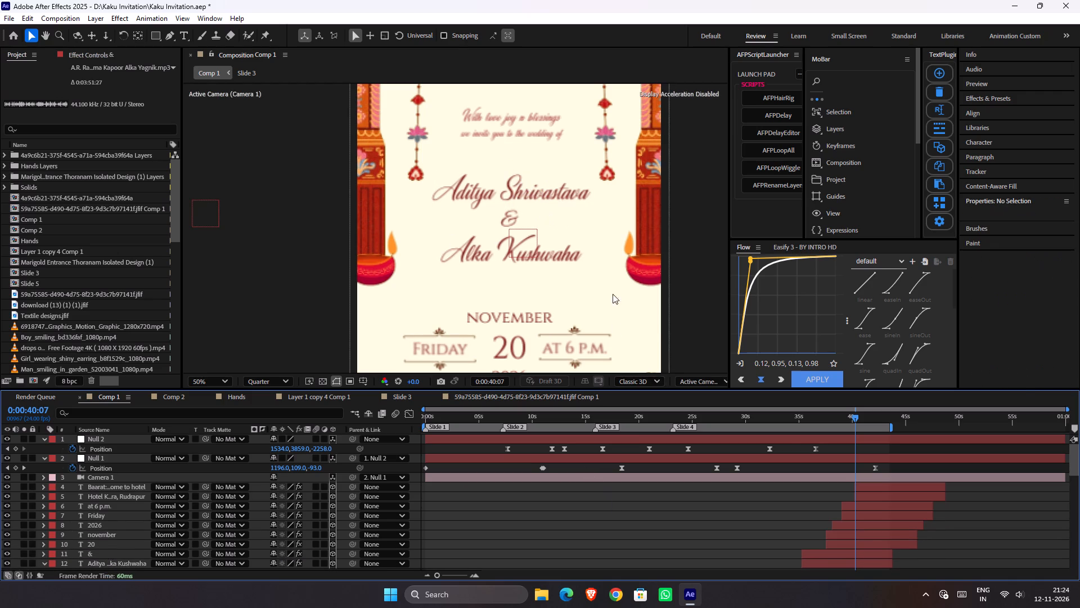
pyautogui.scroll(-1, 602, 273)
pyautogui.click(639, 284)
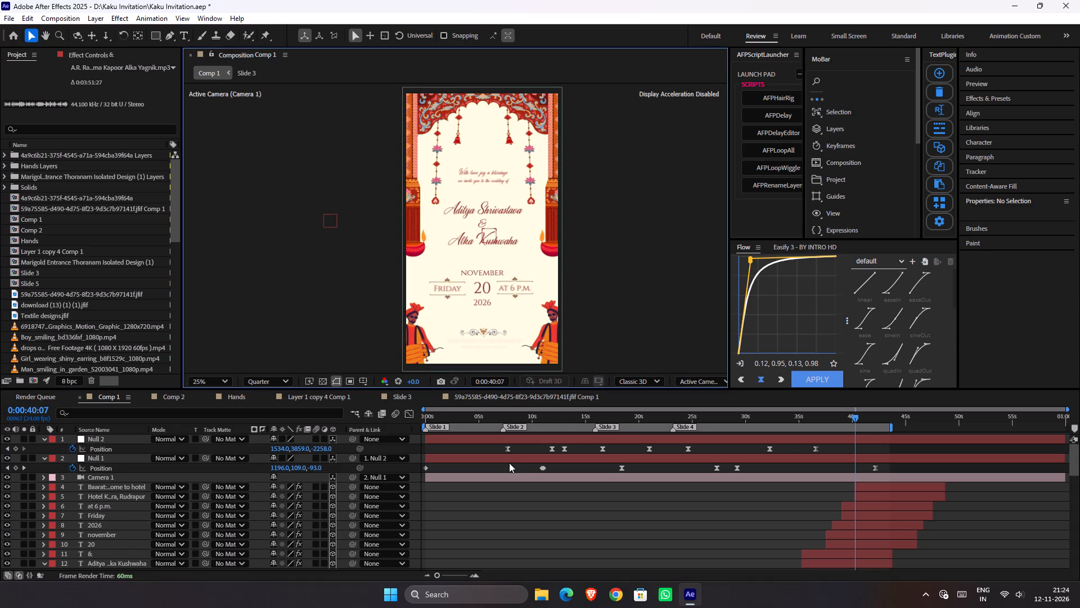
# Set the line spacing of the couple's names text to 35 px.
pyautogui.click(117, 559)
pyautogui.click(1041, 366)
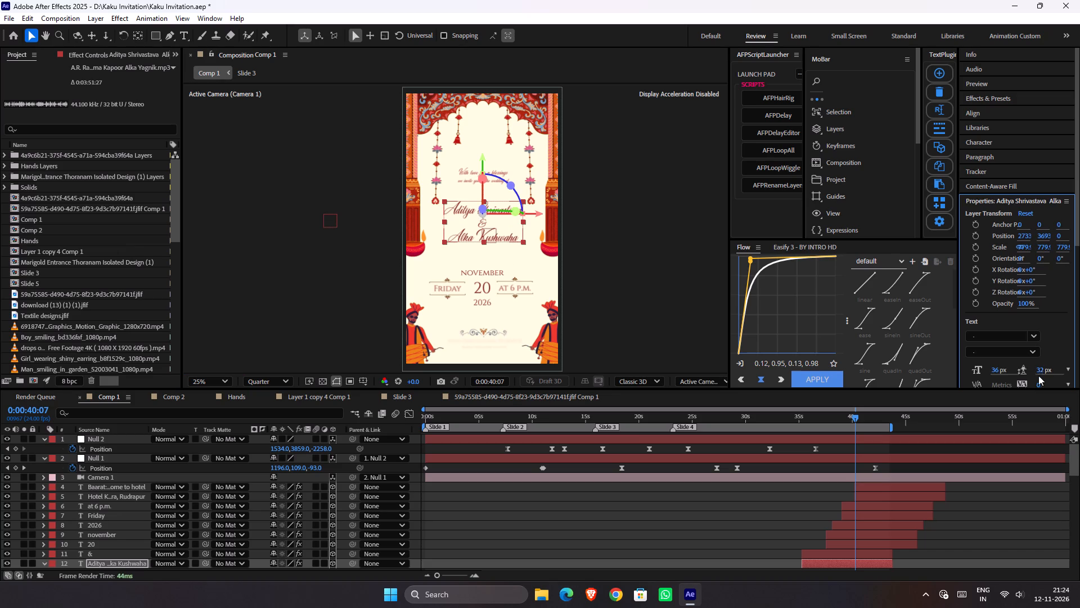
pyautogui.click(1039, 371)
pyautogui.write('35')
pyautogui.press('Return')
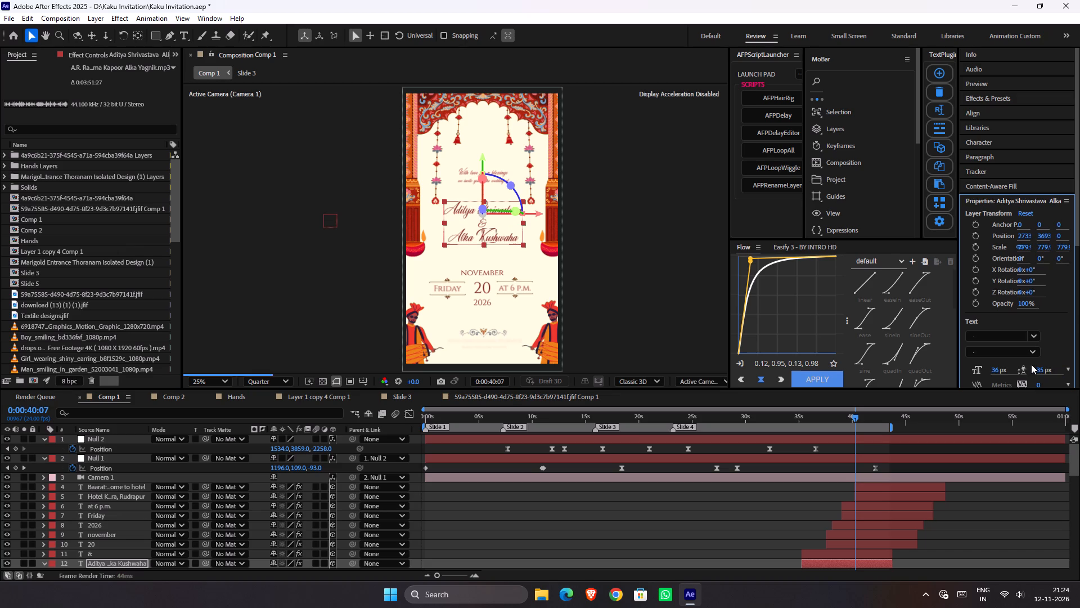
pyautogui.click(608, 266)
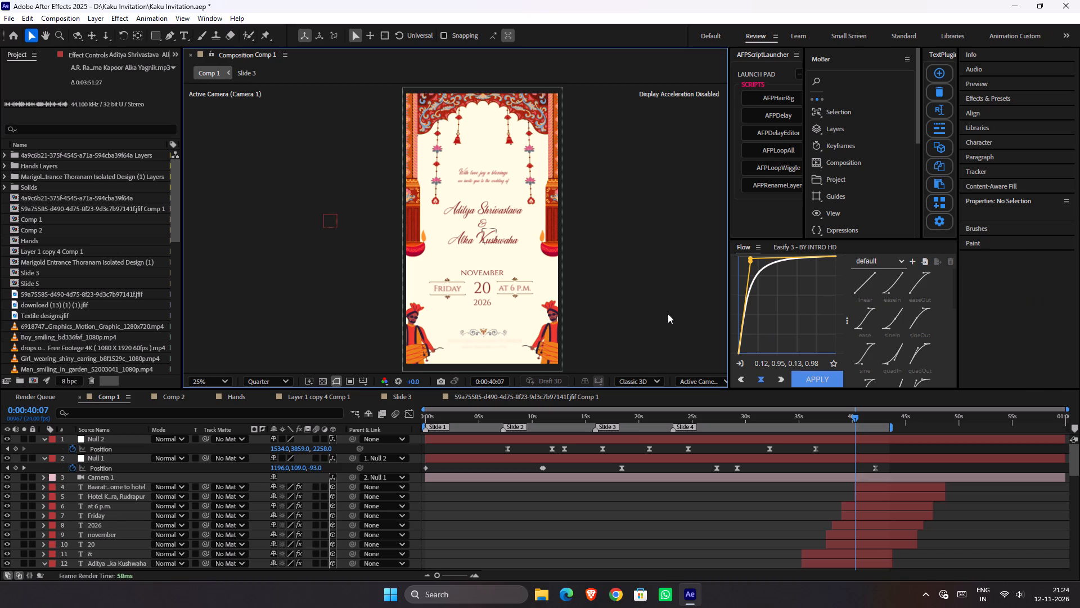
pyautogui.scroll(1, 524, 252)
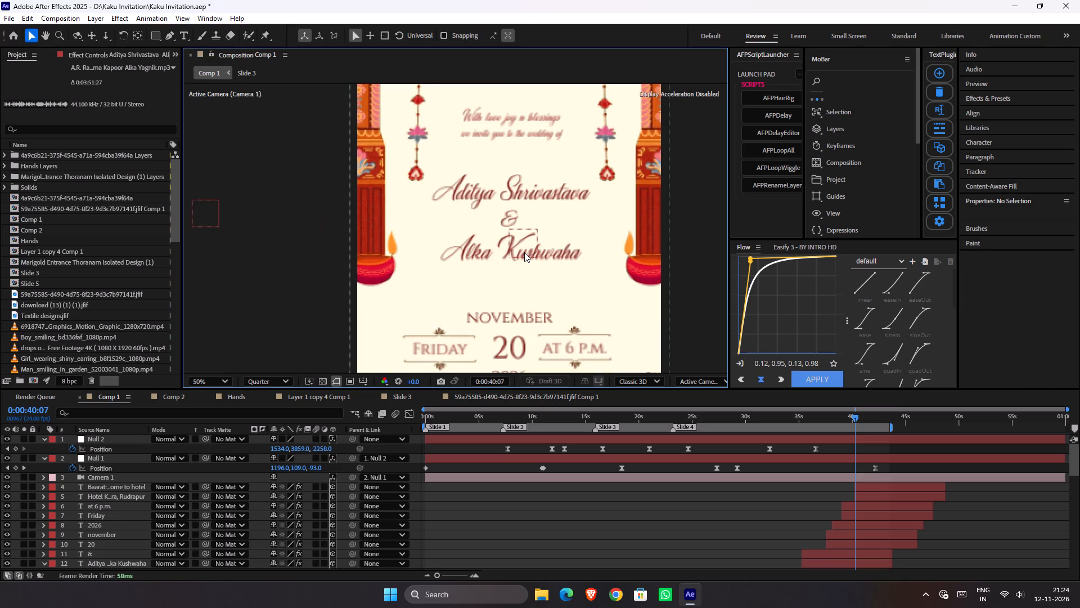
pyautogui.scroll(-1, 524, 252)
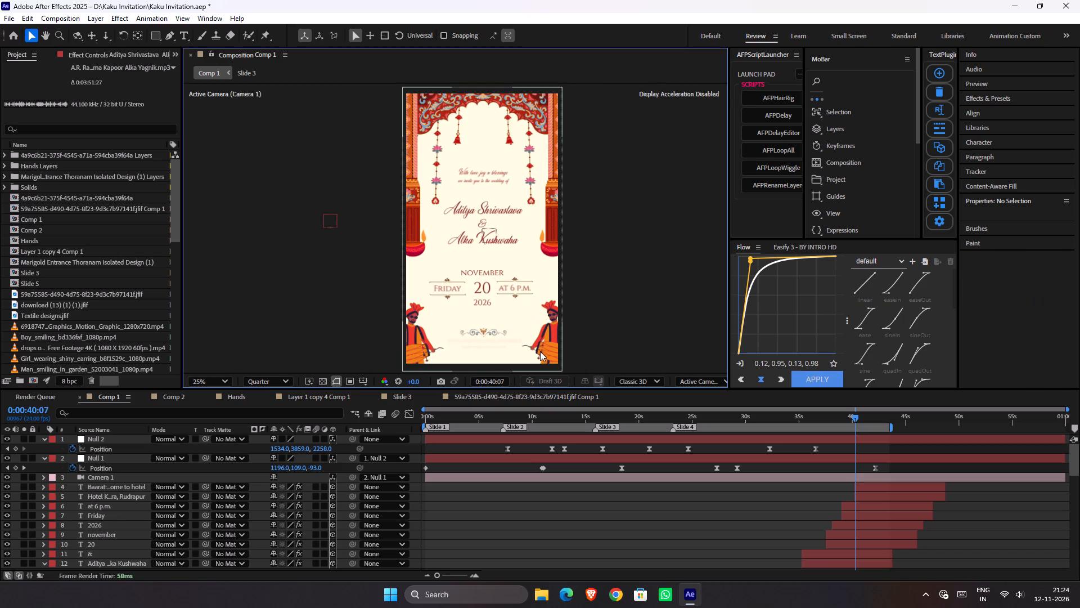
# Save the project.
pyautogui.press('space')
pyautogui.press('space')
pyautogui.press('space')
pyautogui.press('space')
pyautogui.press('space')
pyautogui.press('space')
pyautogui.press('space')
pyautogui.press('space')
pyautogui.press('space')
pyautogui.moveTo(536, 335); pyautogui.dragTo(546, 292)
pyautogui.hotkey('ctrl', 's')
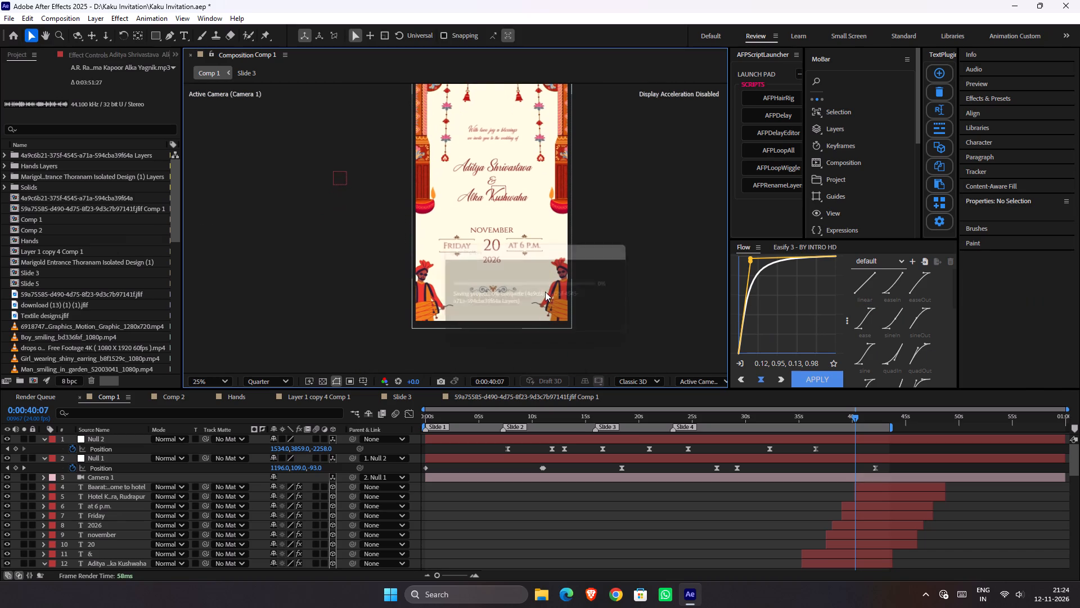
# Nudge the 20, november, 2026, Friday and at 6 p.m. text layers slightly up together with the upper Red Gol…deo (2).mp4 ornament layer.
pyautogui.click(105, 529)
pyautogui.click(106, 544)
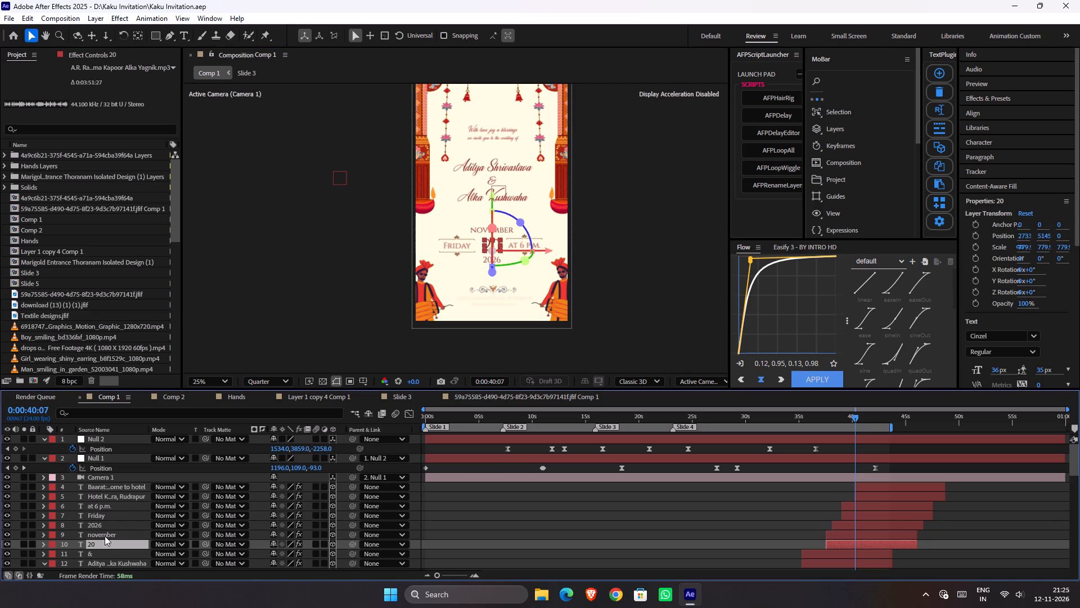
pyautogui.keyDown('shift'); pyautogui.click(105, 522); pyautogui.keyUp('shift')
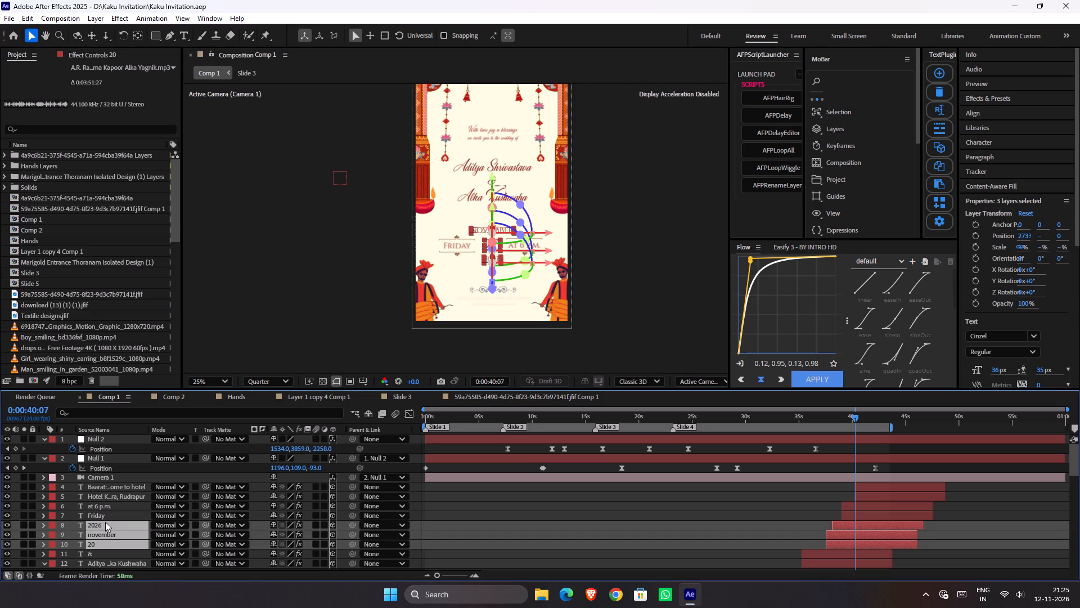
pyautogui.keyDown('shift'); pyautogui.click(111, 504); pyautogui.keyUp('shift')
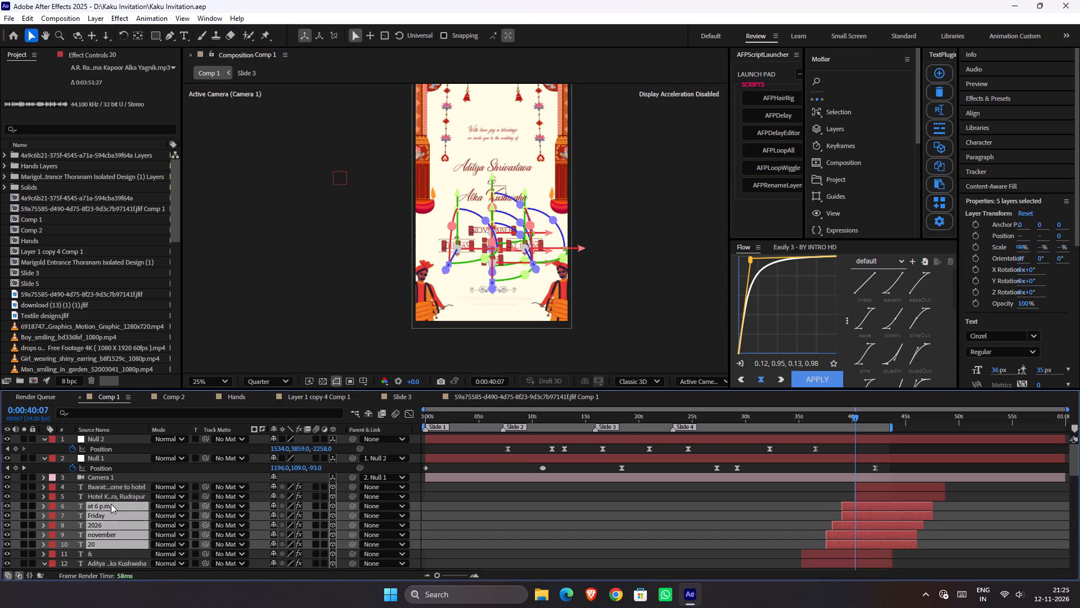
pyautogui.scroll(-1, 117, 511)
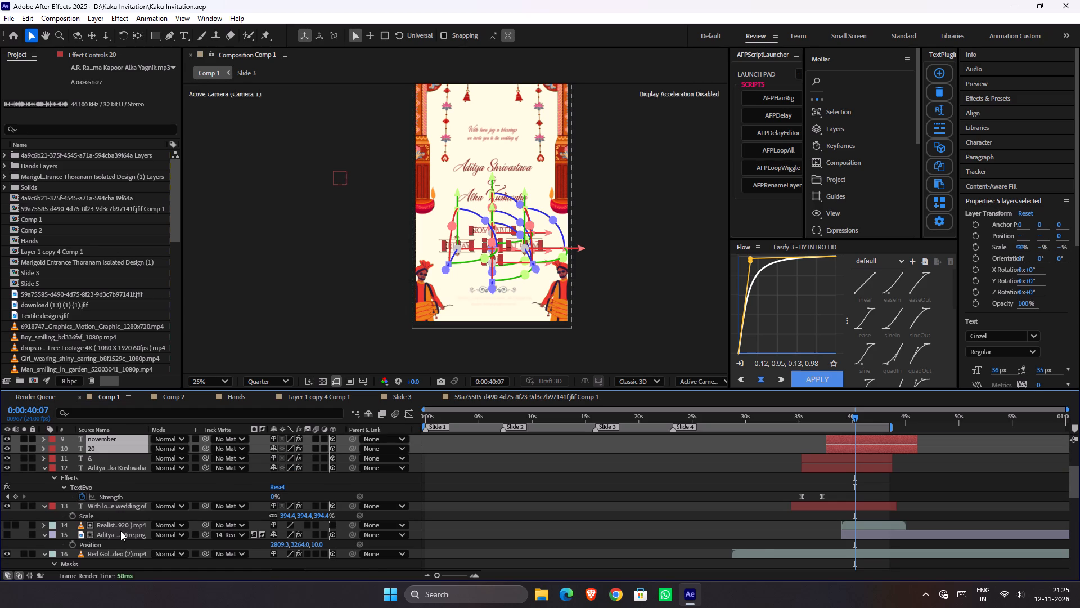
pyautogui.scroll(-1, 120, 531)
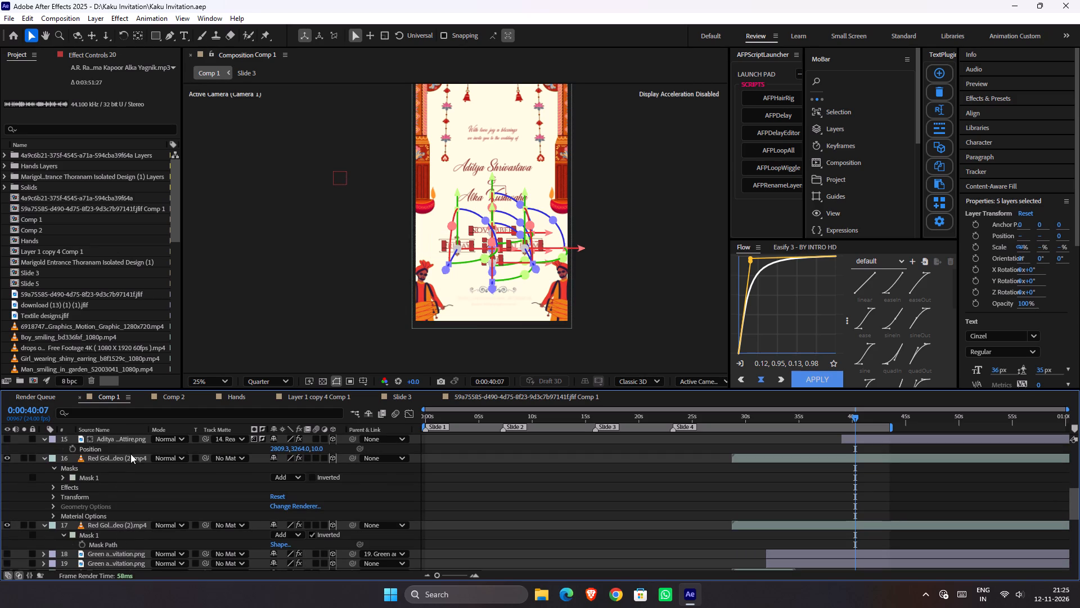
pyautogui.keyDown('ctrl'); pyautogui.click(130, 457); pyautogui.keyUp('ctrl')
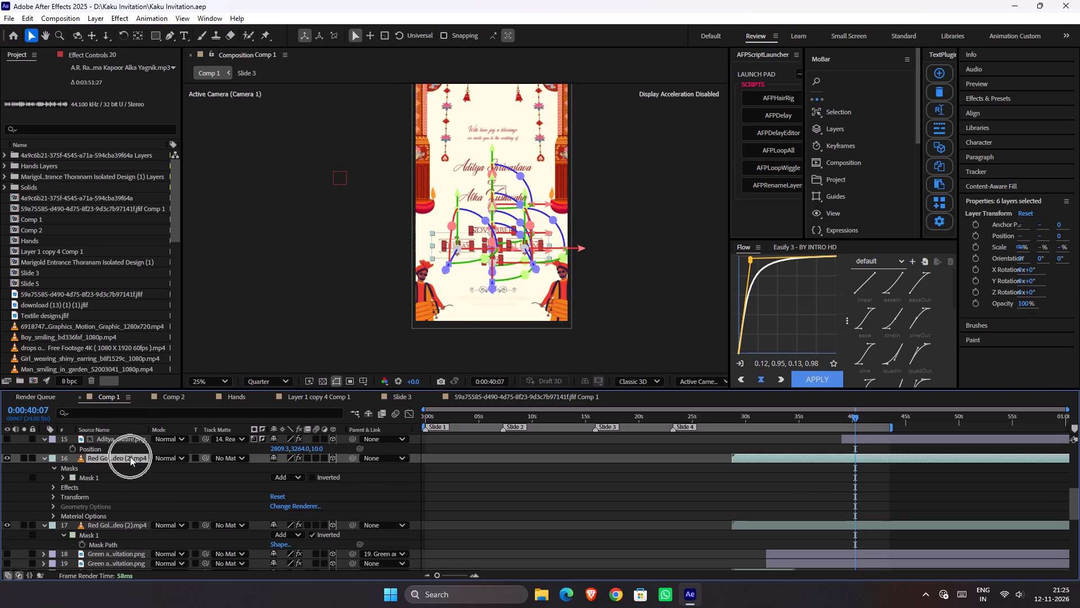
pyautogui.press('Up')
pyautogui.press('Up')
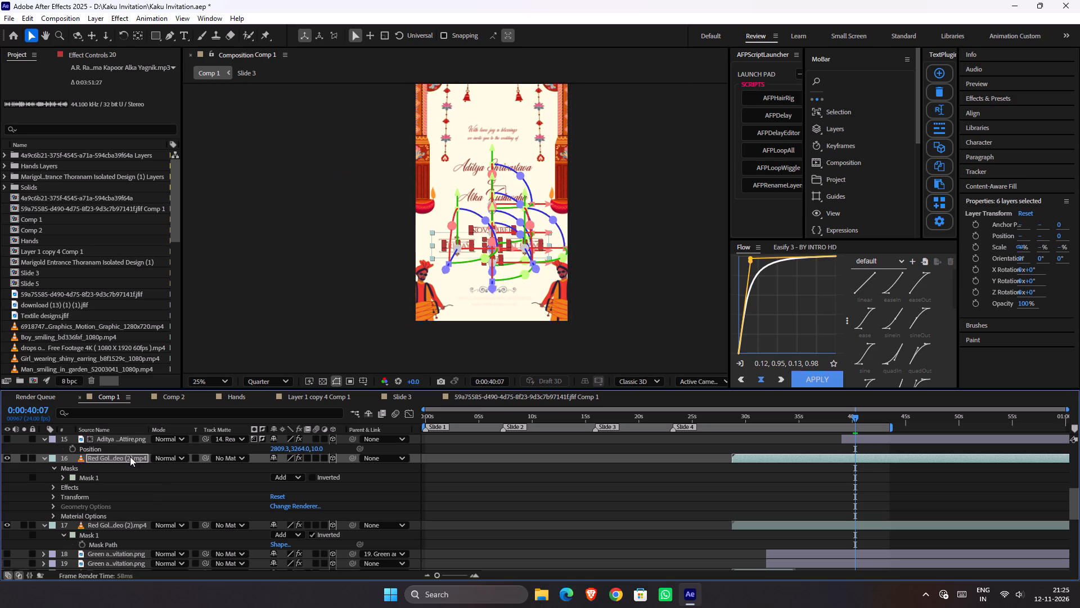
pyautogui.press('Up')
pyautogui.press('Up')
pyautogui.press('Up')
pyautogui.press('Up')
pyautogui.press('Up')
pyautogui.press('Up')
pyautogui.press('Up')
pyautogui.press('Up')
pyautogui.press('Up')
pyautogui.press('Up')
pyautogui.press('Up')
pyautogui.press('Up')
pyautogui.press('Up')
pyautogui.press('Up')
pyautogui.press('Up')
pyautogui.press('Up')
pyautogui.press('Up')
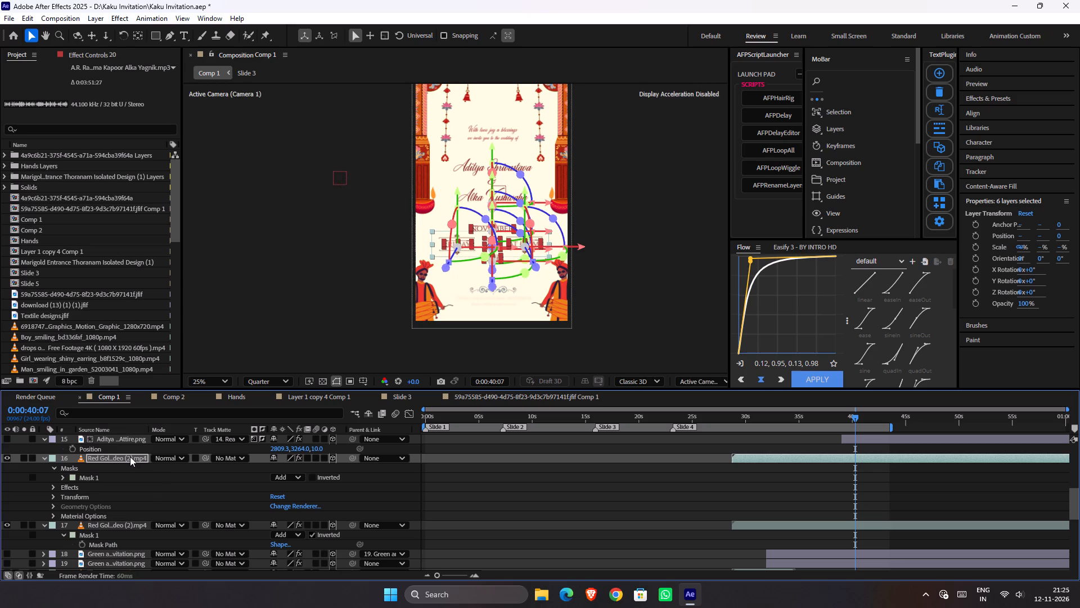
pyautogui.press('Up')
pyautogui.press('Up')
pyautogui.press('Up')
pyautogui.press('Up')
pyautogui.press('Up')
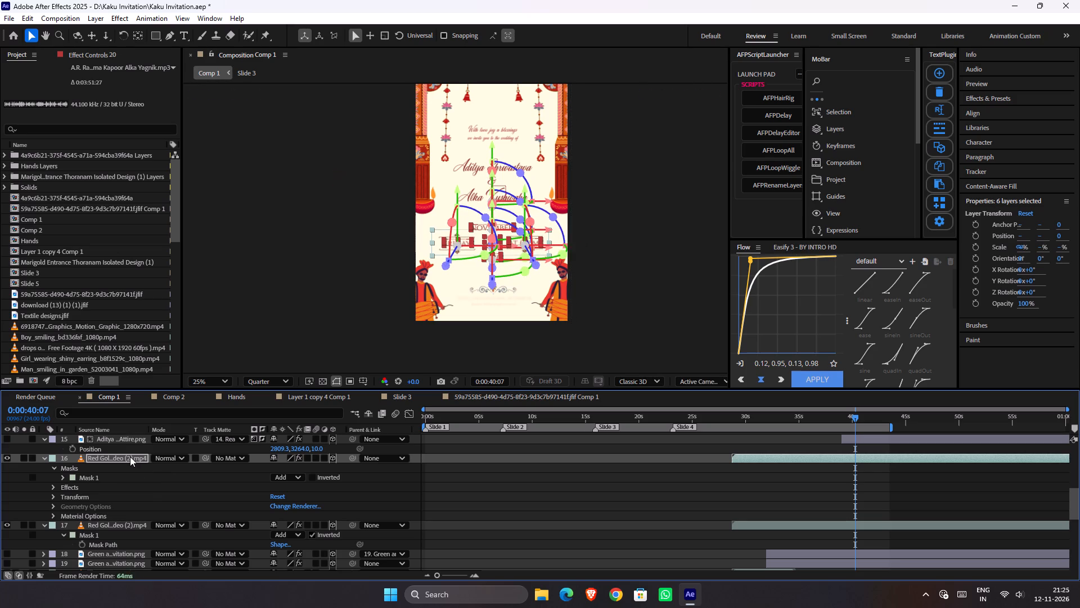
pyautogui.press('Up')
pyautogui.press('Up')
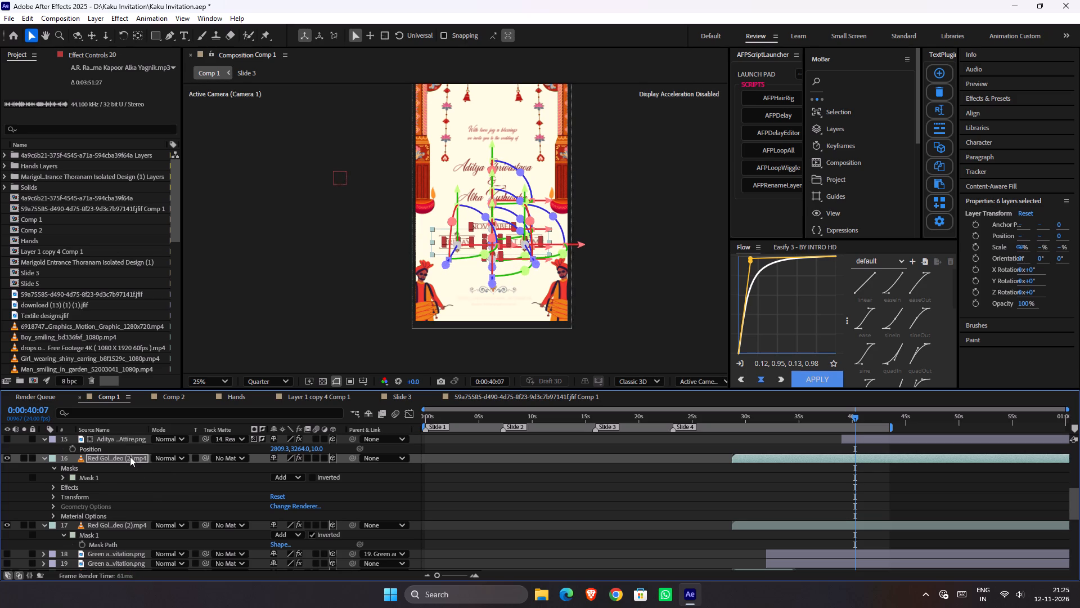
pyautogui.click(687, 495)
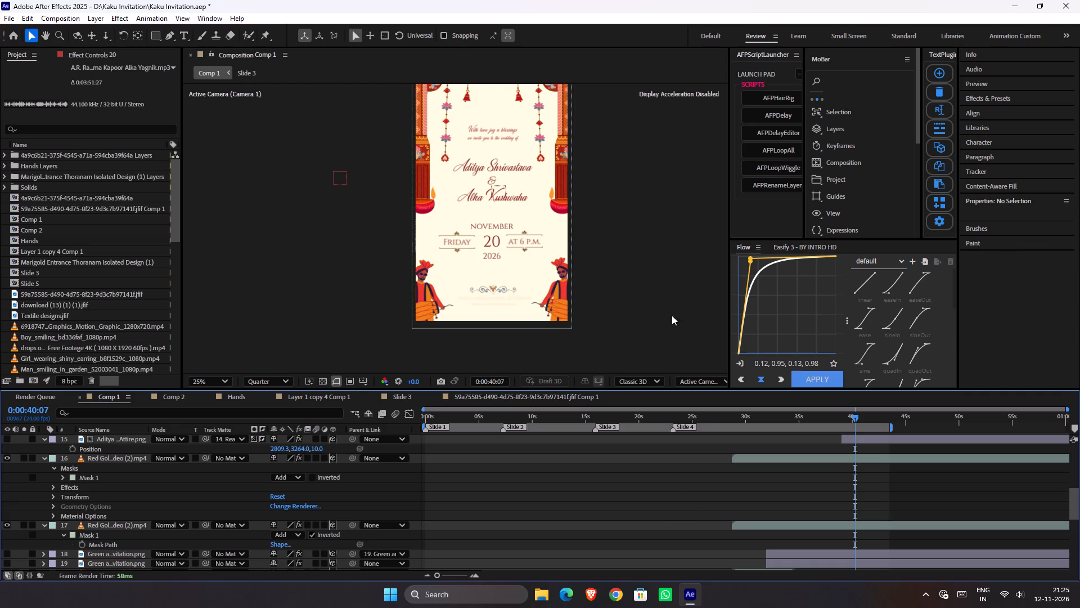
# Move the Hotel Kanchantara text layer up between 2026 and the scroll ornament.
pyautogui.click(671, 292)
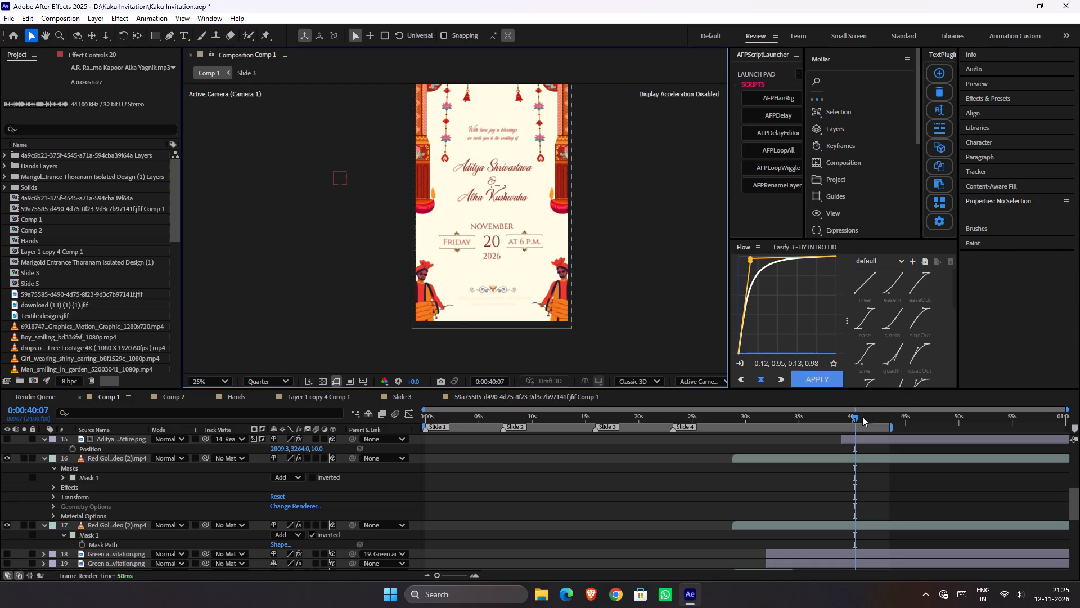
pyautogui.press('space')
pyautogui.press('space')
pyautogui.press('space')
pyautogui.press('space')
pyautogui.press('space')
pyautogui.press('space')
pyautogui.press('space')
pyautogui.press('space')
pyautogui.press('space')
pyautogui.press('space')
pyautogui.press('space')
pyautogui.press('space')
pyautogui.press('space')
pyautogui.press('space')
pyautogui.press('space')
pyautogui.press('space')
pyautogui.press('space')
pyautogui.press('space')
pyautogui.press('space')
pyautogui.press('space')
pyautogui.moveTo(537, 222); pyautogui.dragTo(546, 263)
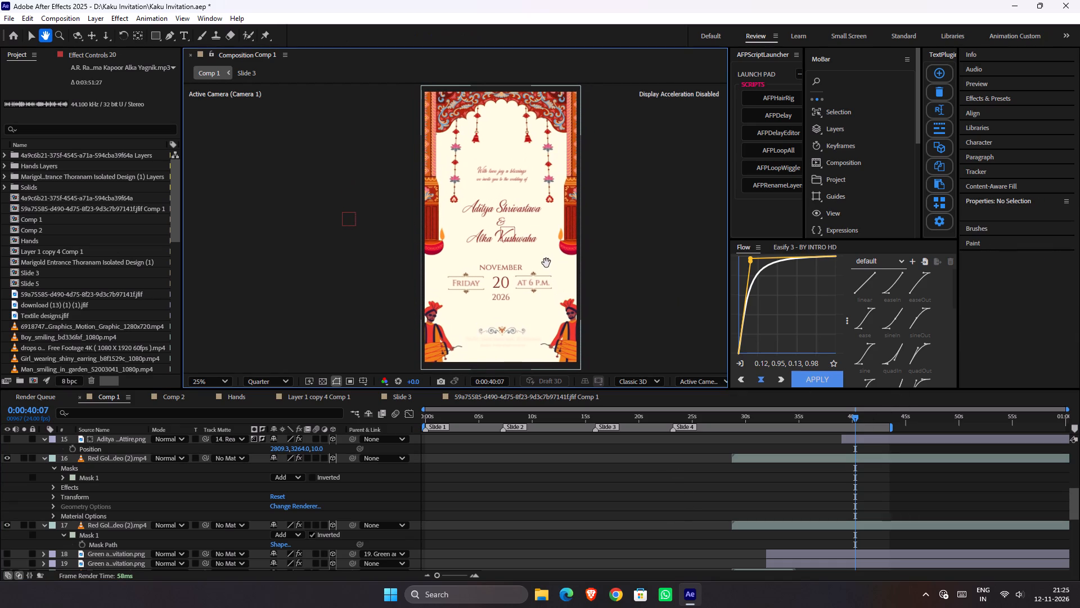
pyautogui.moveTo(546, 263); pyautogui.dragTo(533, 266)
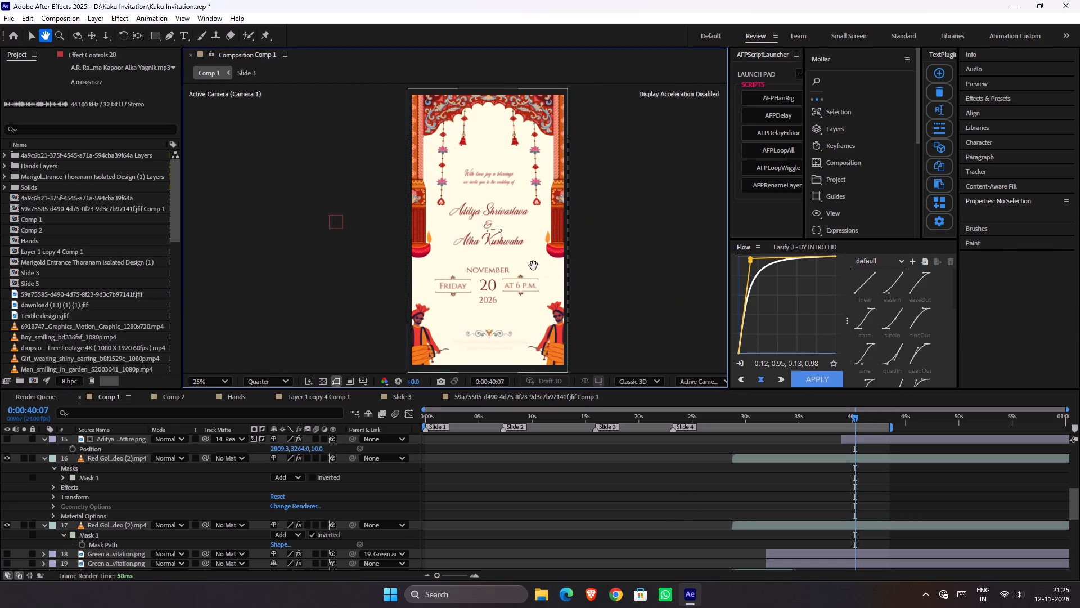
pyautogui.moveTo(533, 266); pyautogui.dragTo(539, 251)
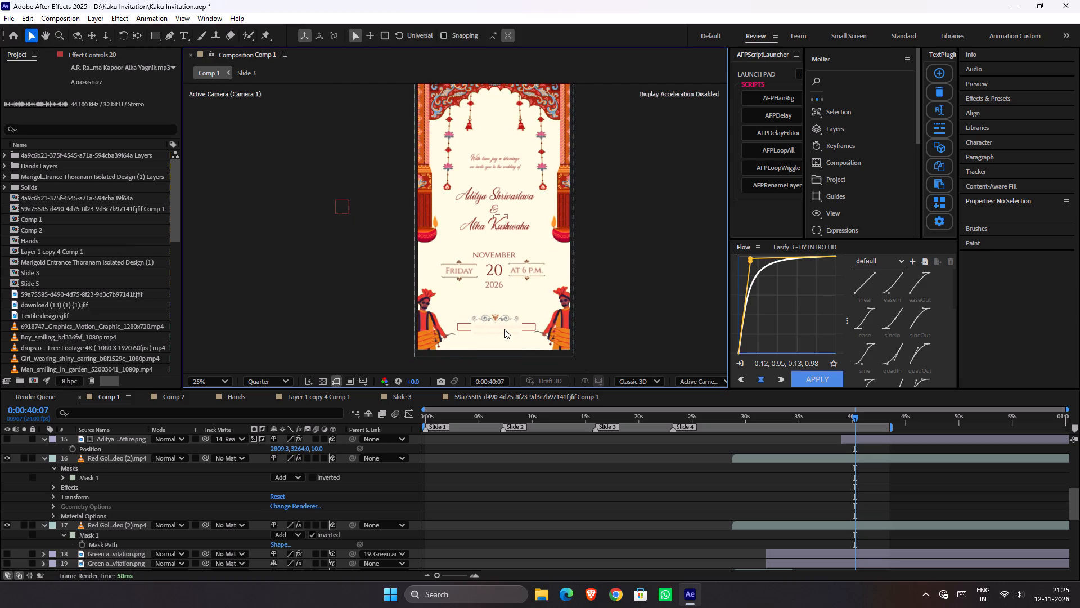
pyautogui.scroll(1, 504, 329)
pyautogui.press('space')
pyautogui.press('space')
pyautogui.press('space')
pyautogui.press('space')
pyautogui.press('space')
pyautogui.press('space')
pyautogui.press('space')
pyautogui.press('space')
pyautogui.moveTo(541, 334); pyautogui.dragTo(502, 173)
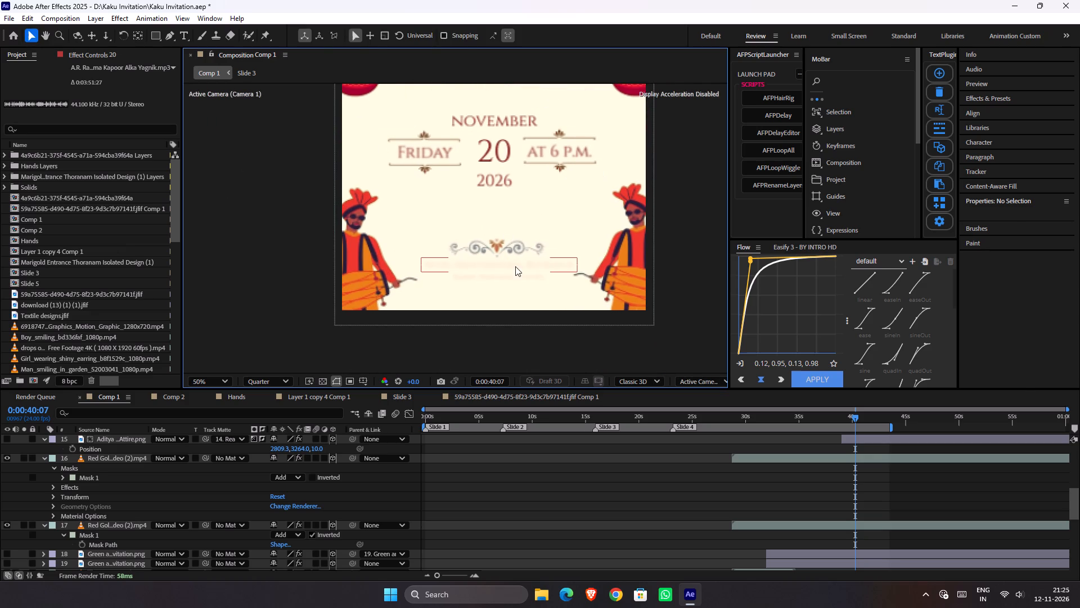
pyautogui.click(515, 266)
pyautogui.moveTo(502, 210); pyautogui.dragTo(498, 203)
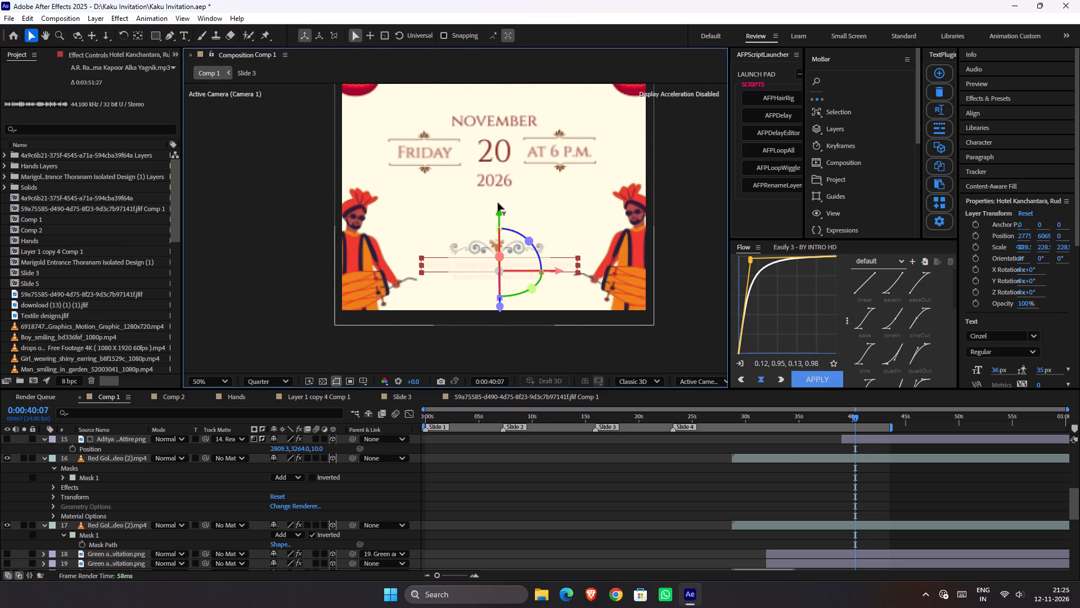
pyautogui.moveTo(498, 203); pyautogui.dragTo(496, 158)
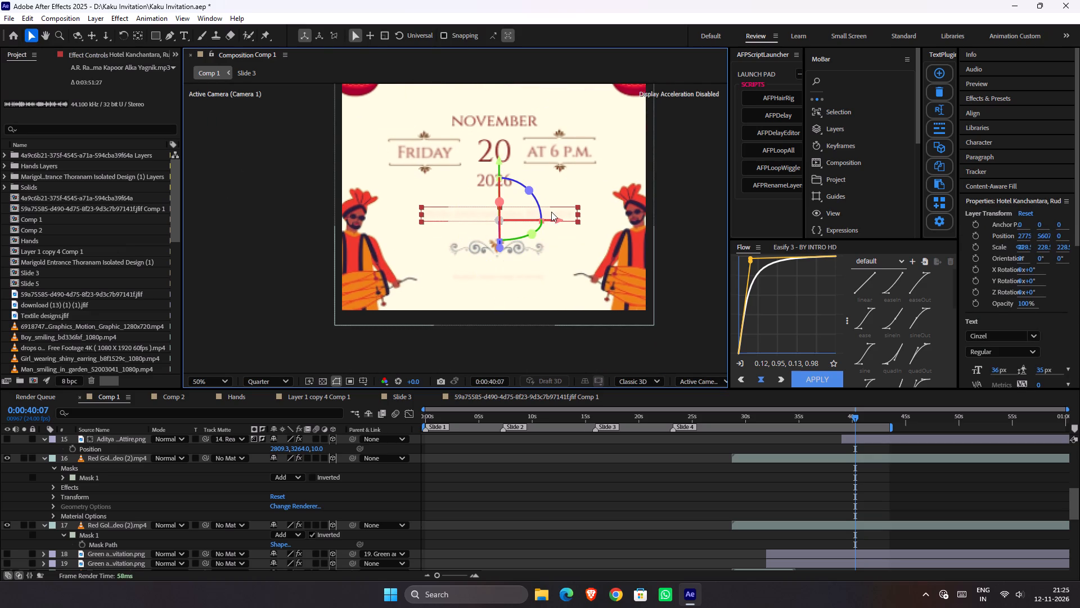
# Enlarge the Hotel Kanchantara text layer proportionally to a scale of about 287%.
pyautogui.doubleClick(555, 213)
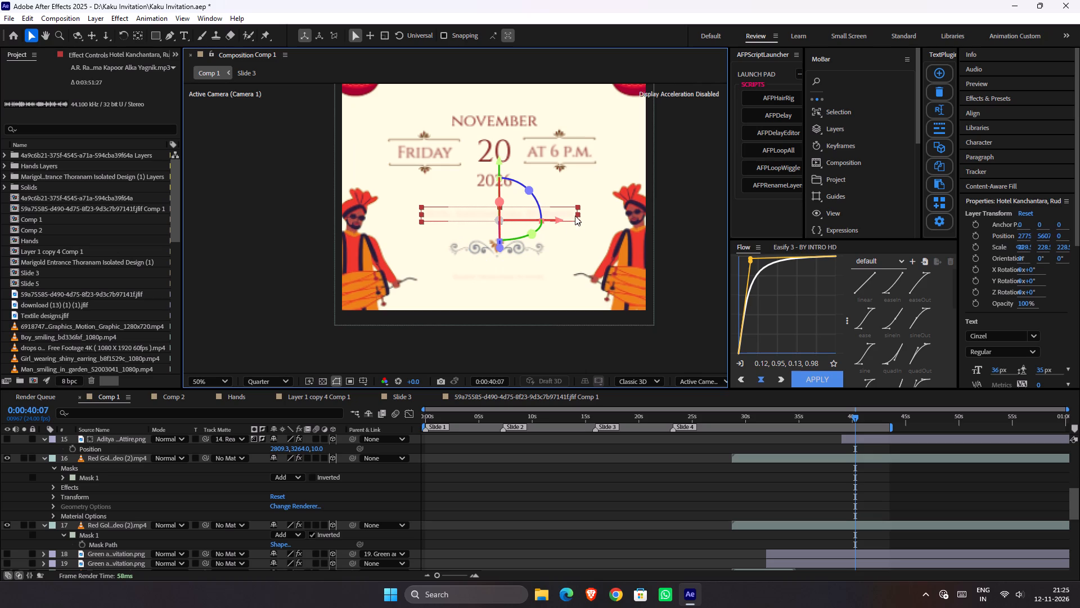
pyautogui.moveTo(577, 215); pyautogui.dragTo(597, 213)
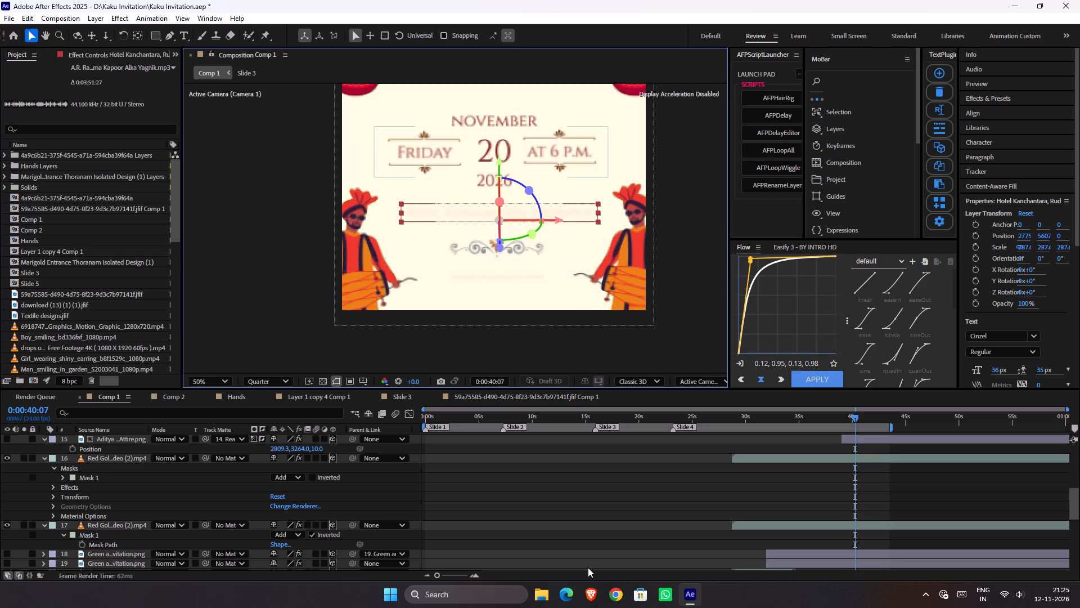
# Switch to WhatsApp.
pyautogui.click(672, 601)
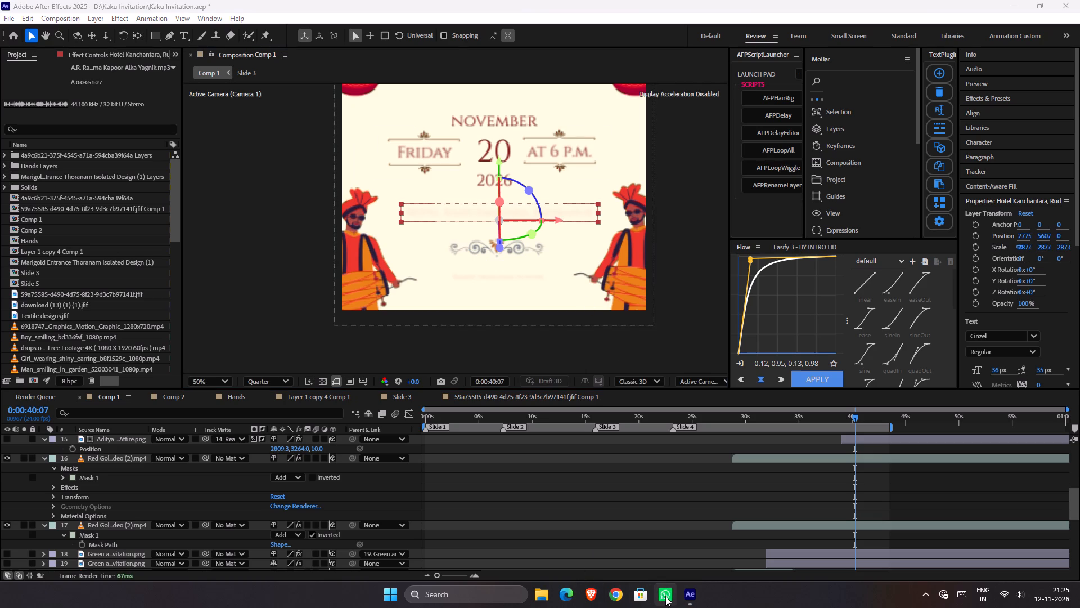
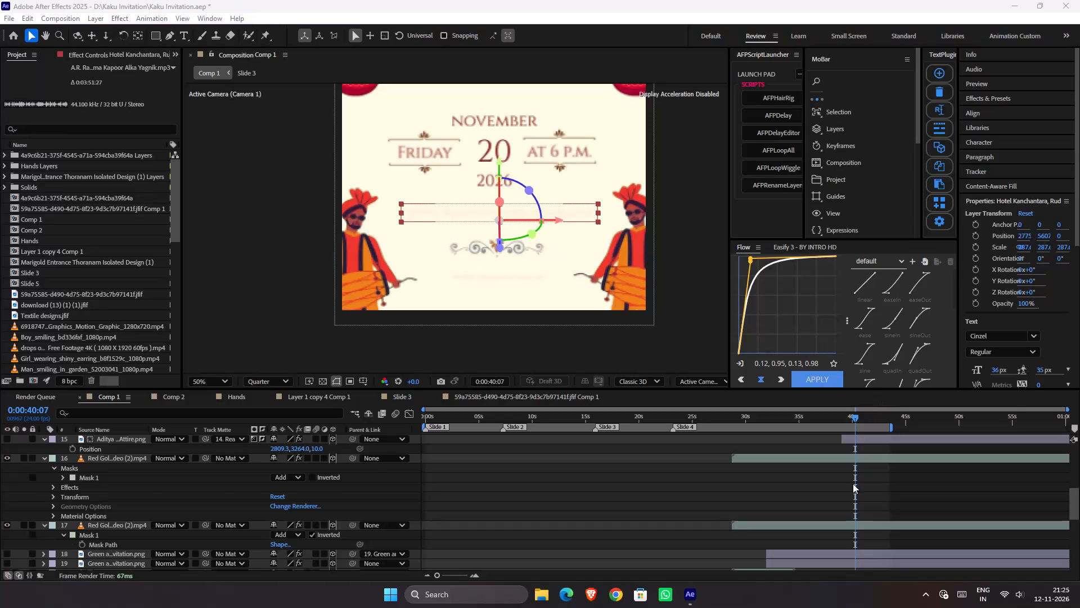
# Save the Kaku Invitation project.
pyautogui.scroll(3, 847, 503)
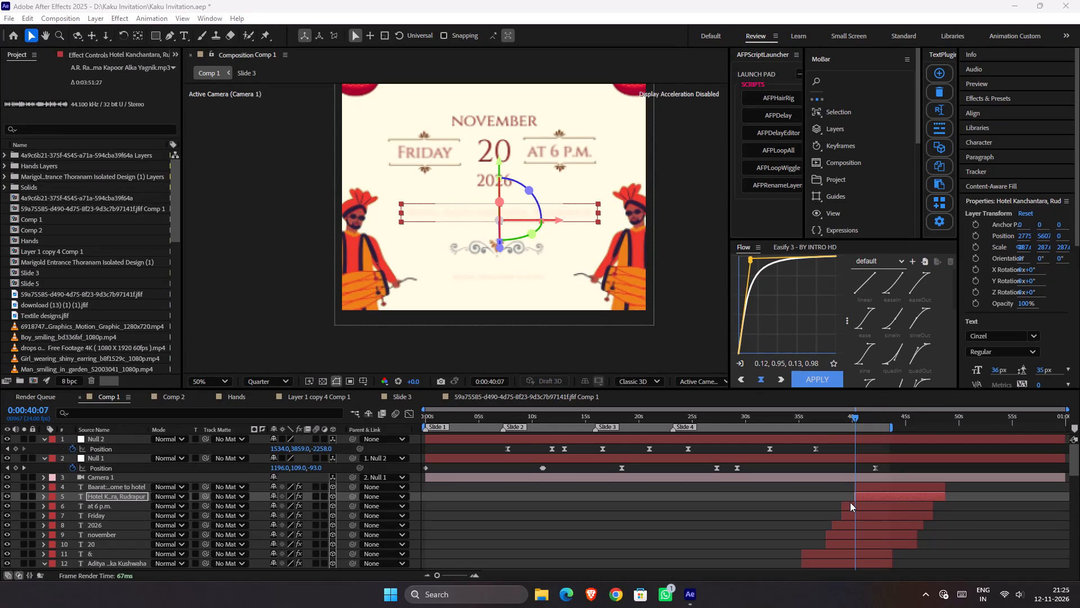
pyautogui.scroll(1, 850, 502)
pyautogui.hotkey('ctrl', 's')
pyautogui.click(700, 357)
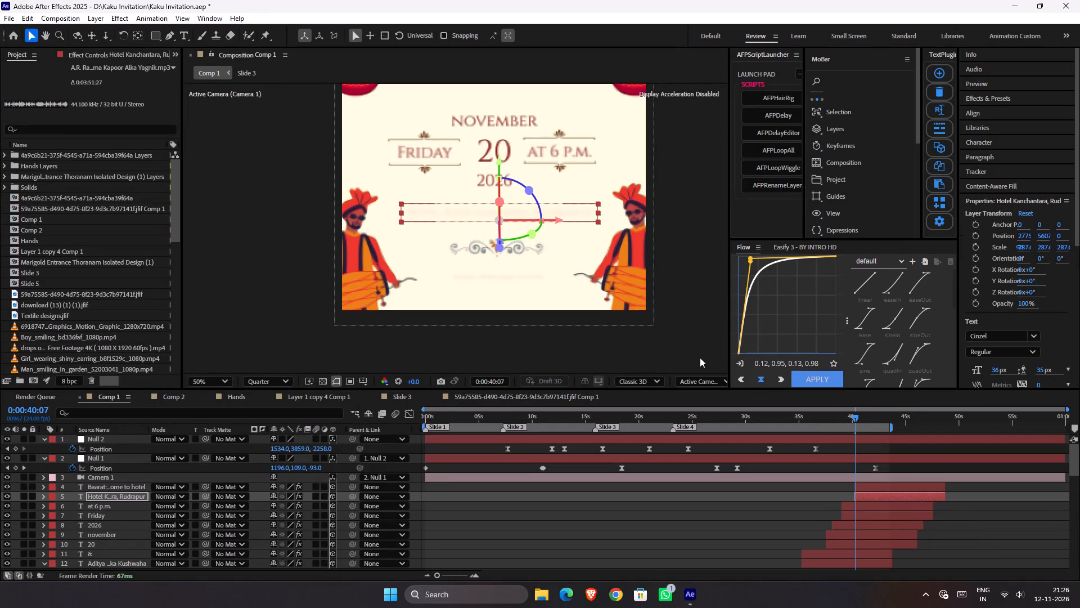
pyautogui.hotkey('ctrl', 's')
# At 0:00:42:07, move the Hotel Kanchantara, Rudrapur text layer down to a Y position of about 5685, just above the scroll ornament.
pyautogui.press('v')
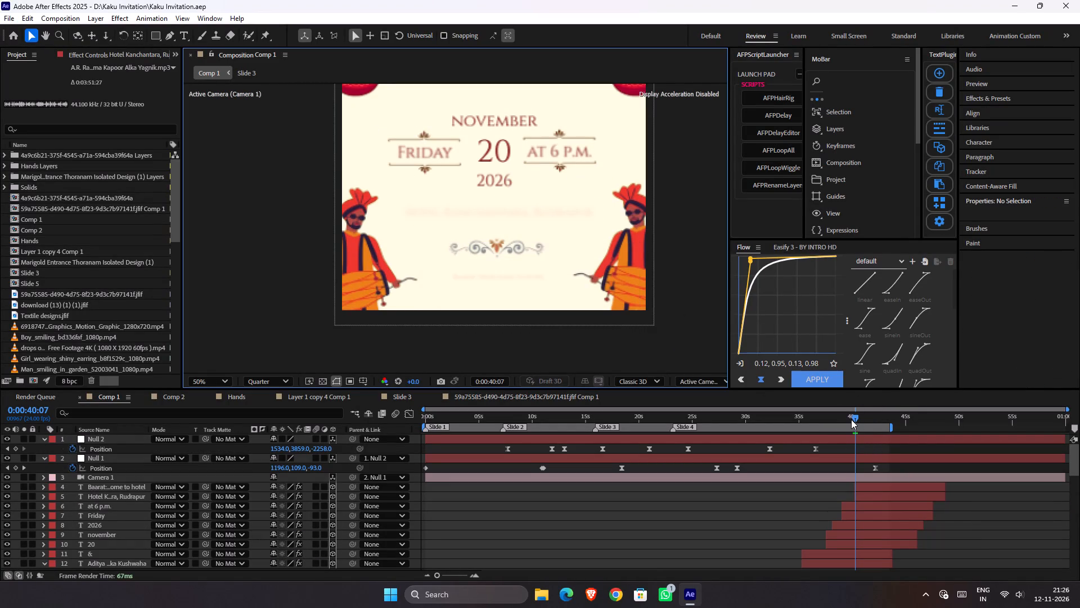
pyautogui.moveTo(850, 419); pyautogui.dragTo(862, 424)
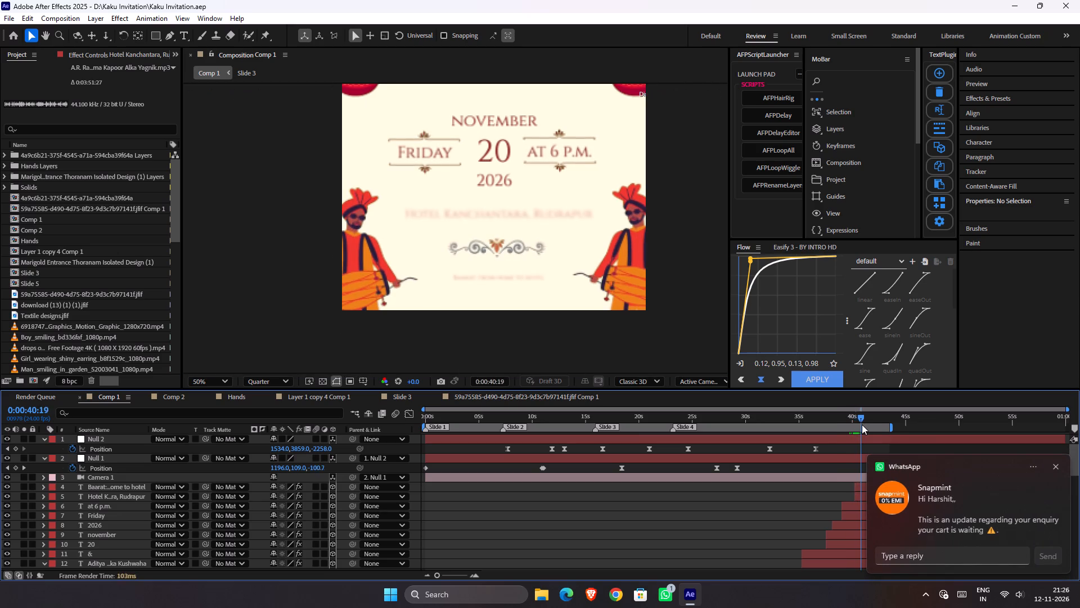
pyautogui.moveTo(862, 424); pyautogui.dragTo(876, 432)
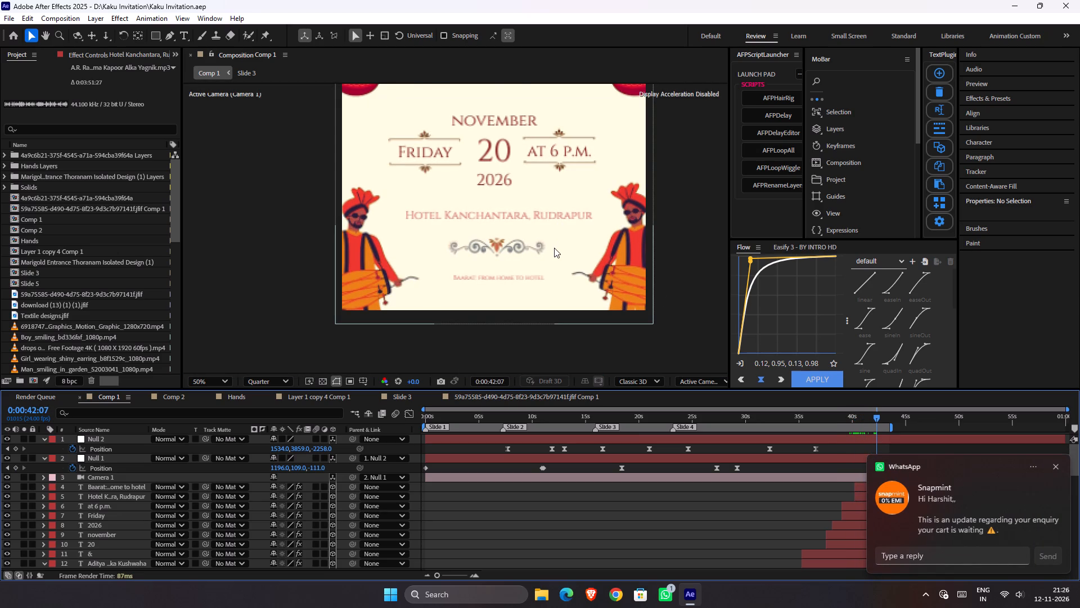
pyautogui.scroll(-1, 555, 248)
pyautogui.scroll(1, 523, 230)
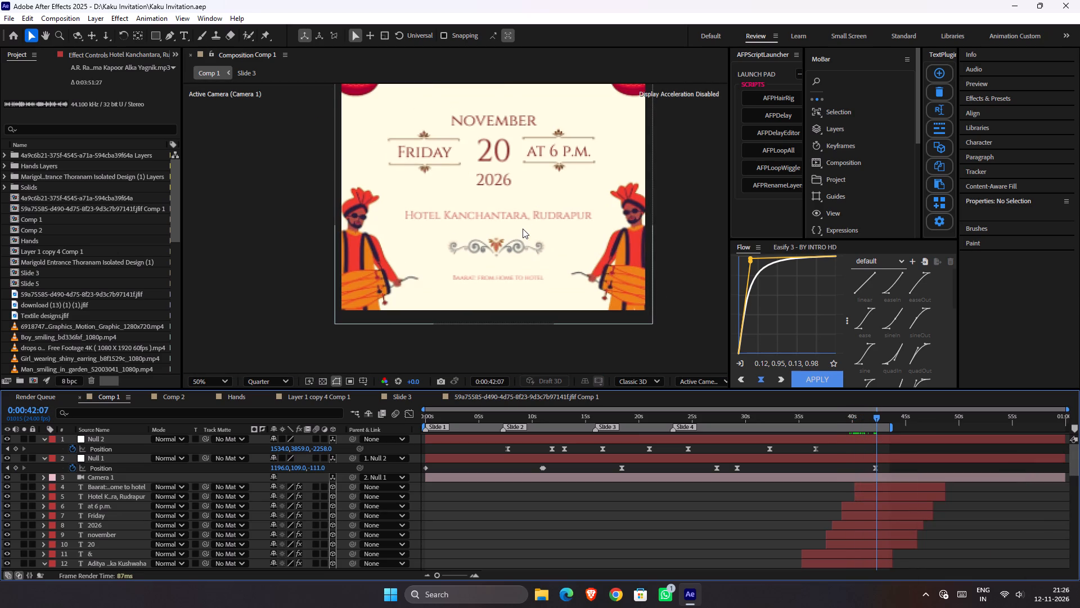
pyautogui.click(531, 215)
pyautogui.moveTo(497, 159); pyautogui.dragTo(497, 164)
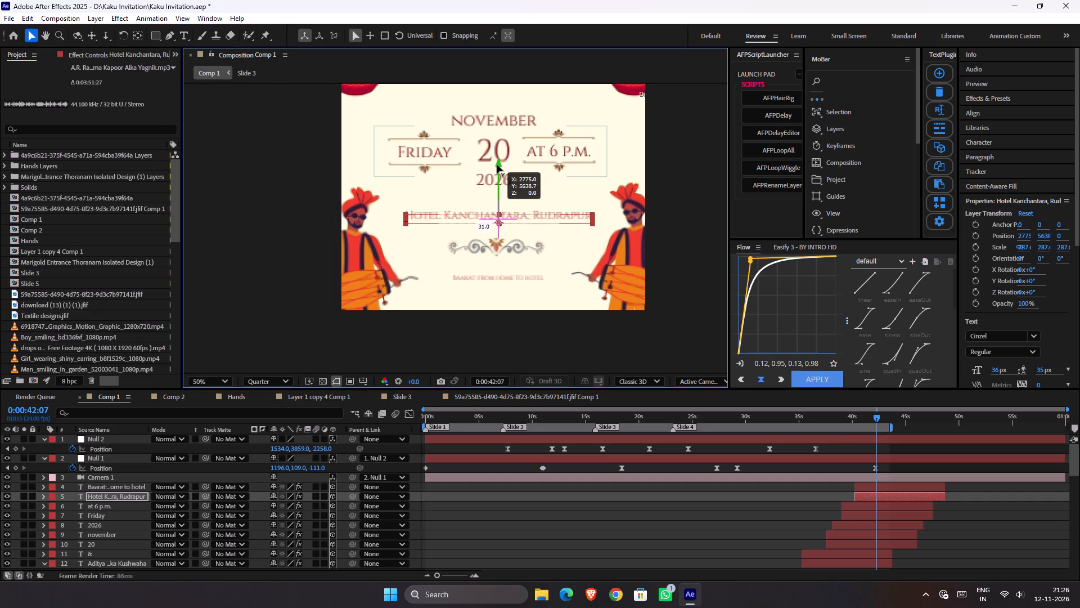
pyautogui.moveTo(497, 164); pyautogui.dragTo(500, 169)
# Insert a new first line above the hotel name in the Hotel Kanchantara, Rudrapur text layer.
pyautogui.doubleClick(568, 224)
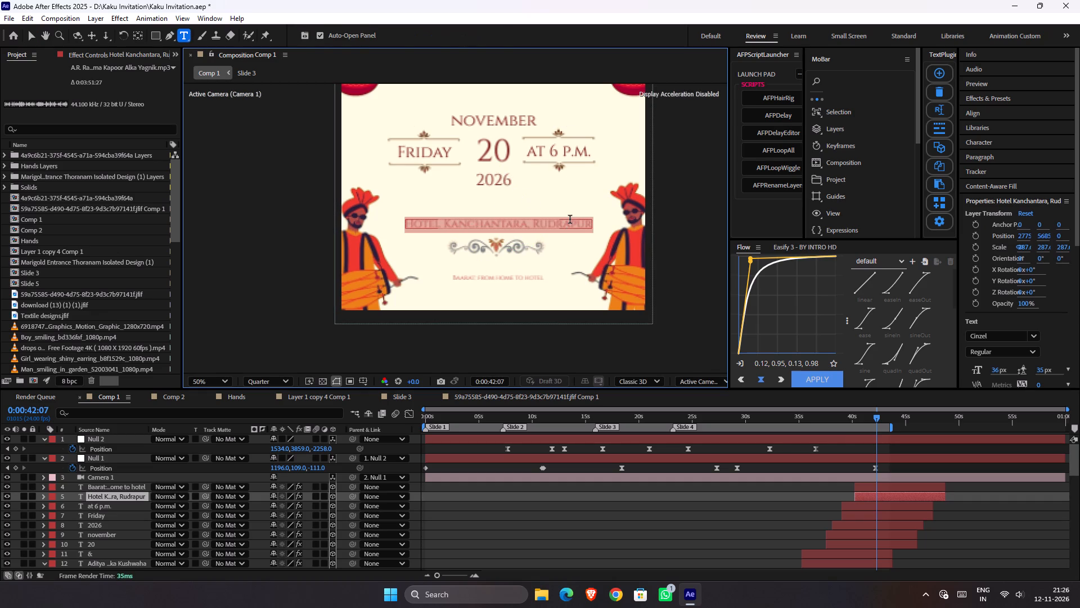
pyautogui.press('Up')
pyautogui.press('Return')
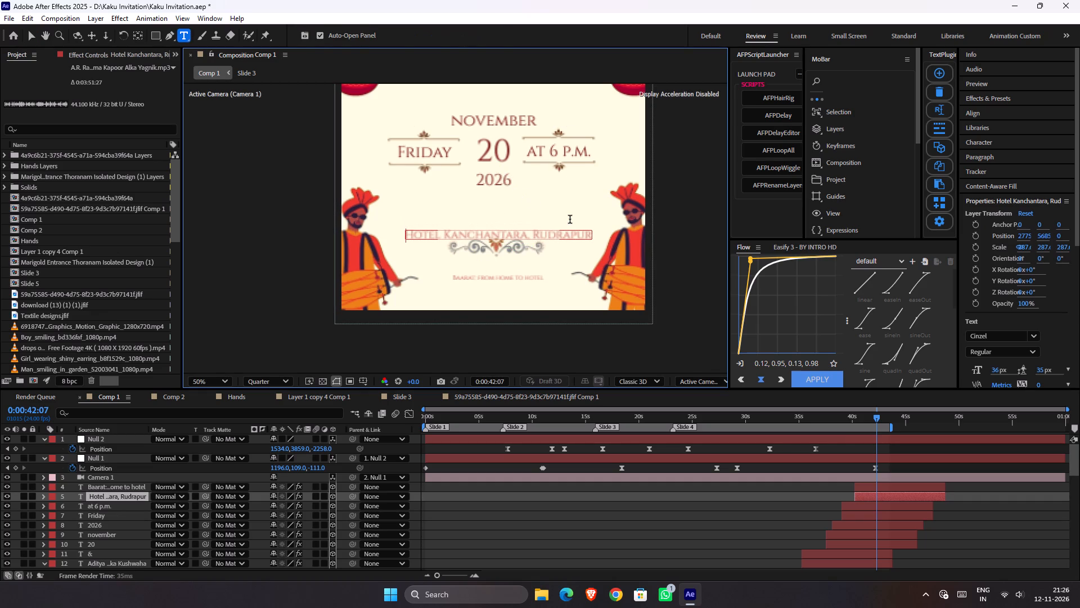
pyautogui.press('Up')
# Add the line "VENUE:" above the hotel name in the Hotel Kanchantara, Rudrapur text layer.
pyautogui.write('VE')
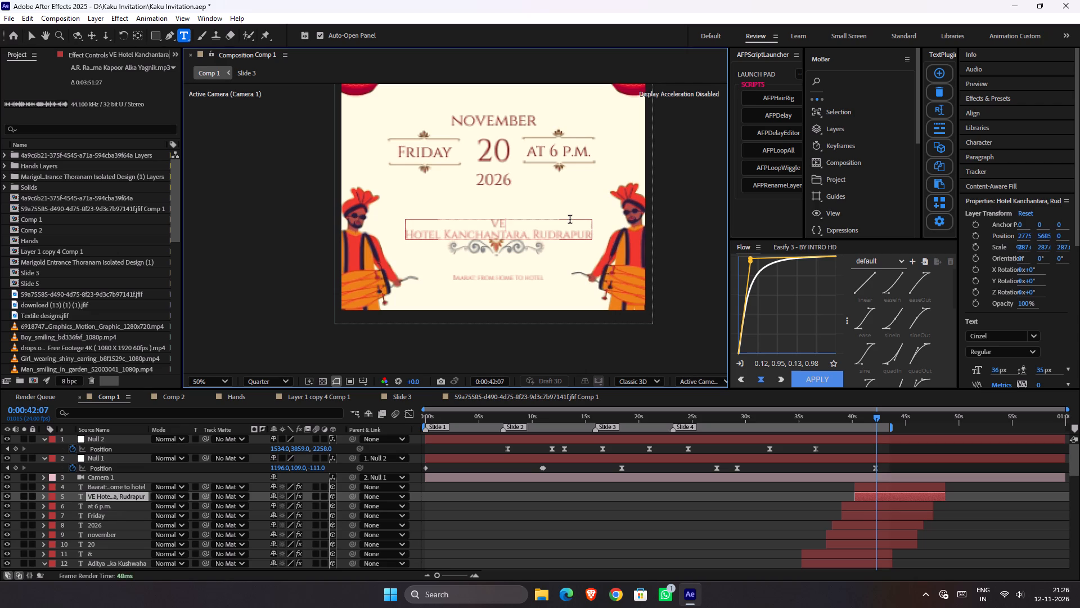
pyautogui.write('NUE:')
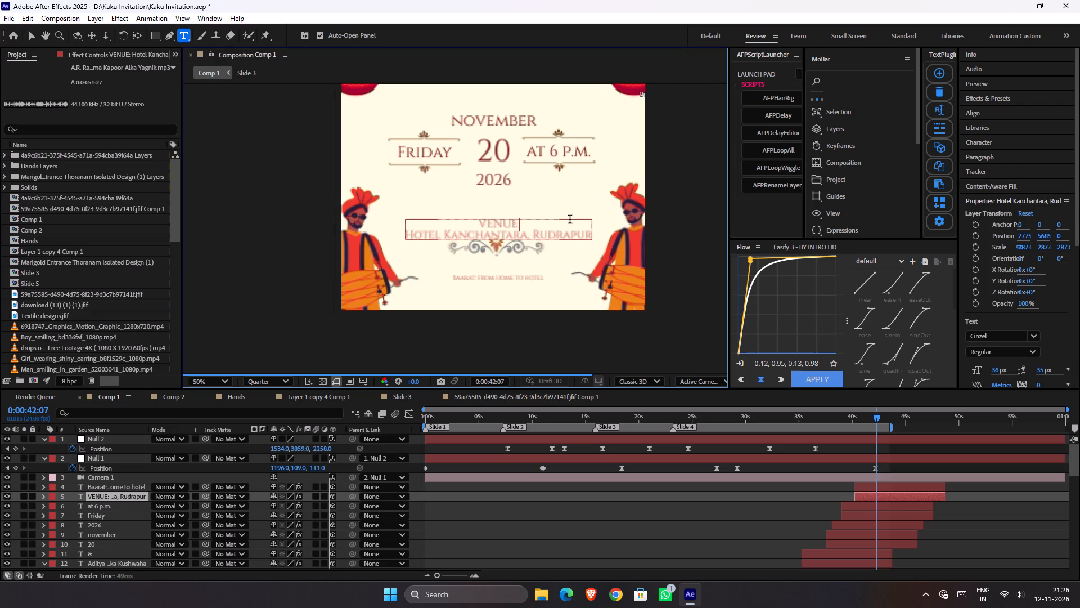
pyautogui.press('Return')
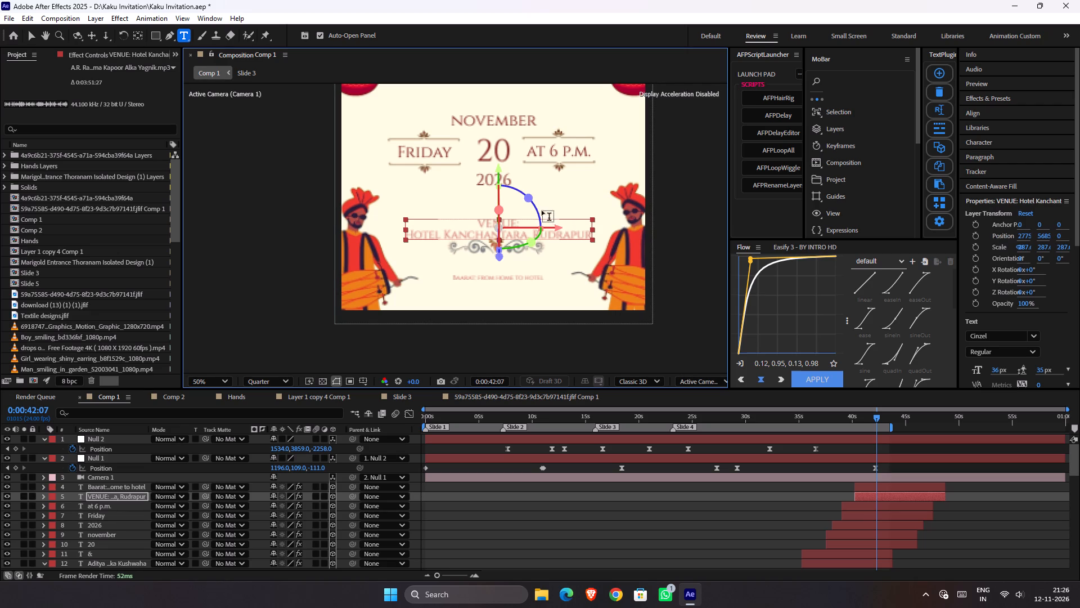
# Remove the colon after VENUE in the hotel text layer.
pyautogui.moveTo(522, 220); pyautogui.dragTo(465, 215)
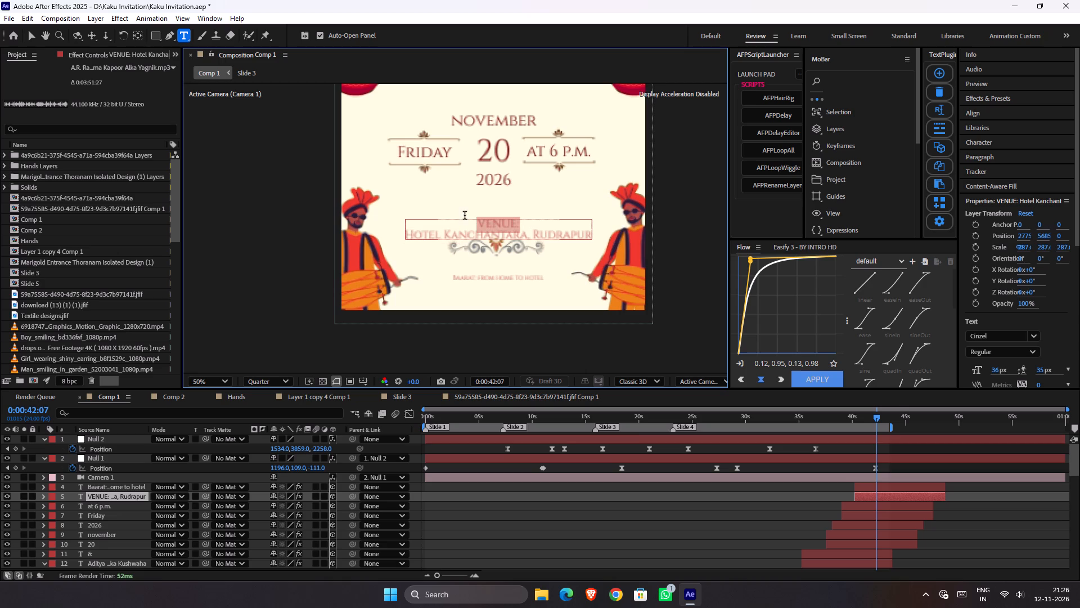
pyautogui.moveTo(465, 215); pyautogui.dragTo(476, 215)
pyautogui.click(530, 222)
pyautogui.click(524, 221)
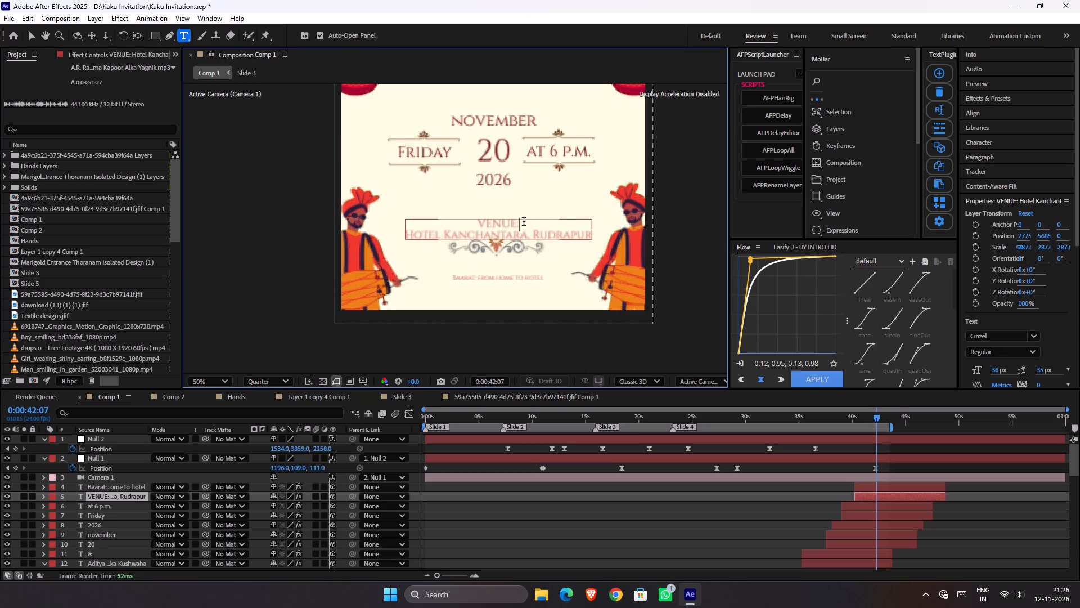
pyautogui.press('BackSpace')
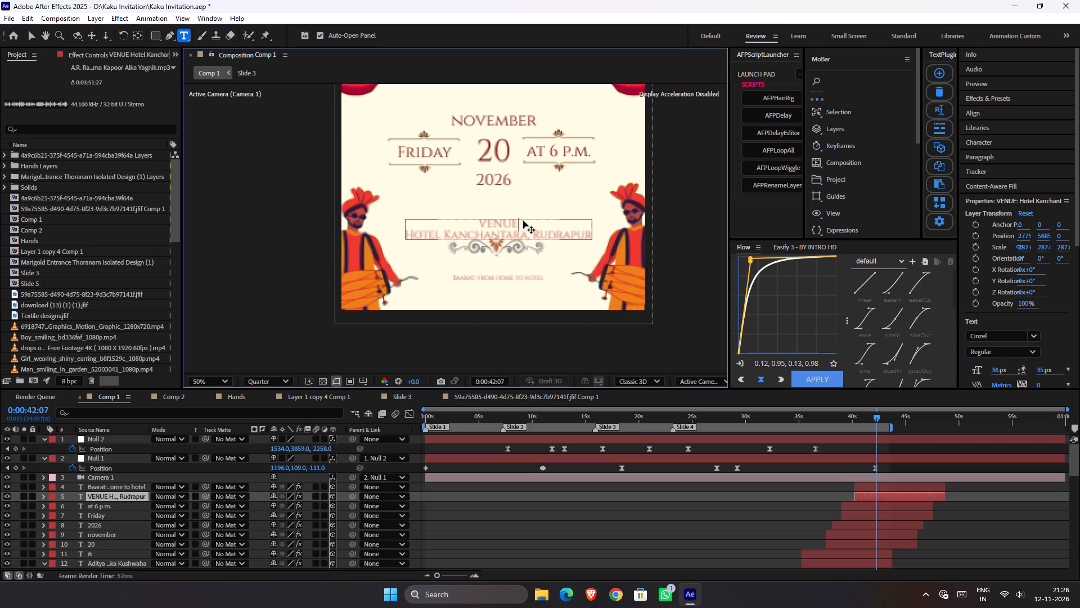
# Set the font size of the word VENUE alone to 24 px.
pyautogui.hotkey('ctrl', 'shift', 'Left')
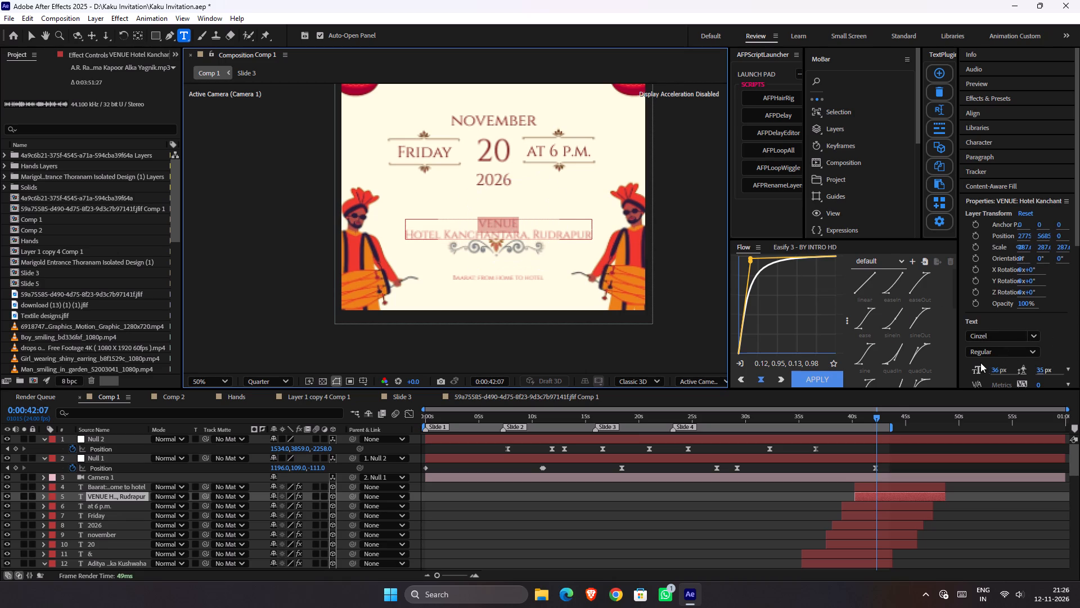
pyautogui.moveTo(997, 374); pyautogui.dragTo(989, 376)
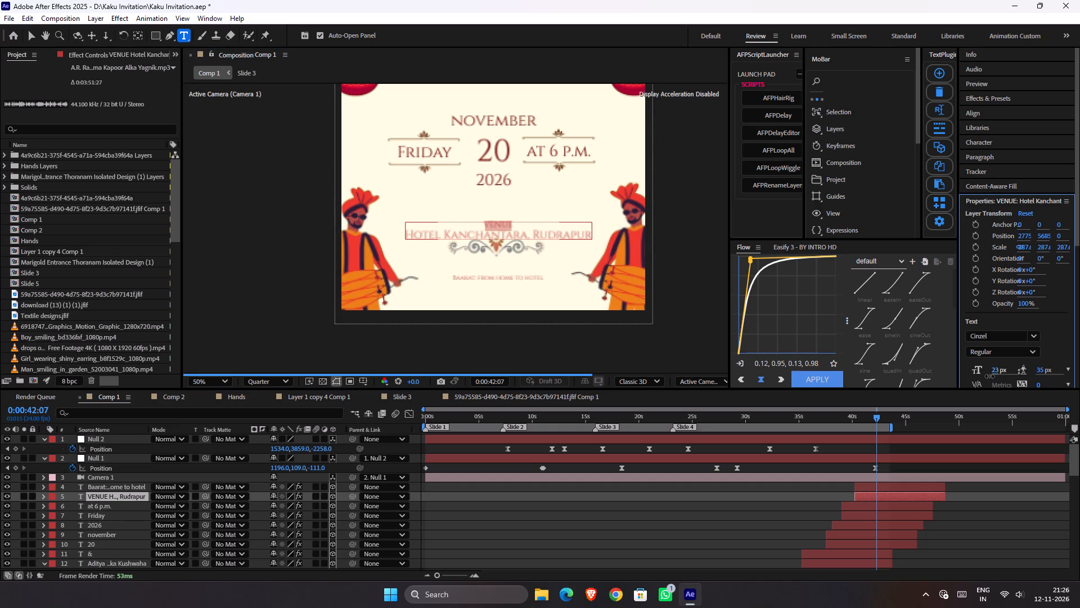
pyautogui.moveTo(989, 376); pyautogui.dragTo(988, 376)
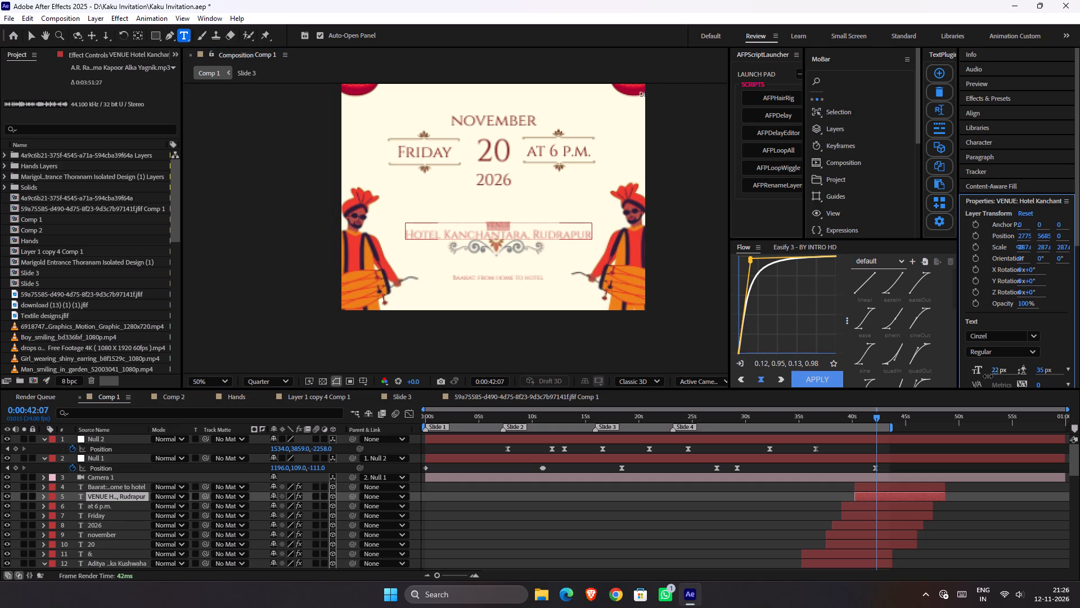
pyautogui.moveTo(988, 376); pyautogui.dragTo(990, 376)
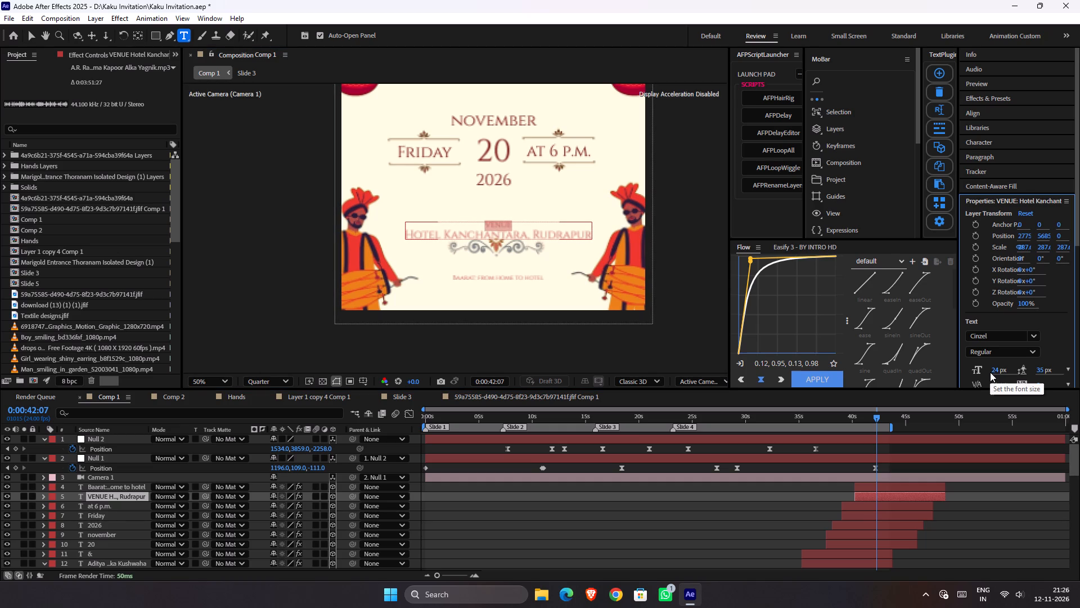
pyautogui.press('Return')
# Set the leading of the whole VENUE and hotel text layer to 51 px.
pyautogui.press('v')
pyautogui.moveTo(1038, 368); pyautogui.dragTo(1041, 368)
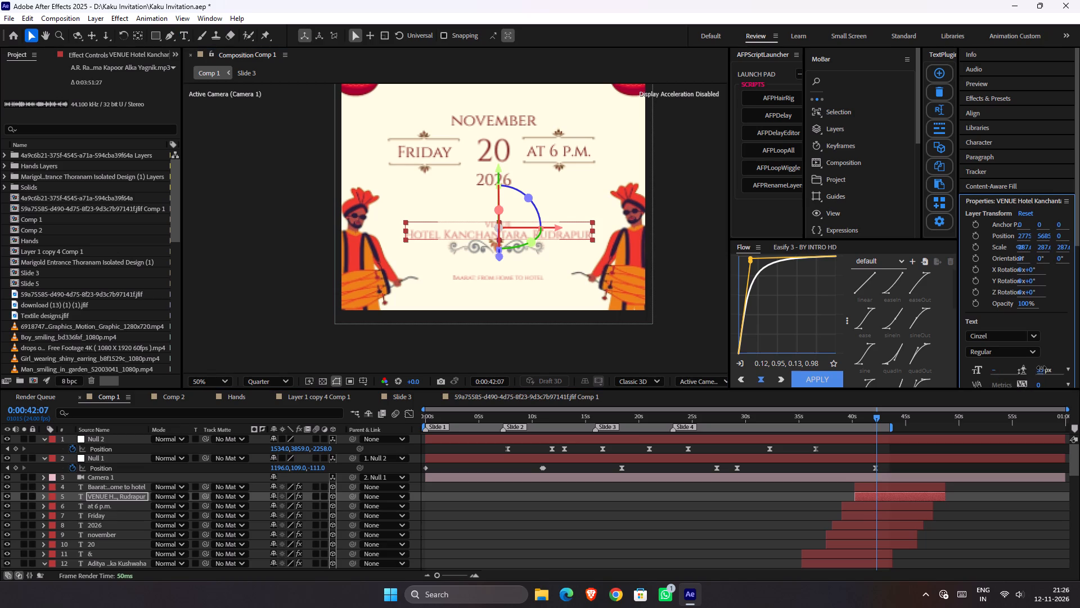
pyautogui.moveTo(1041, 368); pyautogui.dragTo(1049, 368)
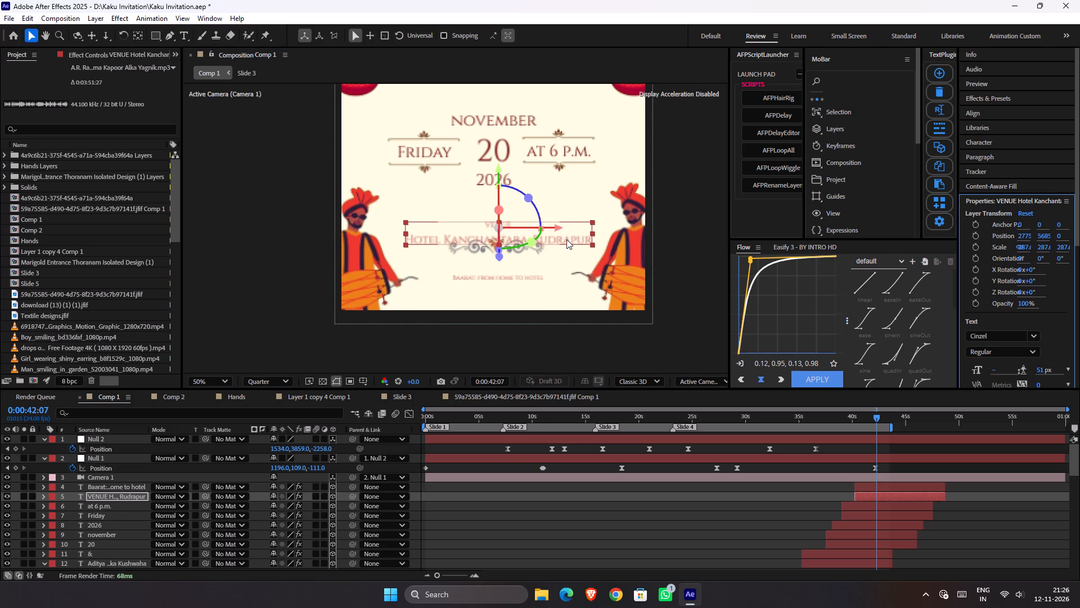
# Move the VENUE and hotel text layer slightly up, clear of the scroll ornament beneath it.
pyautogui.moveTo(495, 169); pyautogui.dragTo(498, 156)
# Set the composition preview resolution to Full and deselect the text layer.
pyautogui.click(263, 378)
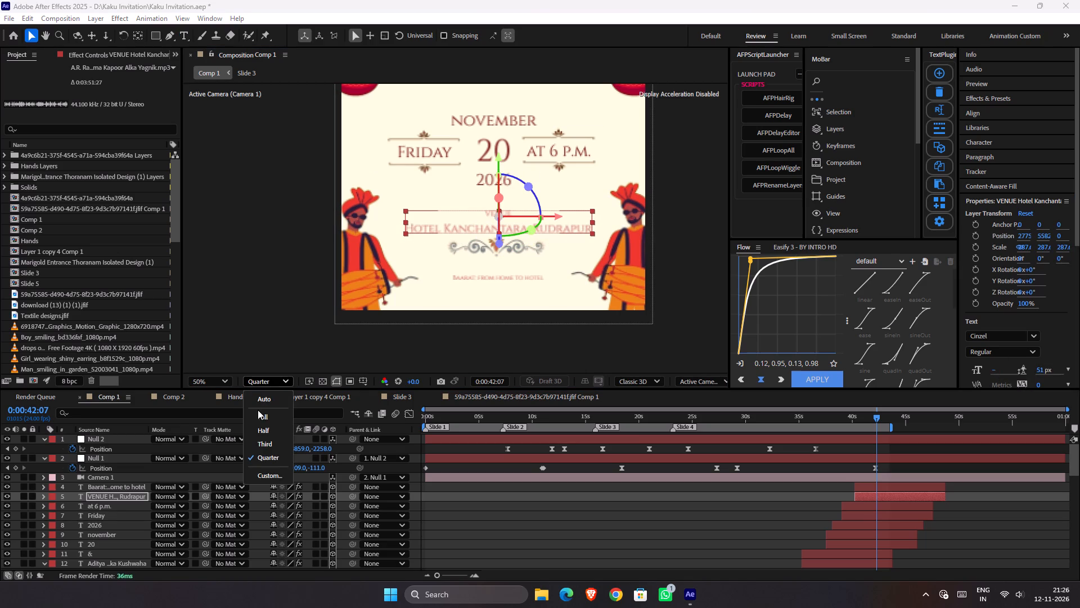
pyautogui.click(260, 412)
pyautogui.click(670, 279)
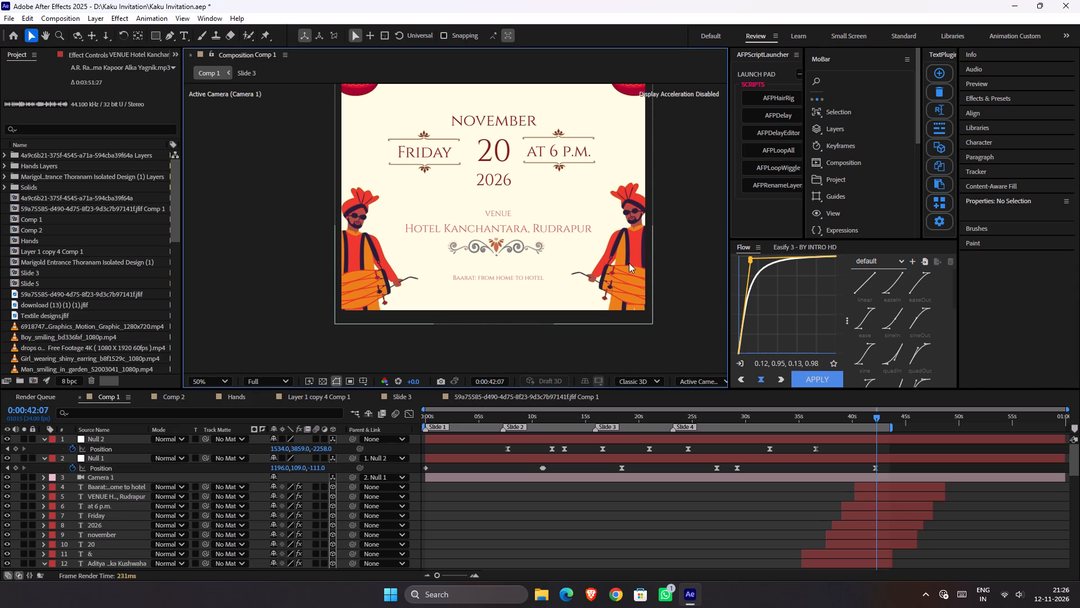
# Examine the whole invitation layout, then the date, venue and Baarat lines up close.
pyautogui.scroll(-1, 620, 263)
pyautogui.press('space')
pyautogui.press('space')
pyautogui.press('space')
pyautogui.press('space')
pyautogui.press('space')
pyautogui.press('space')
pyautogui.press('space')
pyautogui.press('space')
pyautogui.press('space')
pyautogui.press('space')
pyautogui.press('space')
pyautogui.press('space')
pyautogui.moveTo(531, 248); pyautogui.dragTo(539, 265)
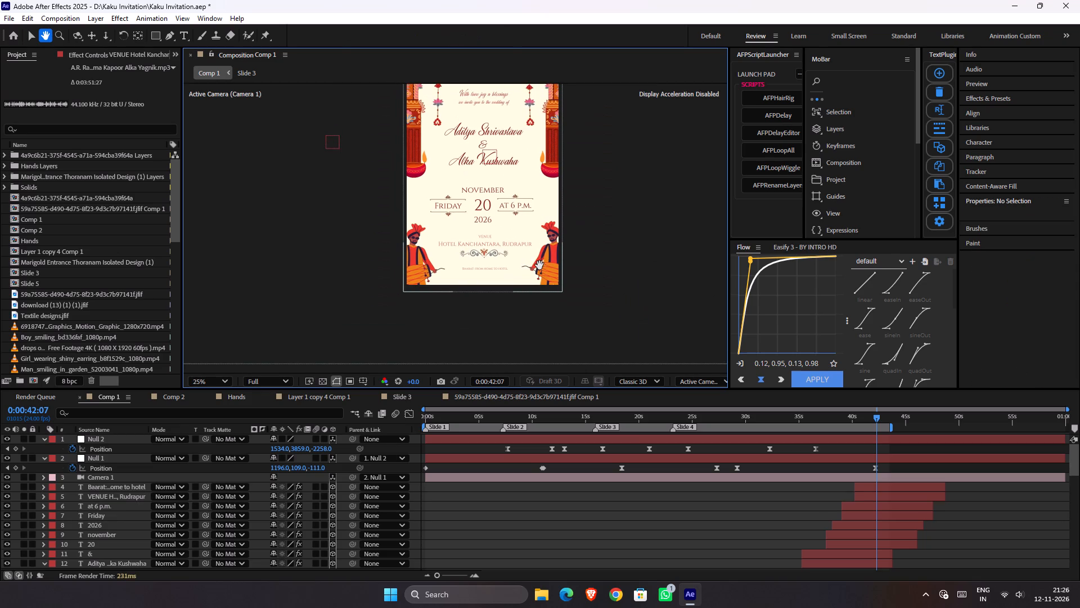
pyautogui.moveTo(539, 265); pyautogui.dragTo(539, 267)
pyautogui.scroll(1, 529, 260)
pyautogui.press('space')
pyautogui.press('space')
pyautogui.press('space')
pyautogui.press('space')
pyautogui.press('space')
pyautogui.press('space')
pyautogui.moveTo(530, 277); pyautogui.dragTo(515, 272)
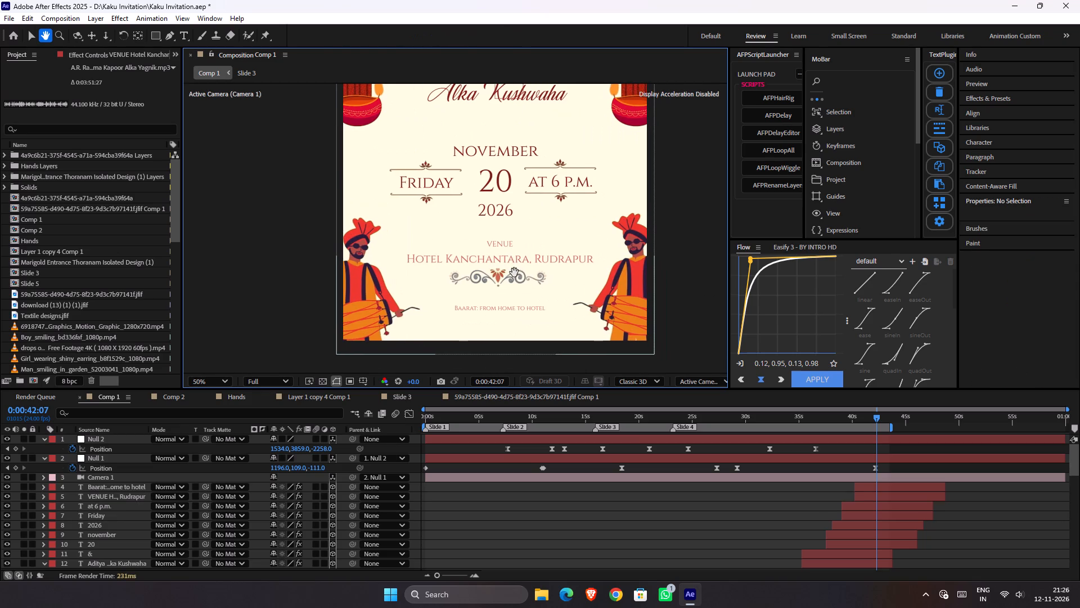
# Mask the scroll ornament under the hotel name with a rectangle on the lower Red Gol…deo (2).mp4 layer, using Subtract mode.
pyautogui.scroll(-2, 869, 500)
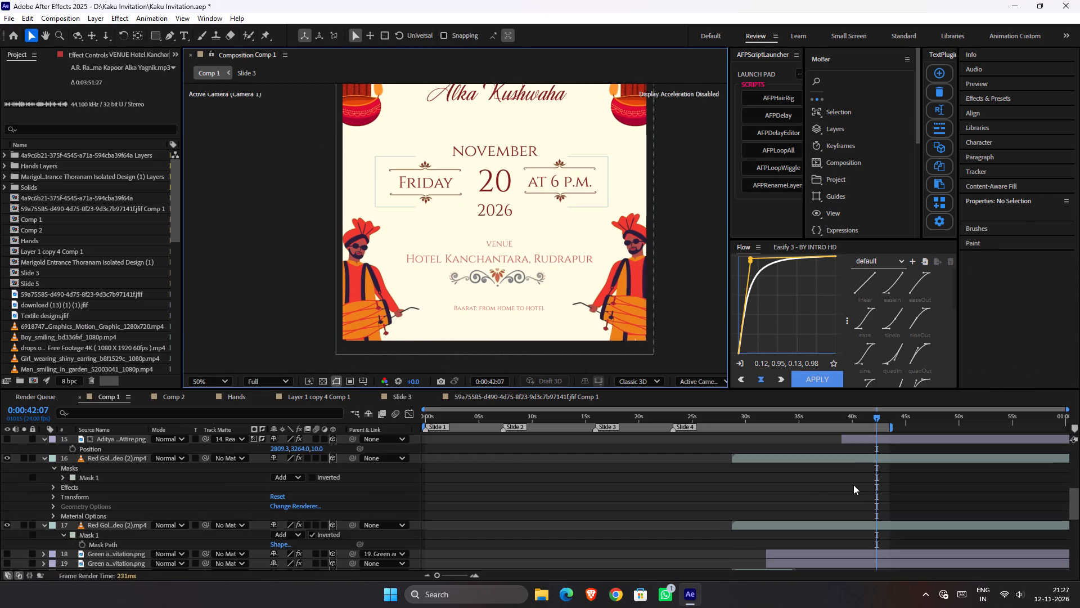
pyautogui.click(853, 460)
pyautogui.click(142, 523)
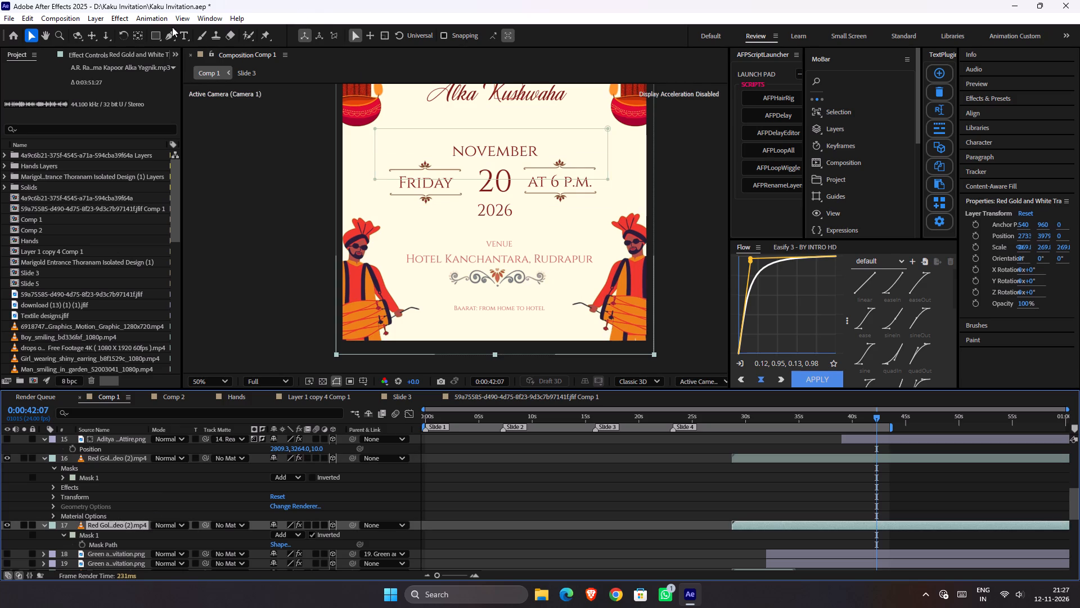
pyautogui.click(153, 34)
pyautogui.moveTo(443, 268); pyautogui.dragTo(555, 290)
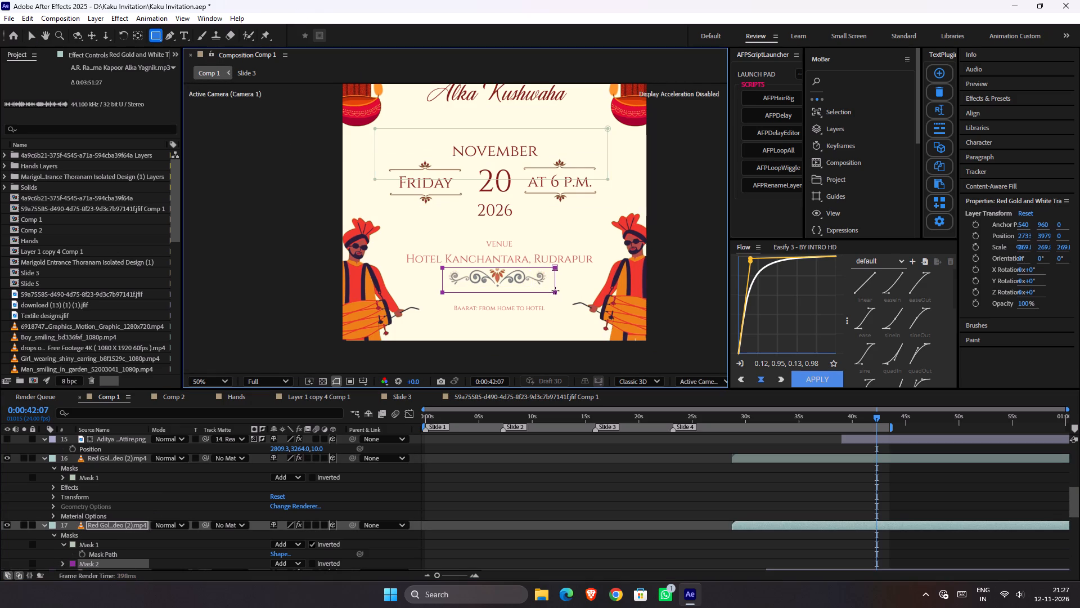
pyautogui.moveTo(555, 290); pyautogui.dragTo(555, 290)
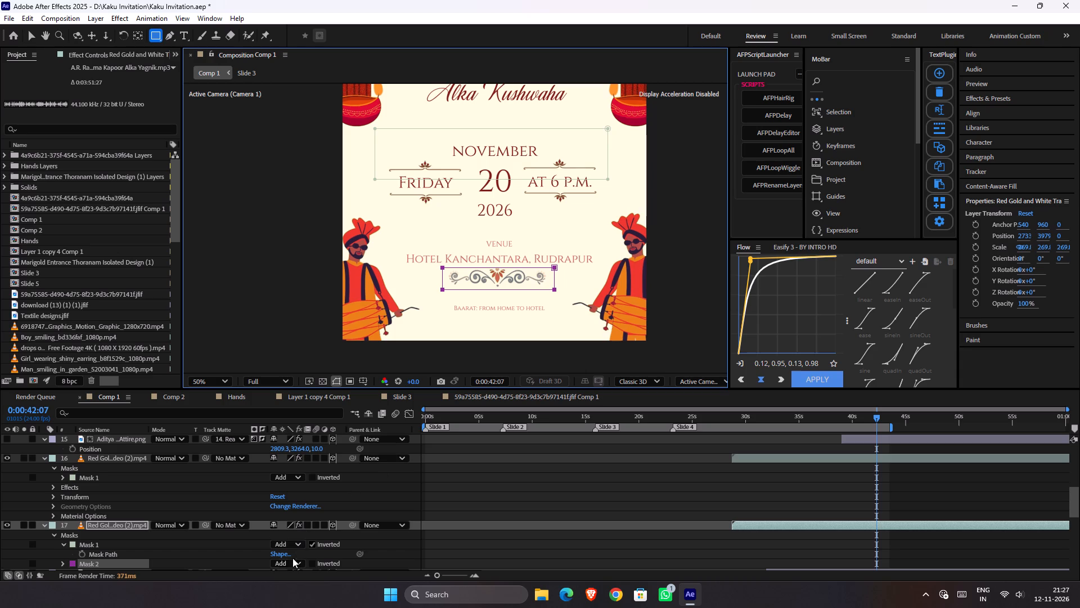
pyautogui.click(292, 562)
pyautogui.click(309, 501)
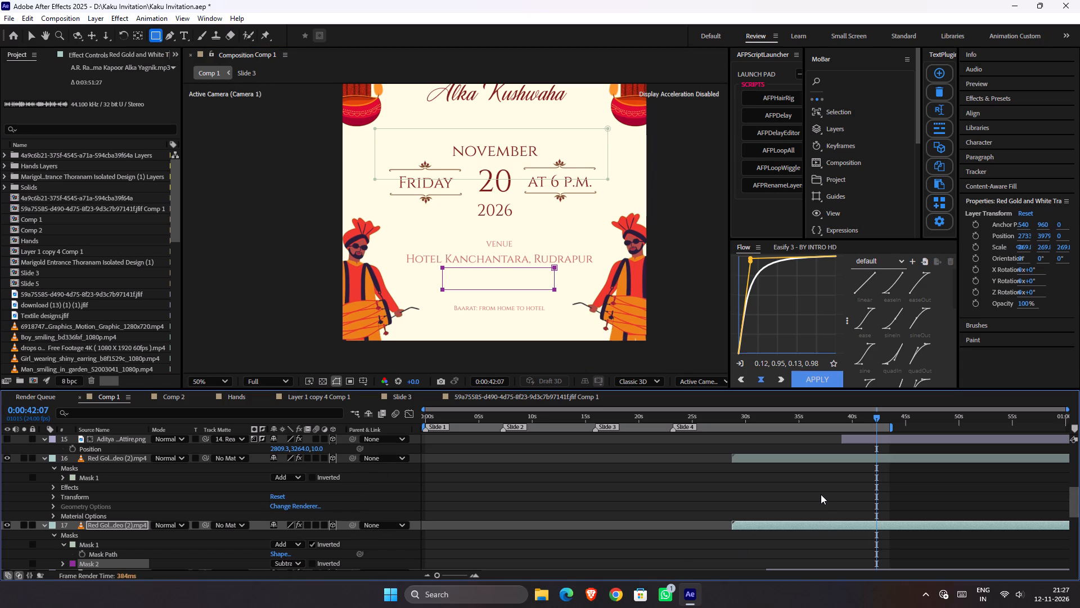
# Duplicate the upper Red Gol…deo (2).mp4 layer that holds the Friday and at 6 p.m. ornaments.
pyautogui.click(804, 460)
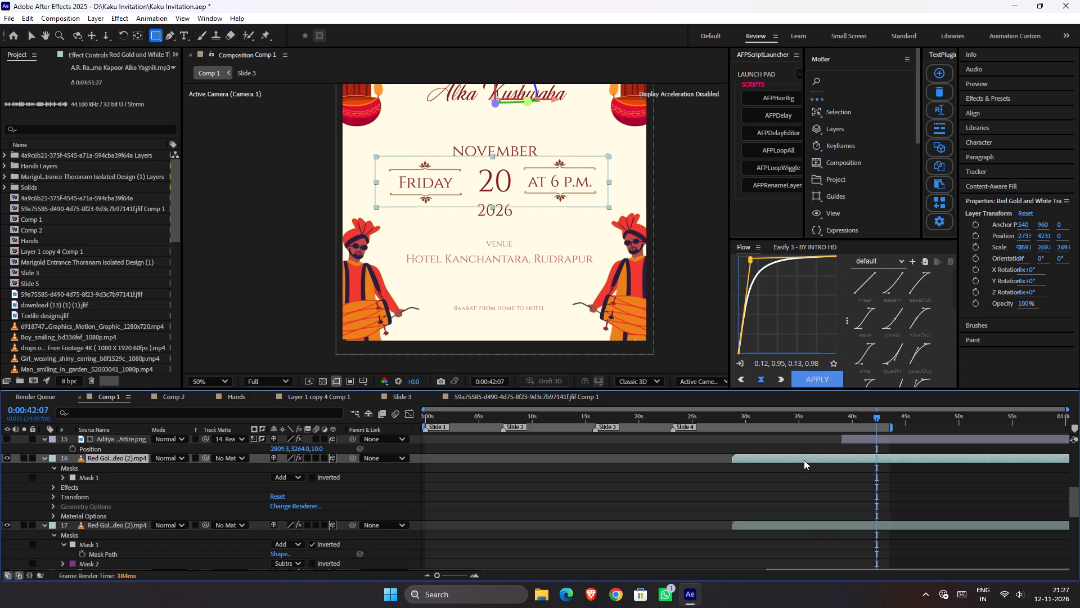
pyautogui.hotkey('ctrl', 'd')
pyautogui.press('v')
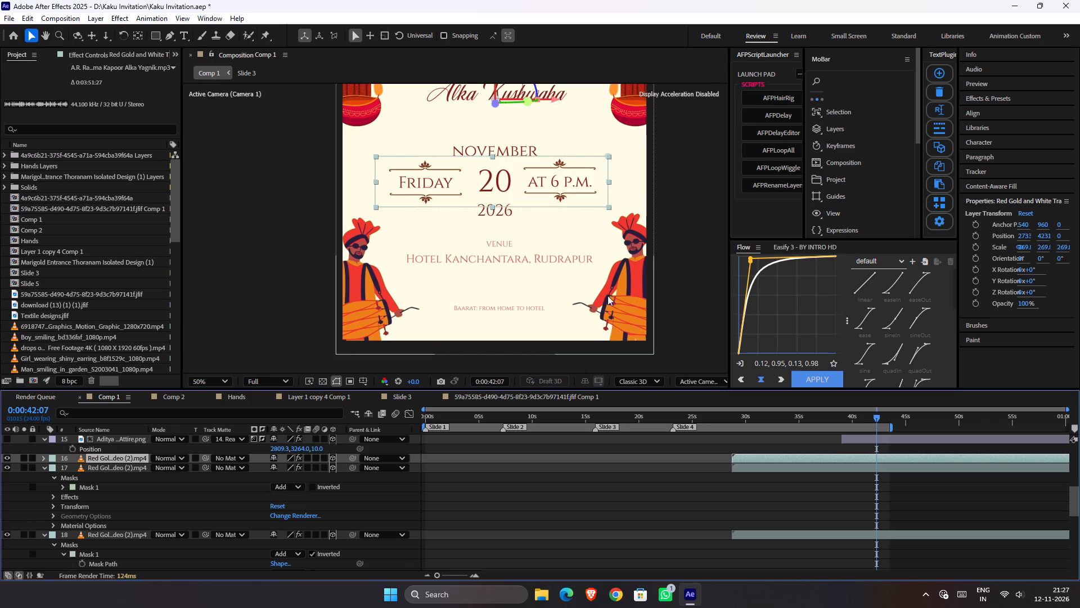
pyautogui.doubleClick(494, 154)
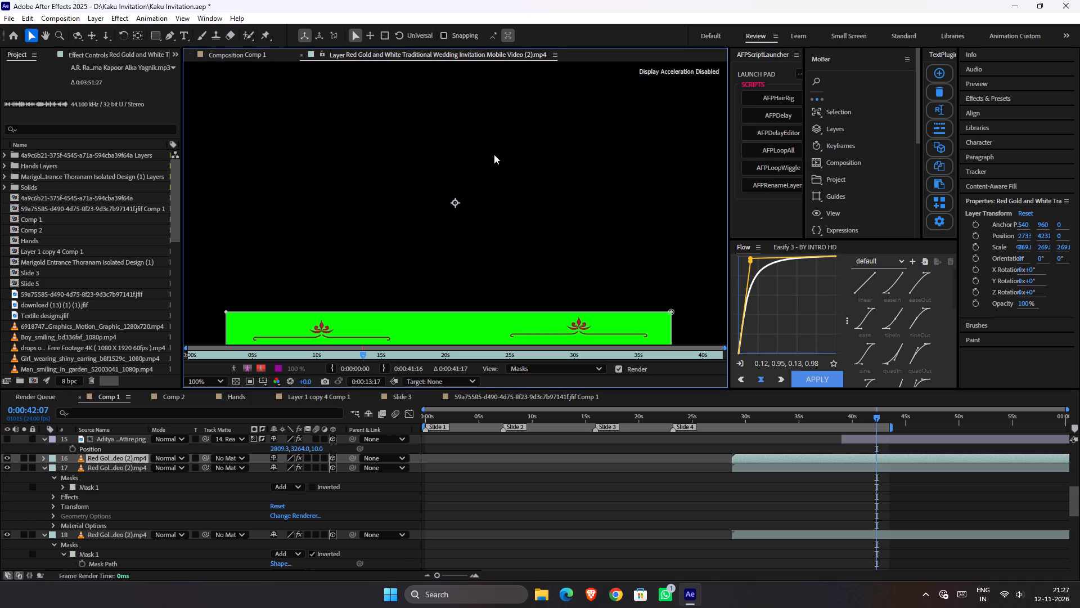
pyautogui.click(298, 53)
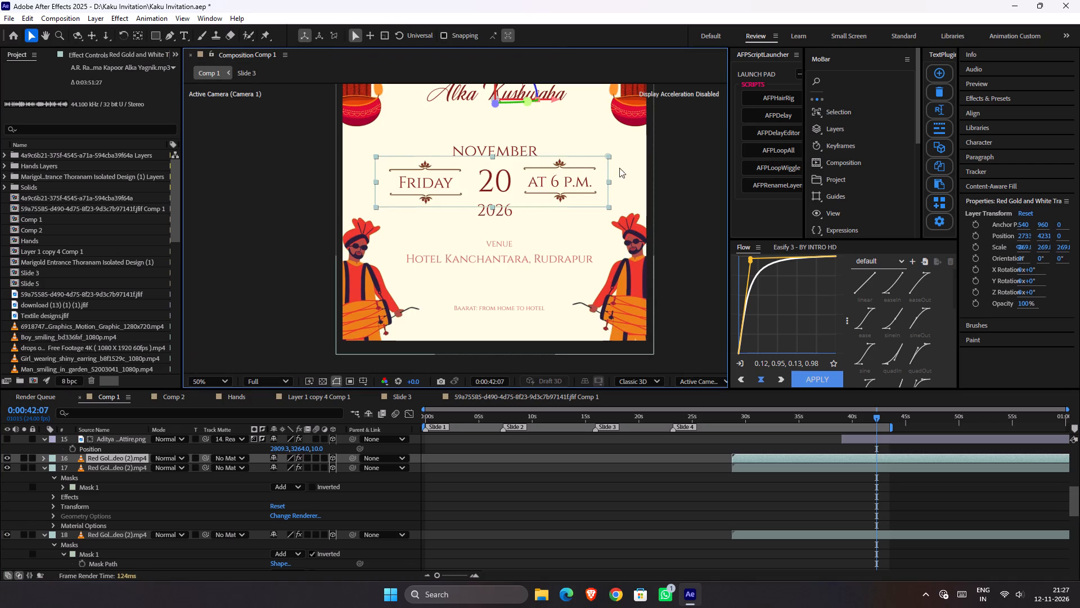
# Move the duplicate layer's mask straight down from the date row to the scroll ornament below the hotel name.
pyautogui.doubleClick(606, 155)
pyautogui.moveTo(589, 169); pyautogui.dragTo(588, 177)
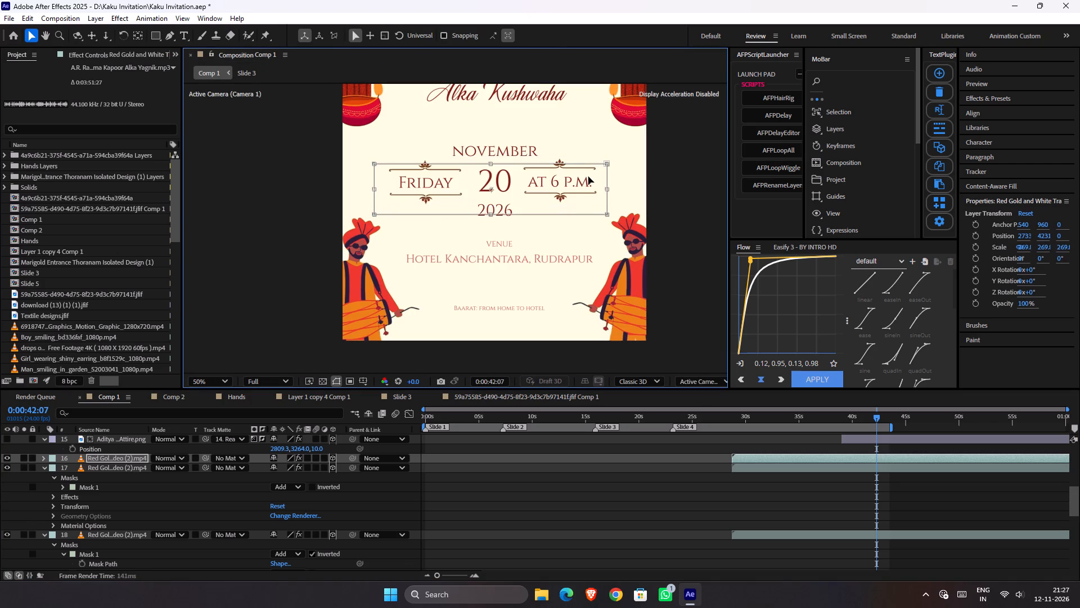
pyautogui.moveTo(588, 177); pyautogui.dragTo(589, 242)
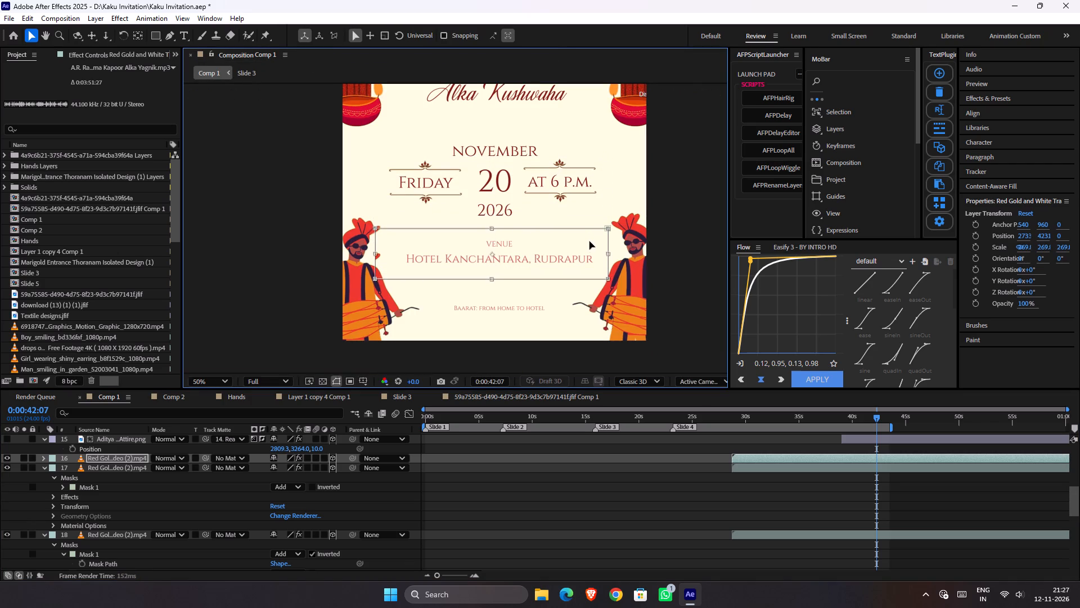
pyautogui.moveTo(589, 242); pyautogui.dragTo(589, 272)
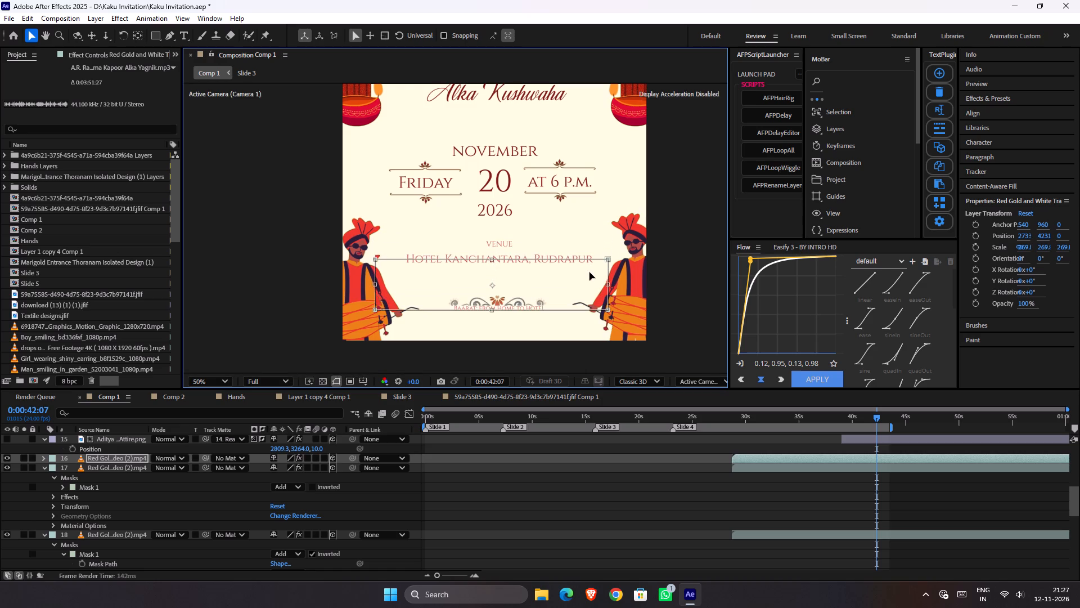
pyautogui.moveTo(589, 272); pyautogui.dragTo(593, 289)
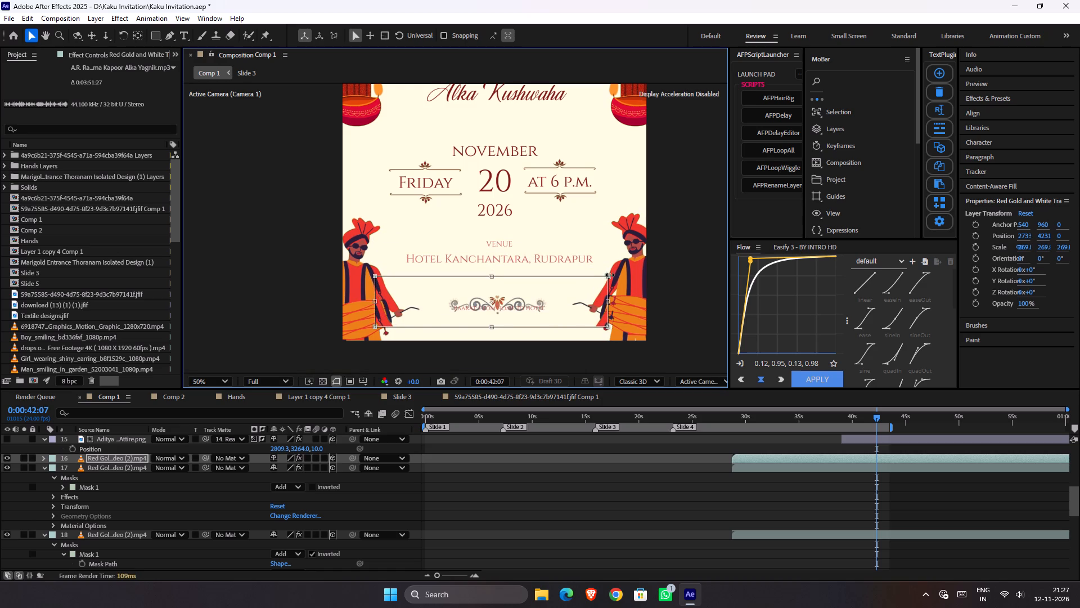
# Narrow the duplicate layer's mask from both sides so it closely frames the scroll ornament.
pyautogui.moveTo(610, 302); pyautogui.dragTo(610, 302)
pyautogui.moveTo(610, 302); pyautogui.dragTo(553, 307)
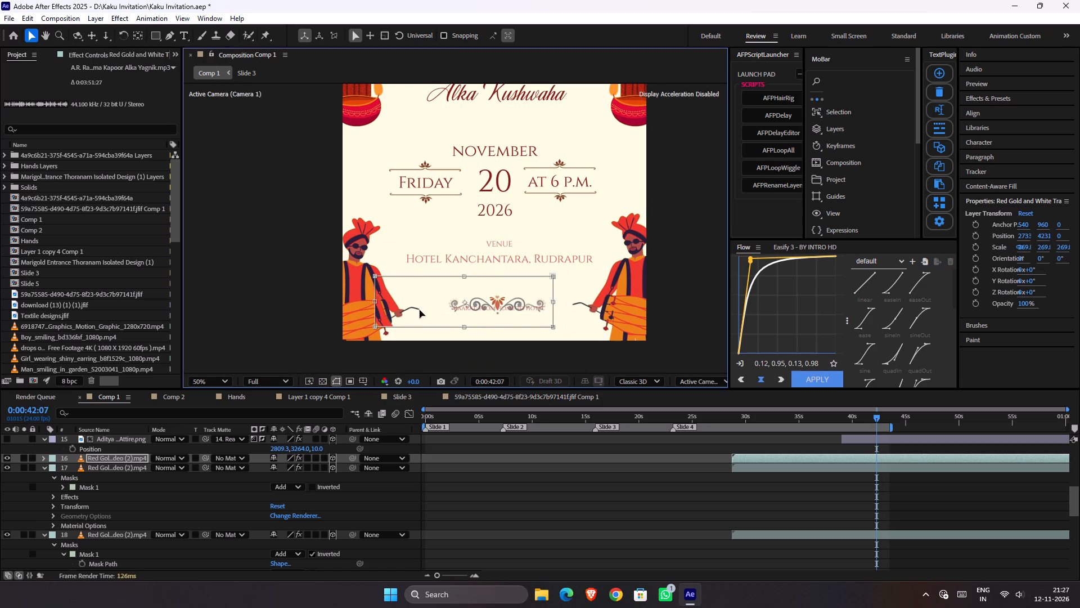
pyautogui.moveTo(376, 302); pyautogui.dragTo(428, 306)
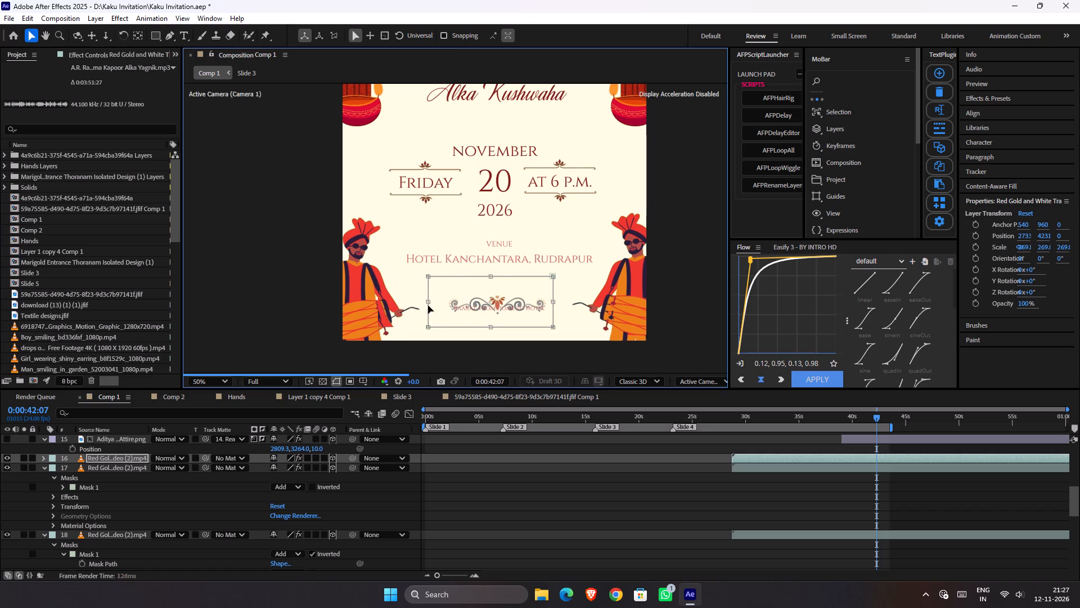
pyautogui.moveTo(428, 306); pyautogui.dragTo(443, 311)
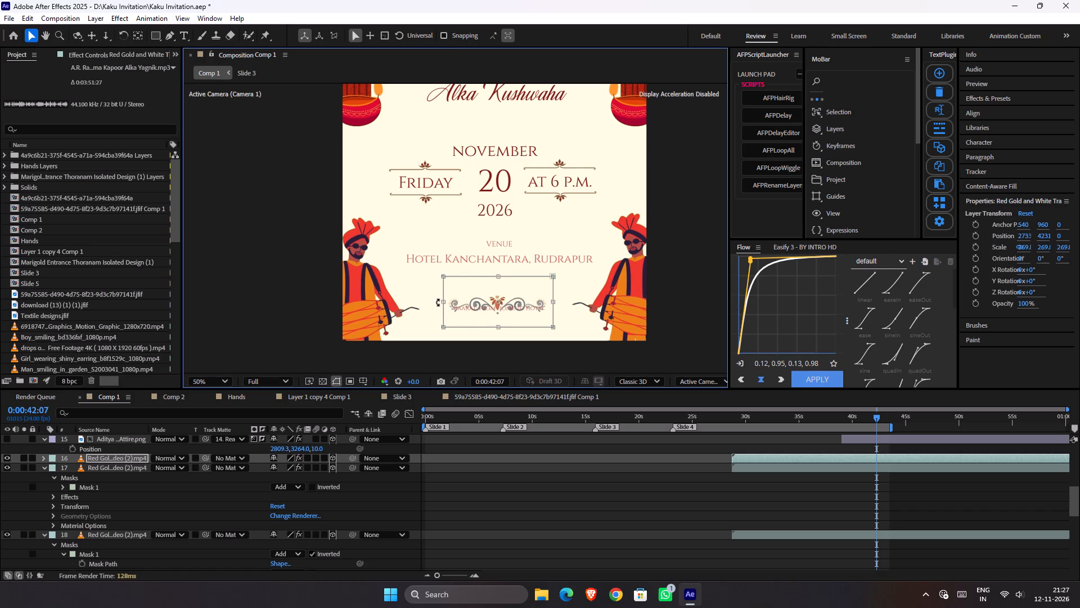
pyautogui.press('Return')
pyautogui.press('v')
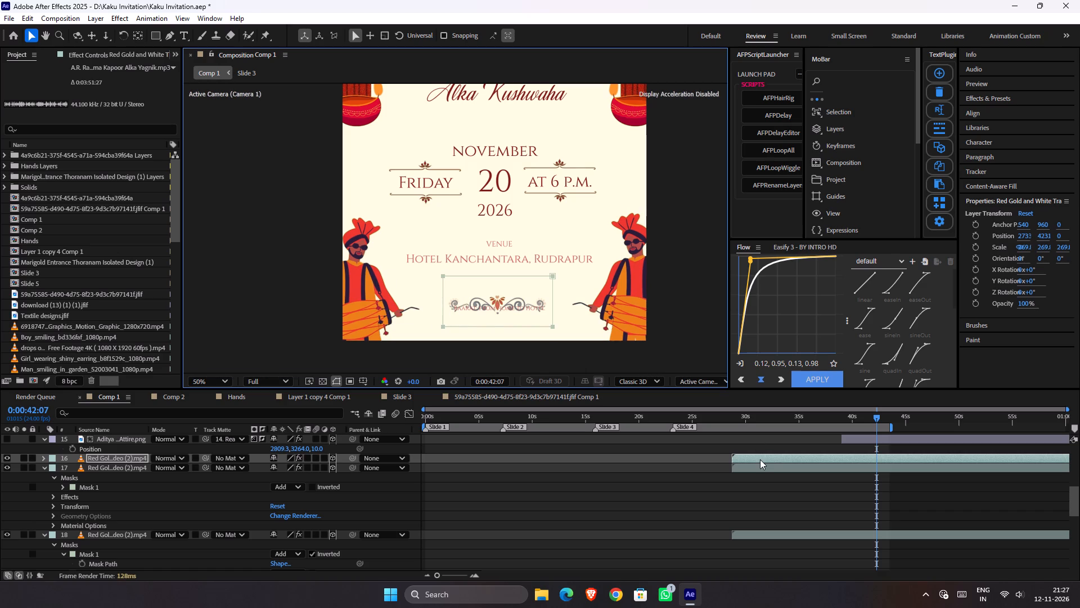
# Move the duplicate layer with the scroll ornament straight up from below the hotel name to the VENUE line, just under 2026.
pyautogui.click(760, 461)
pyautogui.click(502, 304)
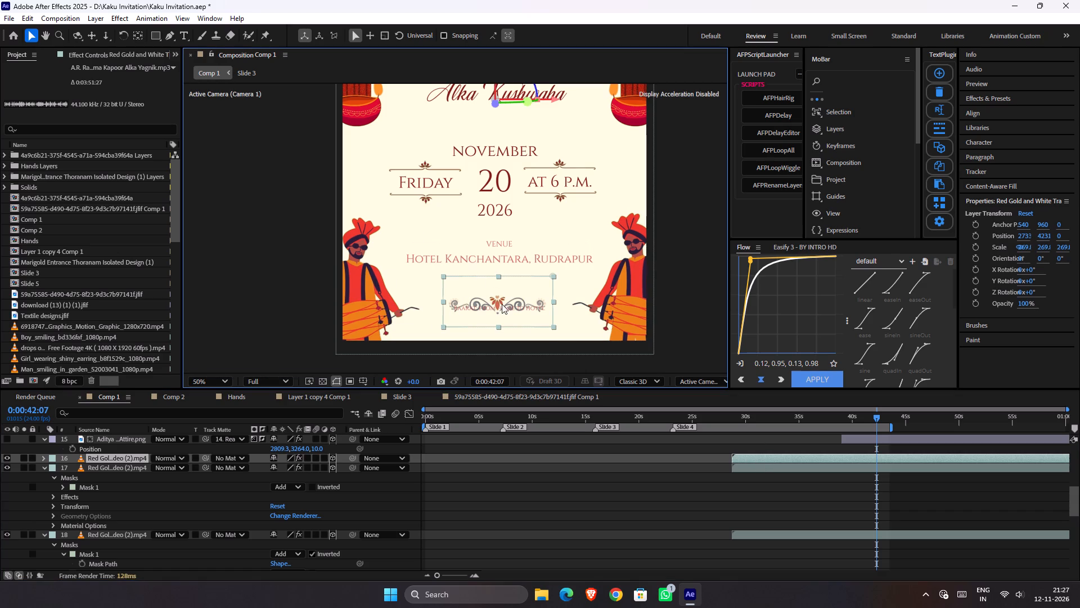
pyautogui.click(545, 529)
pyautogui.click(802, 458)
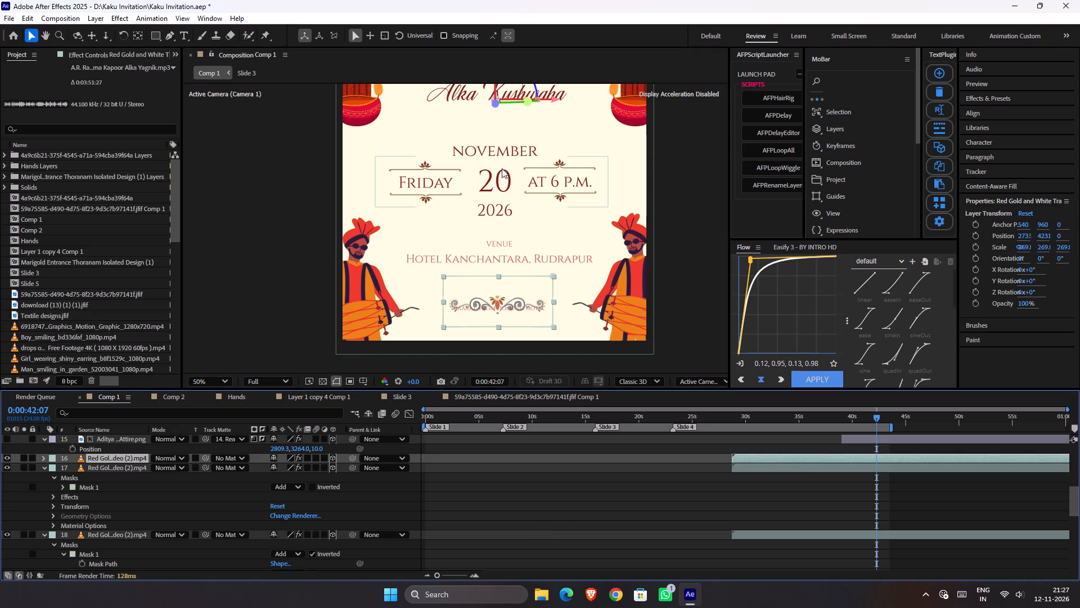
pyautogui.press('Up')
pyautogui.press('Up')
pyautogui.press('Up')
pyautogui.press('Up')
pyautogui.press('Up')
pyautogui.press('Up')
pyautogui.press('Up')
pyautogui.press('Up')
pyautogui.press('Up')
pyautogui.press('Up')
pyautogui.press('Up')
pyautogui.press('Up')
pyautogui.press('Up')
pyautogui.press('Up')
pyautogui.press('Up')
pyautogui.press('Up')
pyautogui.press('Up')
pyautogui.press('Up')
pyautogui.press('Up')
pyautogui.press('Up')
pyautogui.hotkey('shift', 'Up')
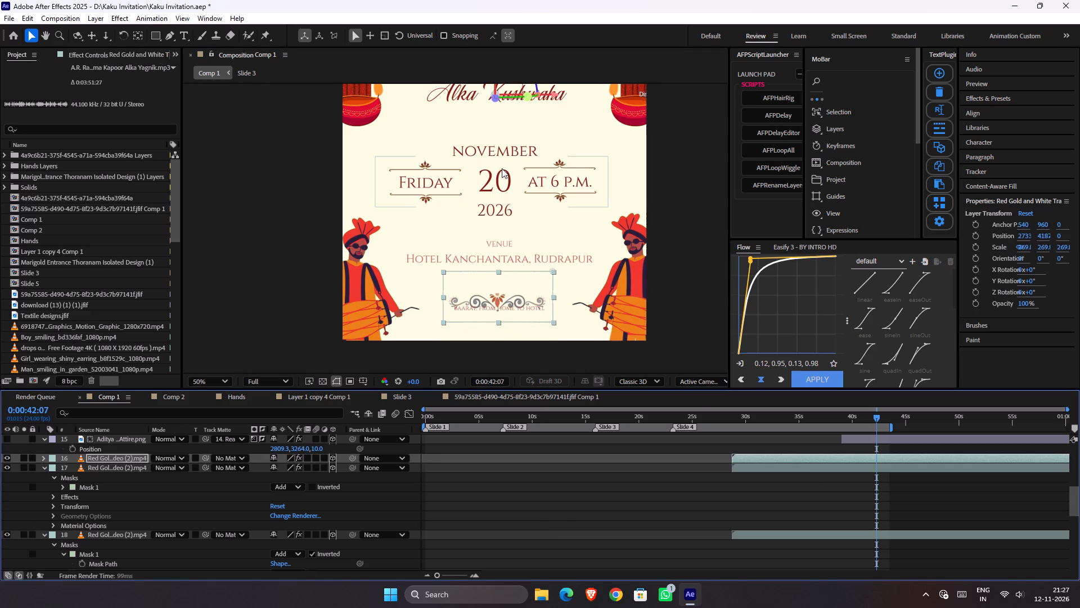
pyautogui.hotkey('shift', 'Up')
pyautogui.hotkey('shift', 'Up')
pyautogui.hotkey('shift', 'Up')
pyautogui.hotkey('shift', 'Up')
pyautogui.hotkey('shift', 'Up')
pyautogui.hotkey('shift', 'Up')
pyautogui.hotkey('shift', 'Up')
pyautogui.hotkey('shift', 'Up')
pyautogui.hotkey('shift', 'Up')
pyautogui.hotkey('shift', 'Up')
pyautogui.hotkey('shift', 'Up')
pyautogui.hotkey('shift', 'Up')
pyautogui.hotkey('shift', 'Up')
pyautogui.hotkey('shift', 'Up')
pyautogui.hotkey('shift', 'Up')
pyautogui.hotkey('shift', 'Up')
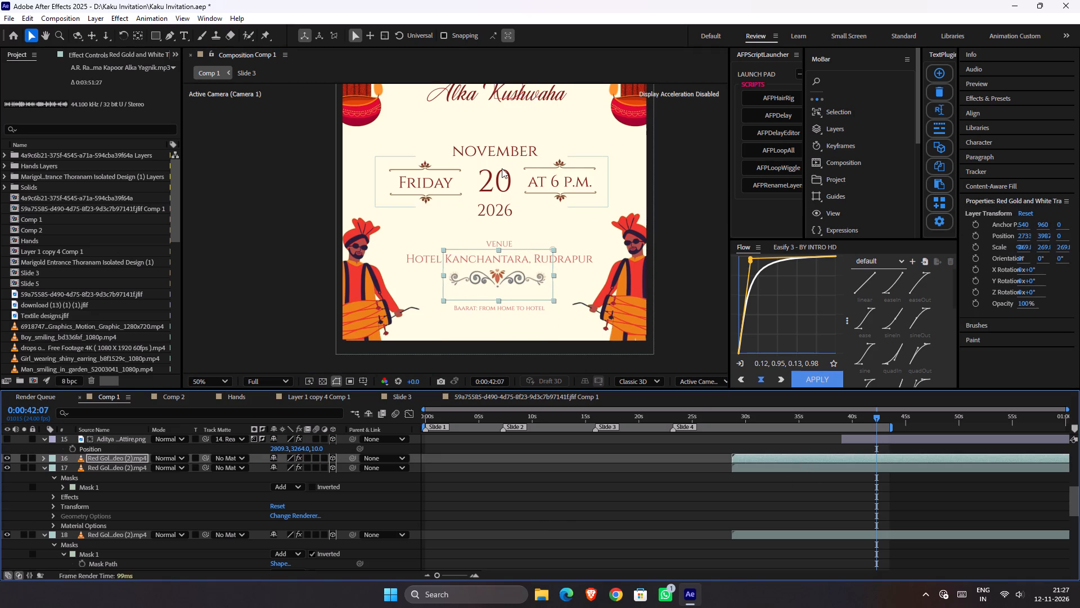
pyautogui.hotkey('shift', 'Up')
pyautogui.hotkey('shift', 'Up')
pyautogui.hotkey('shift', 'Up')
pyautogui.hotkey('shift', 'Up')
pyautogui.hotkey('shift', 'Up')
pyautogui.hotkey('shift', 'Up')
pyautogui.hotkey('shift', 'Up')
pyautogui.hotkey('shift', 'Up')
pyautogui.hotkey('shift', 'Up')
pyautogui.hotkey('shift', 'Up')
pyautogui.hotkey('shift', 'Up')
pyautogui.hotkey('shift', 'Up')
pyautogui.hotkey('shift', 'Up')
pyautogui.hotkey('shift', 'Up')
pyautogui.hotkey('shift', 'Up')
pyautogui.hotkey('shift', 'Up')
pyautogui.hotkey('shift', 'Up')
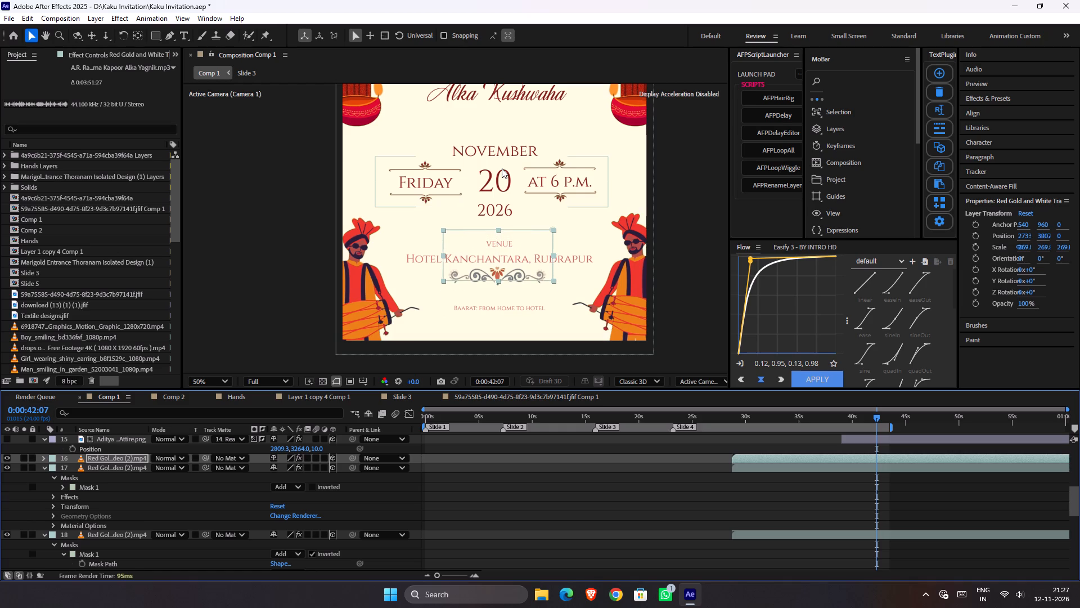
pyautogui.hotkey('shift', 'Up')
pyautogui.hotkey('shift', 'Up')
pyautogui.hotkey('shift', 'Up')
pyautogui.hotkey('shift', 'Up')
pyautogui.hotkey('shift', 'Up')
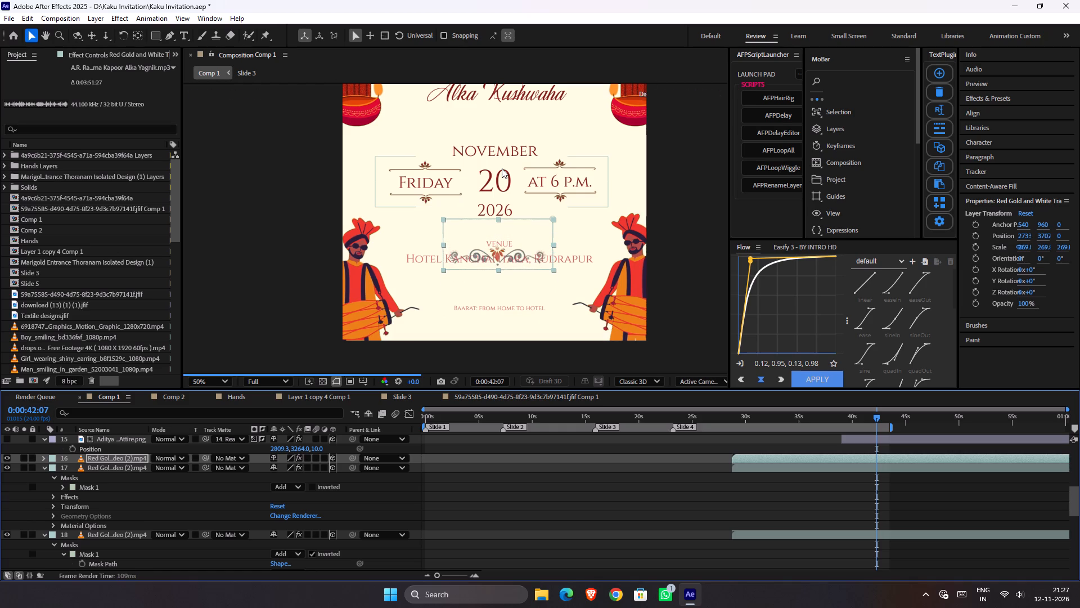
pyautogui.hotkey('shift', 'Down')
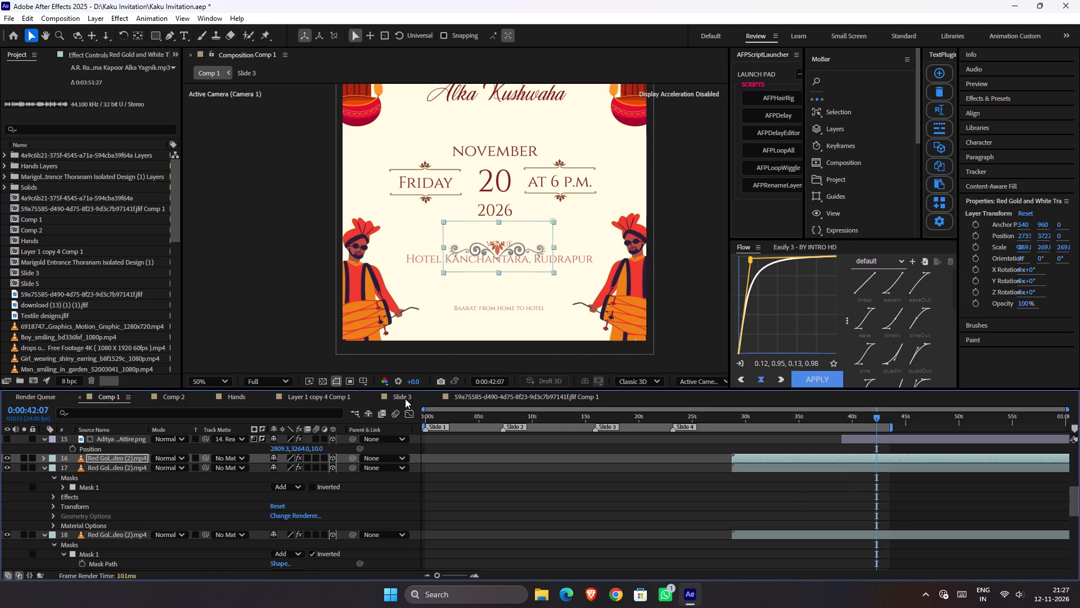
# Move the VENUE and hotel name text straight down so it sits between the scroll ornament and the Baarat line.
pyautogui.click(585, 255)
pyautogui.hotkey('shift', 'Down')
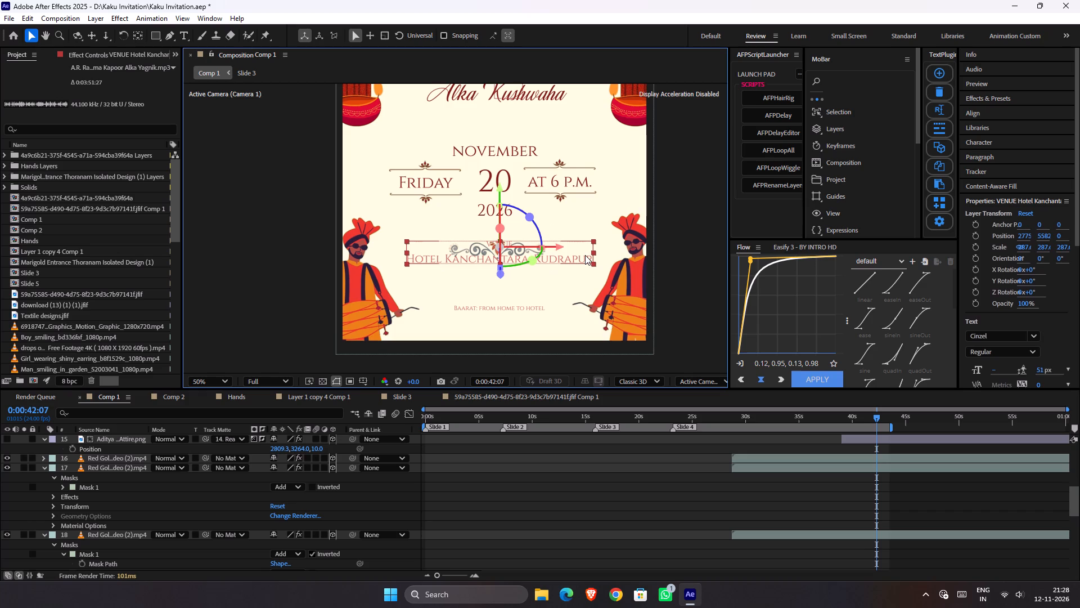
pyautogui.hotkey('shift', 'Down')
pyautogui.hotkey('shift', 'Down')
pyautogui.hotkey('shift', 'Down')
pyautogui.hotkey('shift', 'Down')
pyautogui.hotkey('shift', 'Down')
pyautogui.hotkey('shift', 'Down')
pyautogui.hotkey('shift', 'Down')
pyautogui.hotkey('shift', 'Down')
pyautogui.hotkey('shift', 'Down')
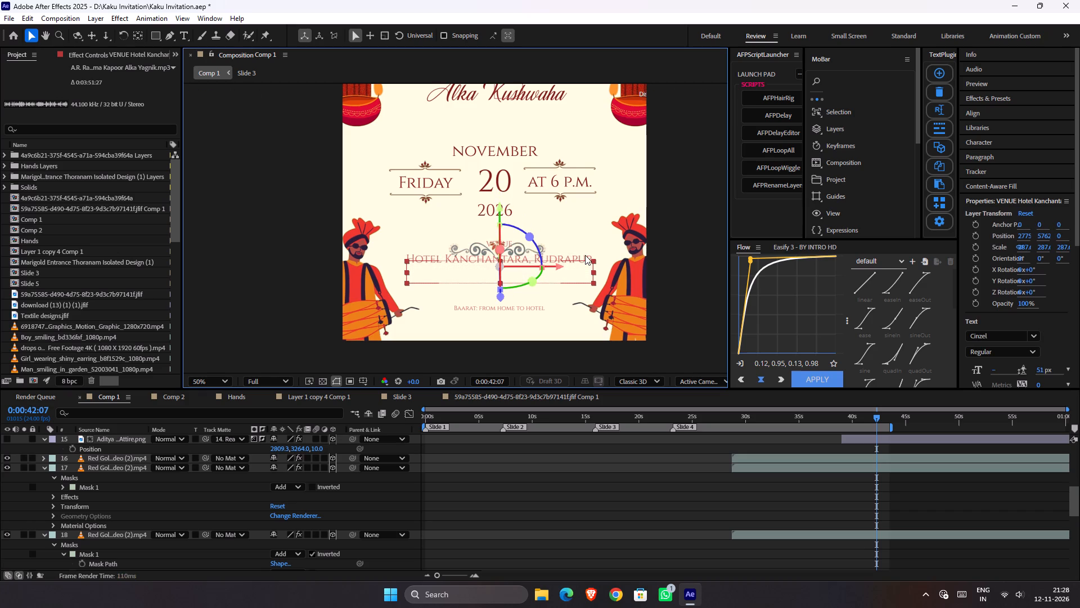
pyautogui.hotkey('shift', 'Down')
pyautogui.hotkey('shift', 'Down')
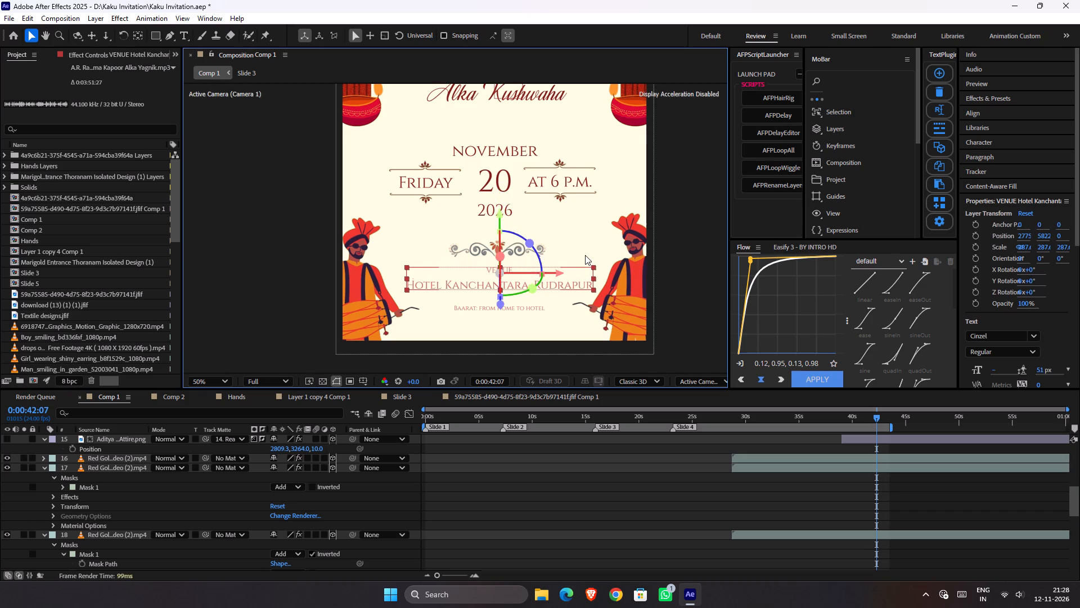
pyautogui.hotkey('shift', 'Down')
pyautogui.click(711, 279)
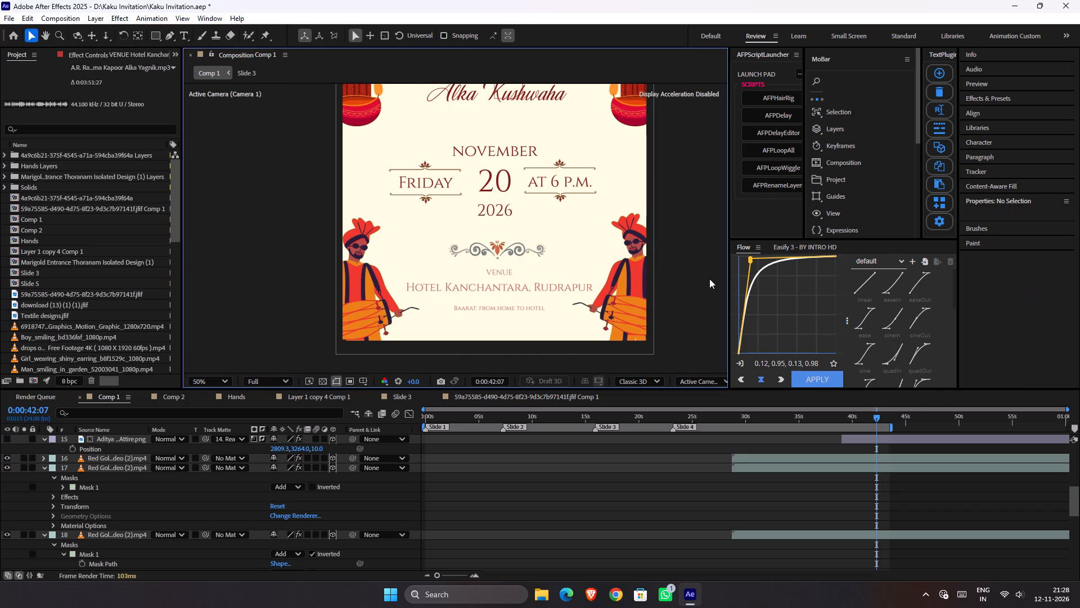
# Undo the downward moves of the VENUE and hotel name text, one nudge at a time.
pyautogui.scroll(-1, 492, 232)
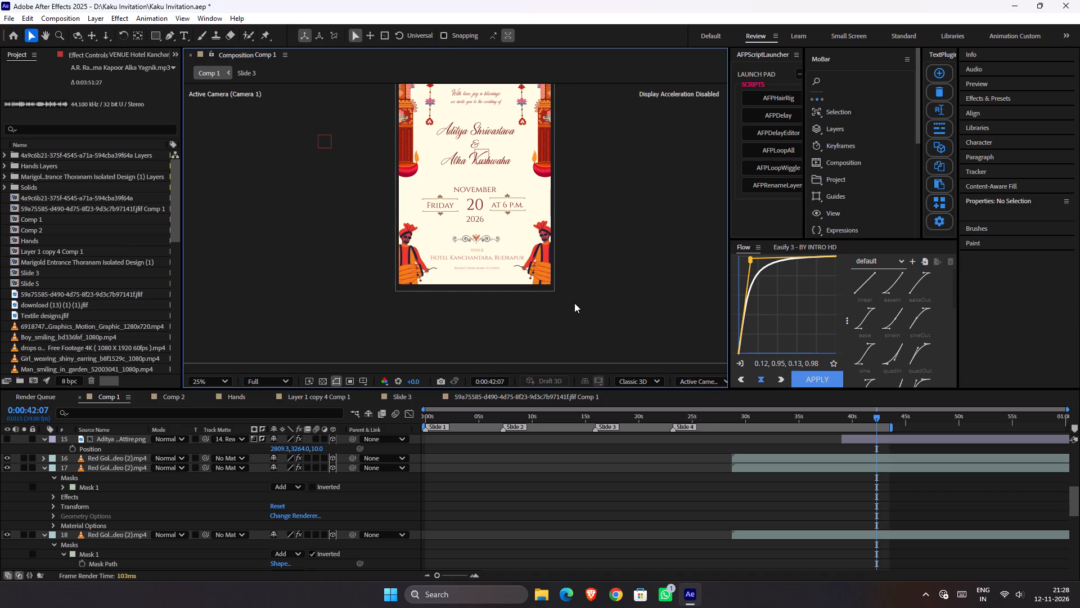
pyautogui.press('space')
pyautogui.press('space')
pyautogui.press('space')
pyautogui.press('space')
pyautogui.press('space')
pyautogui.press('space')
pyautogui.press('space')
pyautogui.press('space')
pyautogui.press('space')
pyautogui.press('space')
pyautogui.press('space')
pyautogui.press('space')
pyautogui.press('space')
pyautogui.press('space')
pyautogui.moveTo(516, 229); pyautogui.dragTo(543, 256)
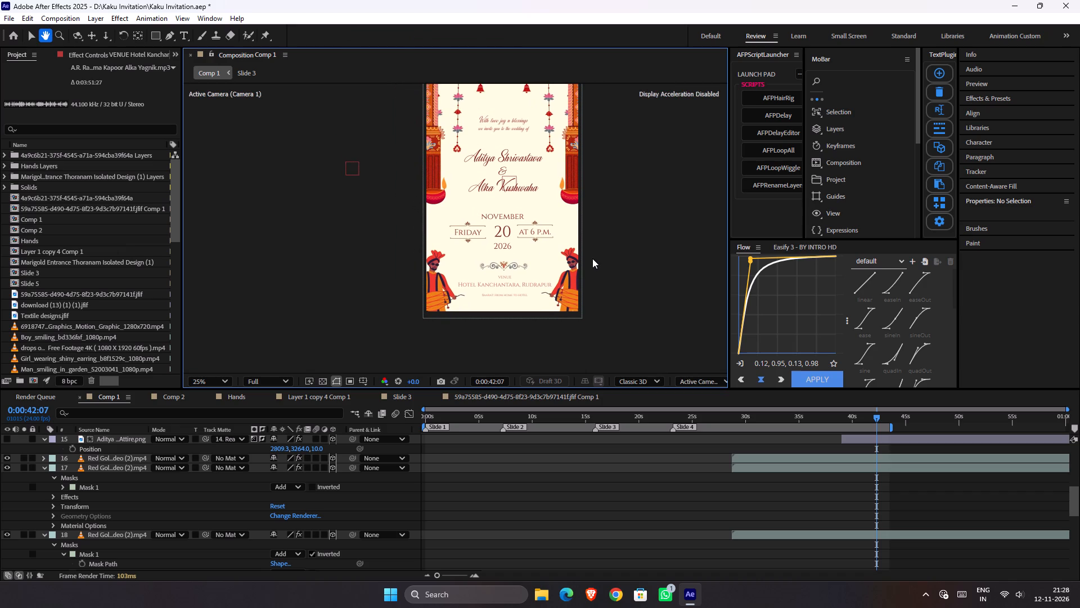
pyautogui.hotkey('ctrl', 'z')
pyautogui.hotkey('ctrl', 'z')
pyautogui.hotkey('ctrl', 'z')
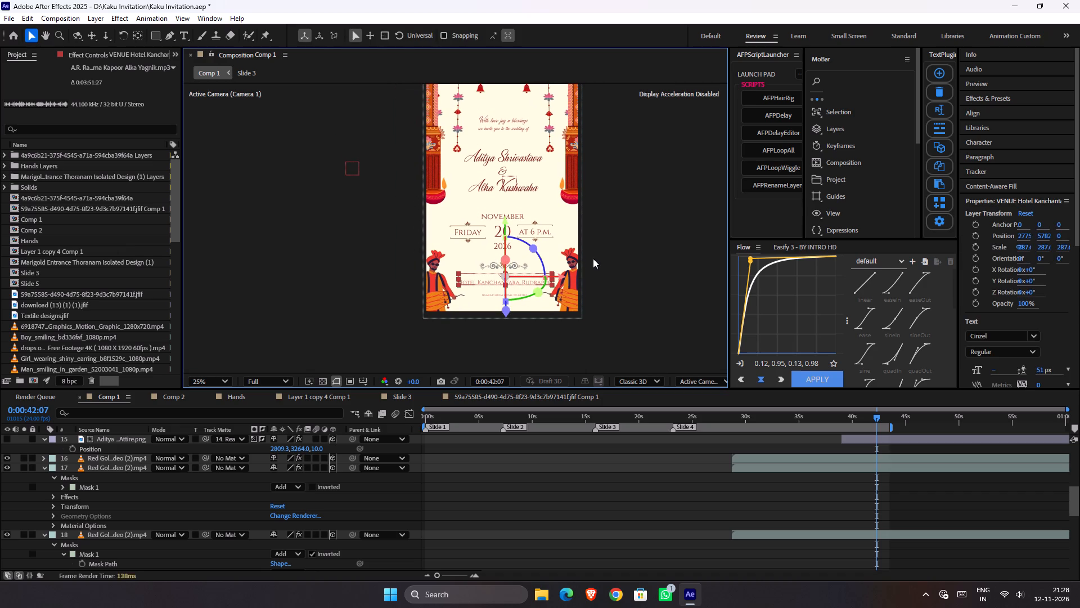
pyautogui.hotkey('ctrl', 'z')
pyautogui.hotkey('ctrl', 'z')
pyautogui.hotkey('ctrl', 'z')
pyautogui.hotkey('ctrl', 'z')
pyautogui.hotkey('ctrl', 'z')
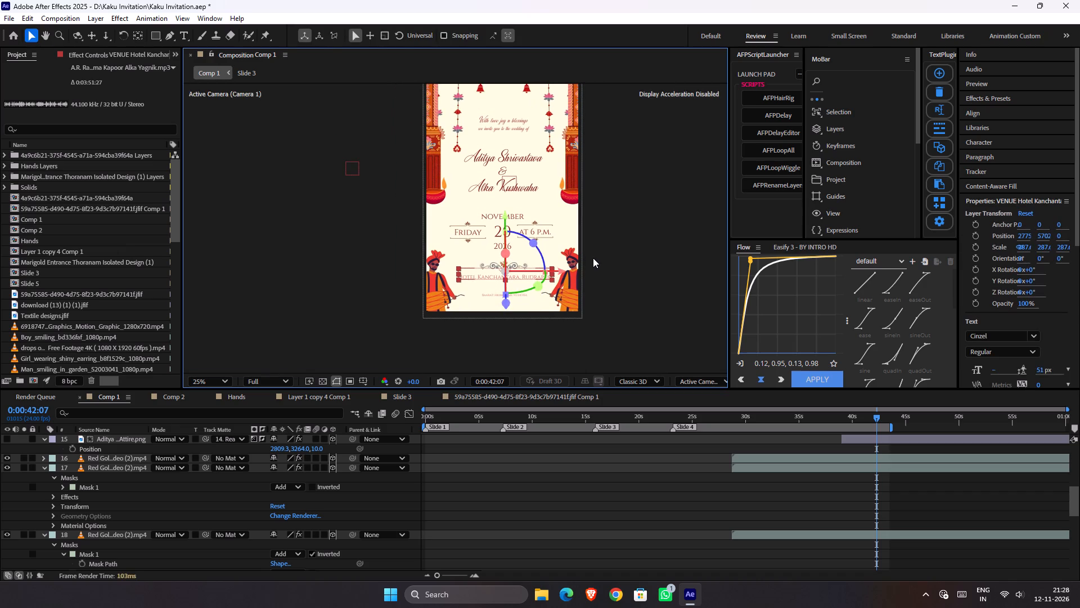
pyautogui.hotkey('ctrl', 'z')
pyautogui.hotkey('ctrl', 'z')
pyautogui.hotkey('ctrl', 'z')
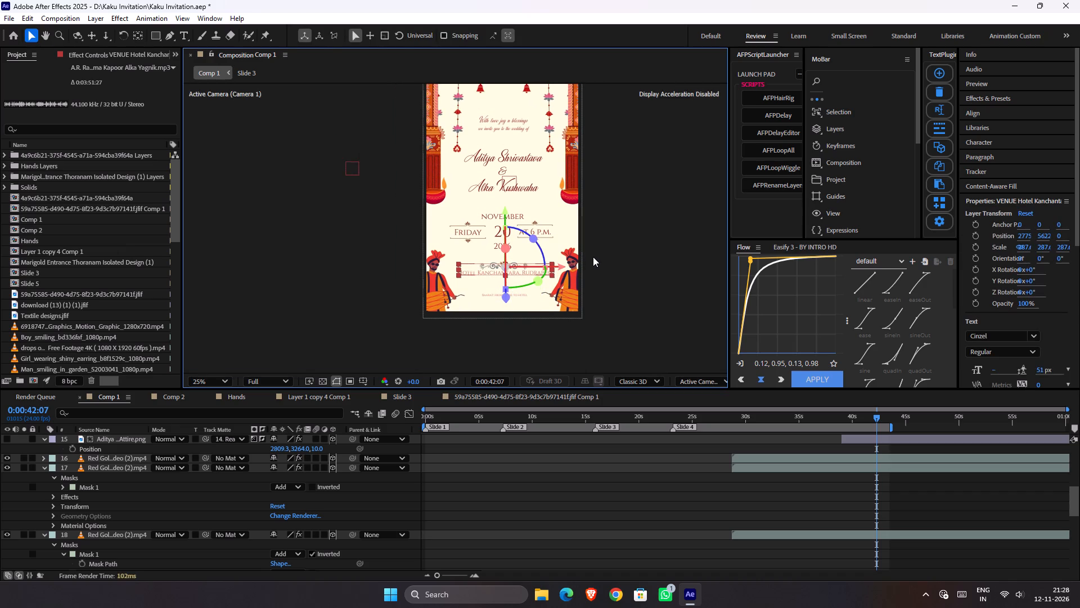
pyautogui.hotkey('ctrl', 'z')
# Move the VENUE and hotel name text slightly up, closer to the 2026 line, along its vertical axis only.
pyautogui.scroll(2, 549, 256)
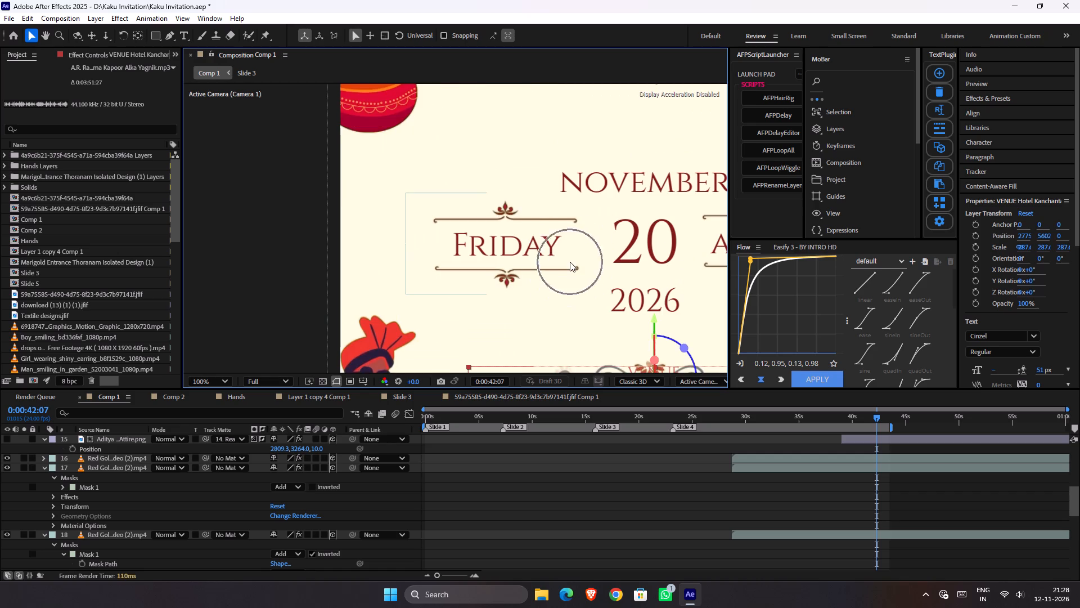
pyautogui.press('space')
pyautogui.press('space')
pyautogui.press('space')
pyautogui.press('space')
pyautogui.press('space')
pyautogui.press('space')
pyautogui.press('space')
pyautogui.press('space')
pyautogui.press('space')
pyautogui.press('space')
pyautogui.press('space')
pyautogui.press('space')
pyautogui.press('space')
pyautogui.press('space')
pyautogui.press('space')
pyautogui.press('space')
pyautogui.press('space')
pyautogui.moveTo(601, 272); pyautogui.dragTo(461, 170)
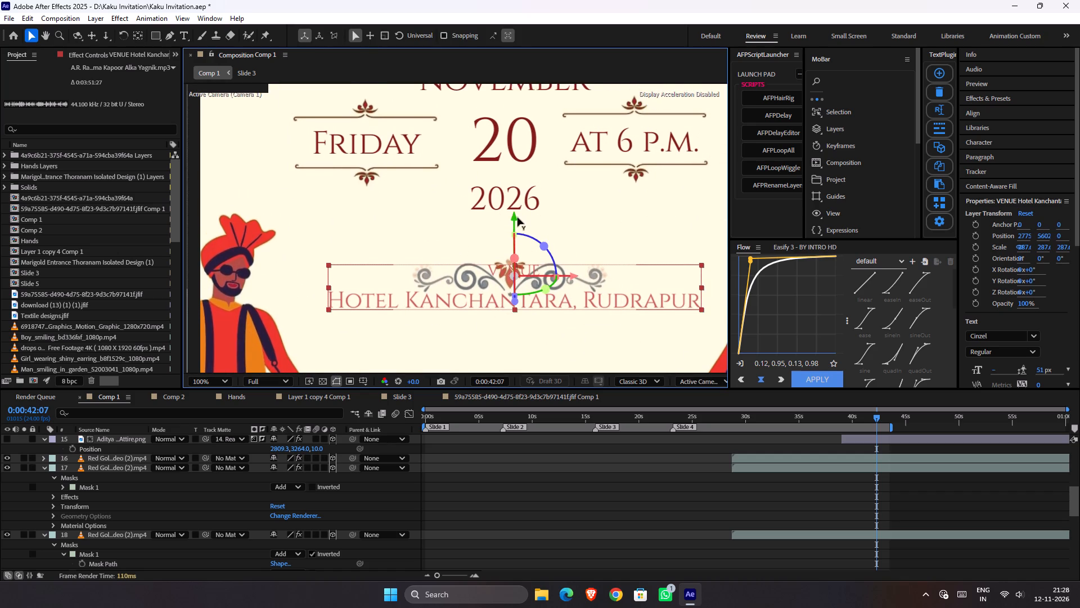
pyautogui.moveTo(515, 222); pyautogui.dragTo(515, 209)
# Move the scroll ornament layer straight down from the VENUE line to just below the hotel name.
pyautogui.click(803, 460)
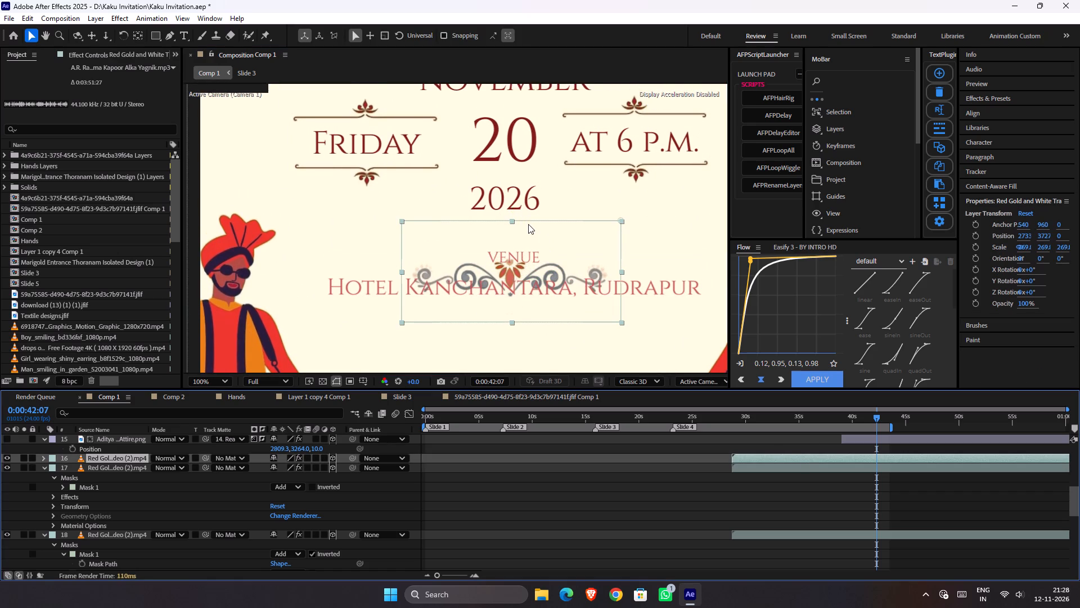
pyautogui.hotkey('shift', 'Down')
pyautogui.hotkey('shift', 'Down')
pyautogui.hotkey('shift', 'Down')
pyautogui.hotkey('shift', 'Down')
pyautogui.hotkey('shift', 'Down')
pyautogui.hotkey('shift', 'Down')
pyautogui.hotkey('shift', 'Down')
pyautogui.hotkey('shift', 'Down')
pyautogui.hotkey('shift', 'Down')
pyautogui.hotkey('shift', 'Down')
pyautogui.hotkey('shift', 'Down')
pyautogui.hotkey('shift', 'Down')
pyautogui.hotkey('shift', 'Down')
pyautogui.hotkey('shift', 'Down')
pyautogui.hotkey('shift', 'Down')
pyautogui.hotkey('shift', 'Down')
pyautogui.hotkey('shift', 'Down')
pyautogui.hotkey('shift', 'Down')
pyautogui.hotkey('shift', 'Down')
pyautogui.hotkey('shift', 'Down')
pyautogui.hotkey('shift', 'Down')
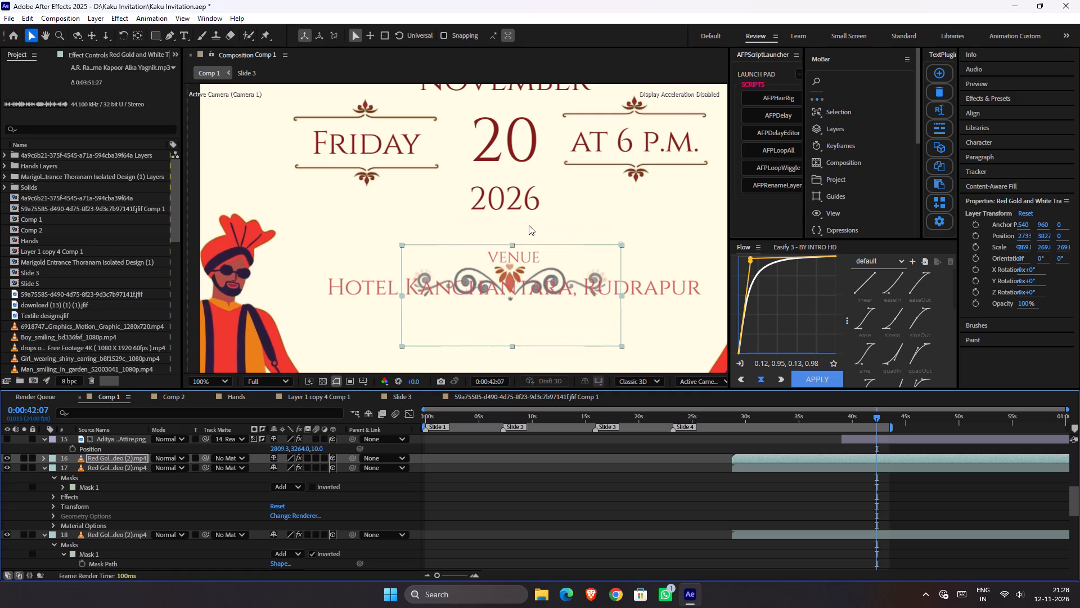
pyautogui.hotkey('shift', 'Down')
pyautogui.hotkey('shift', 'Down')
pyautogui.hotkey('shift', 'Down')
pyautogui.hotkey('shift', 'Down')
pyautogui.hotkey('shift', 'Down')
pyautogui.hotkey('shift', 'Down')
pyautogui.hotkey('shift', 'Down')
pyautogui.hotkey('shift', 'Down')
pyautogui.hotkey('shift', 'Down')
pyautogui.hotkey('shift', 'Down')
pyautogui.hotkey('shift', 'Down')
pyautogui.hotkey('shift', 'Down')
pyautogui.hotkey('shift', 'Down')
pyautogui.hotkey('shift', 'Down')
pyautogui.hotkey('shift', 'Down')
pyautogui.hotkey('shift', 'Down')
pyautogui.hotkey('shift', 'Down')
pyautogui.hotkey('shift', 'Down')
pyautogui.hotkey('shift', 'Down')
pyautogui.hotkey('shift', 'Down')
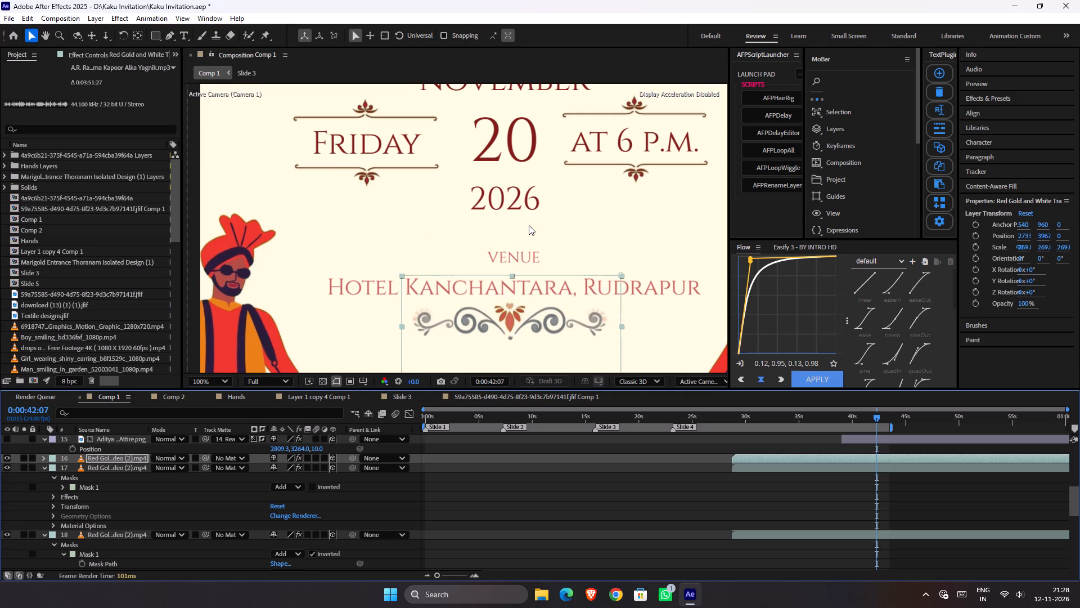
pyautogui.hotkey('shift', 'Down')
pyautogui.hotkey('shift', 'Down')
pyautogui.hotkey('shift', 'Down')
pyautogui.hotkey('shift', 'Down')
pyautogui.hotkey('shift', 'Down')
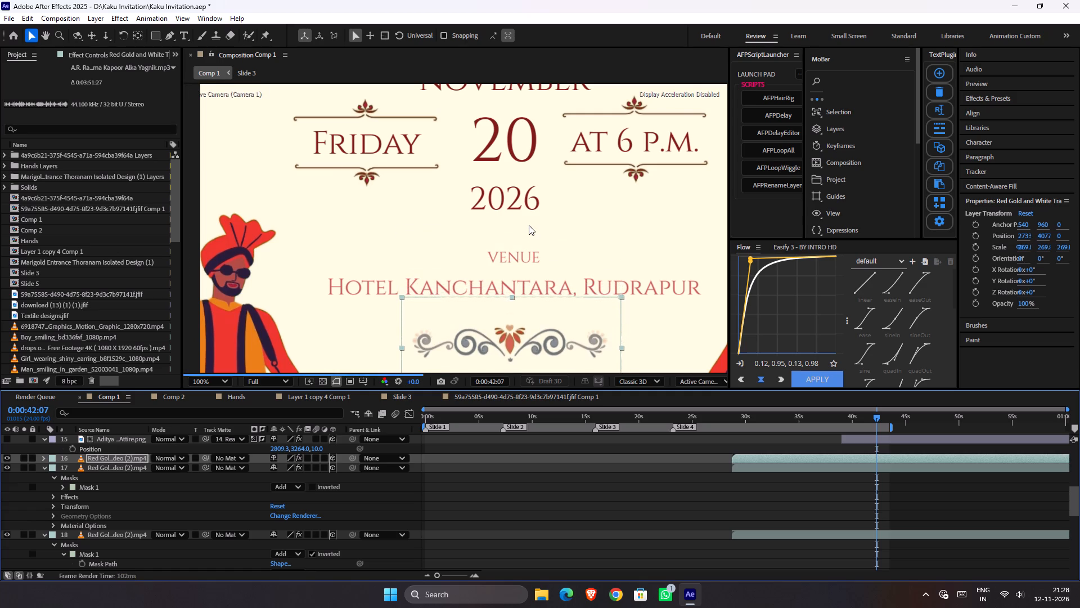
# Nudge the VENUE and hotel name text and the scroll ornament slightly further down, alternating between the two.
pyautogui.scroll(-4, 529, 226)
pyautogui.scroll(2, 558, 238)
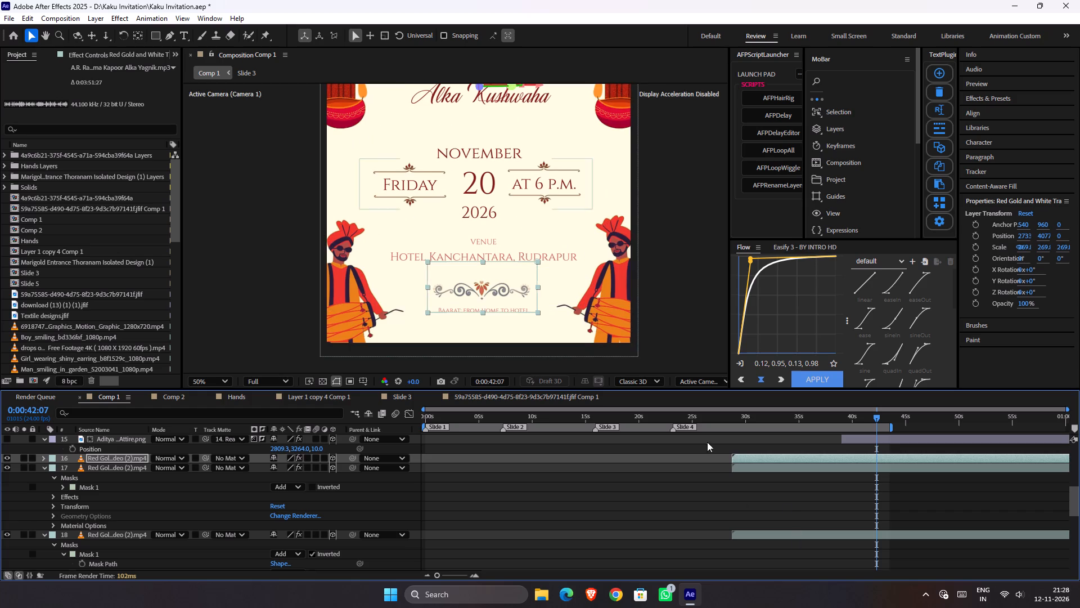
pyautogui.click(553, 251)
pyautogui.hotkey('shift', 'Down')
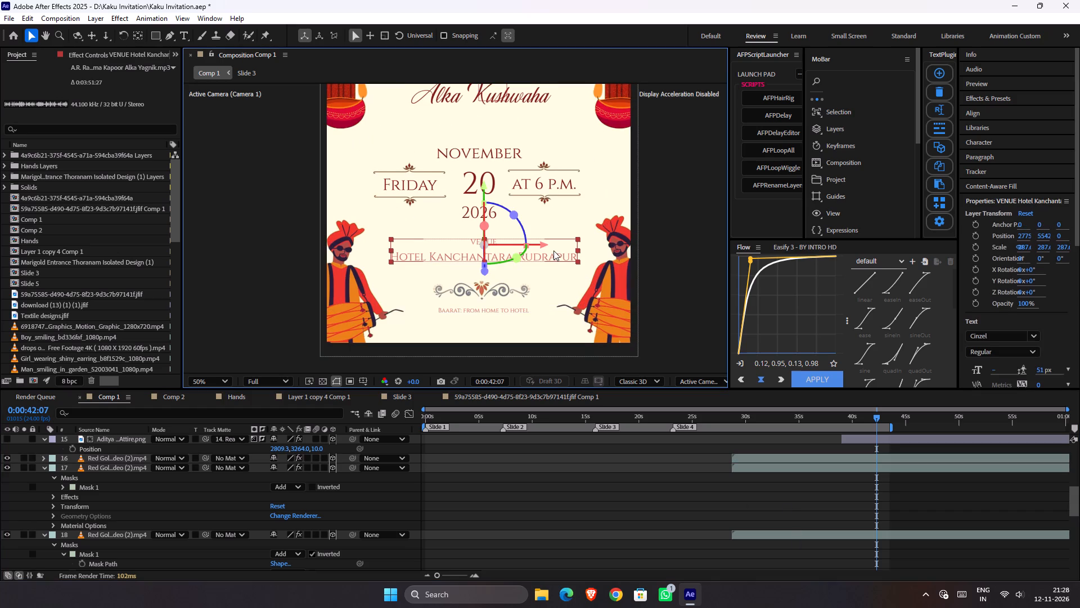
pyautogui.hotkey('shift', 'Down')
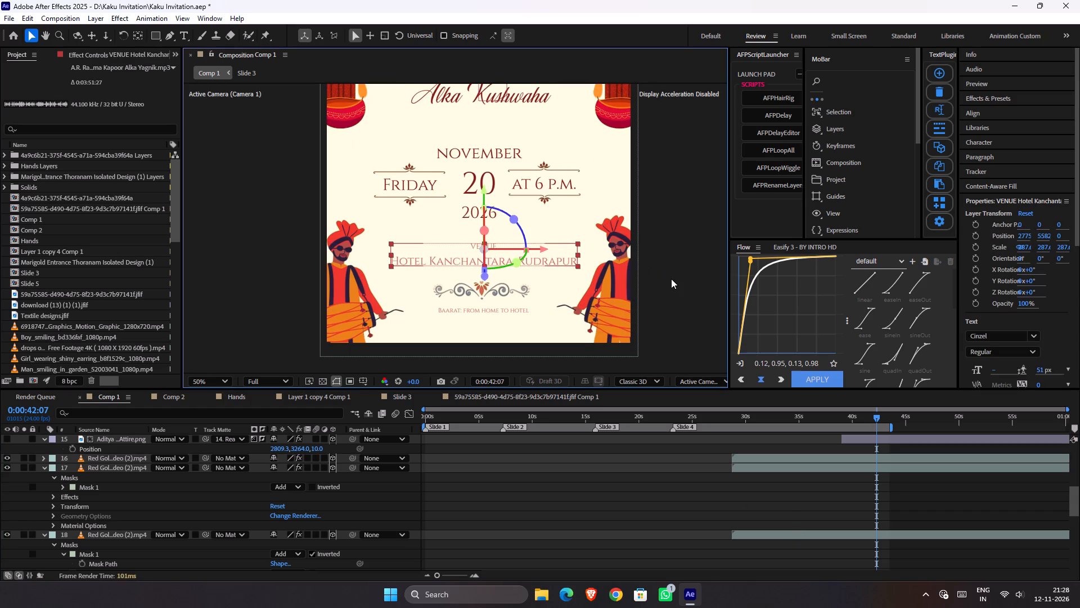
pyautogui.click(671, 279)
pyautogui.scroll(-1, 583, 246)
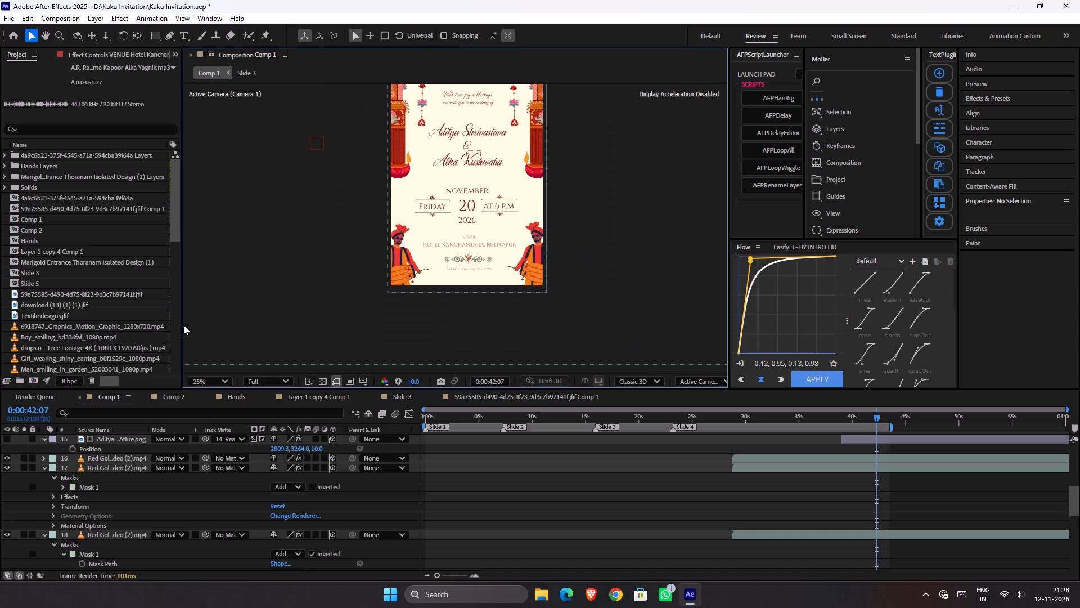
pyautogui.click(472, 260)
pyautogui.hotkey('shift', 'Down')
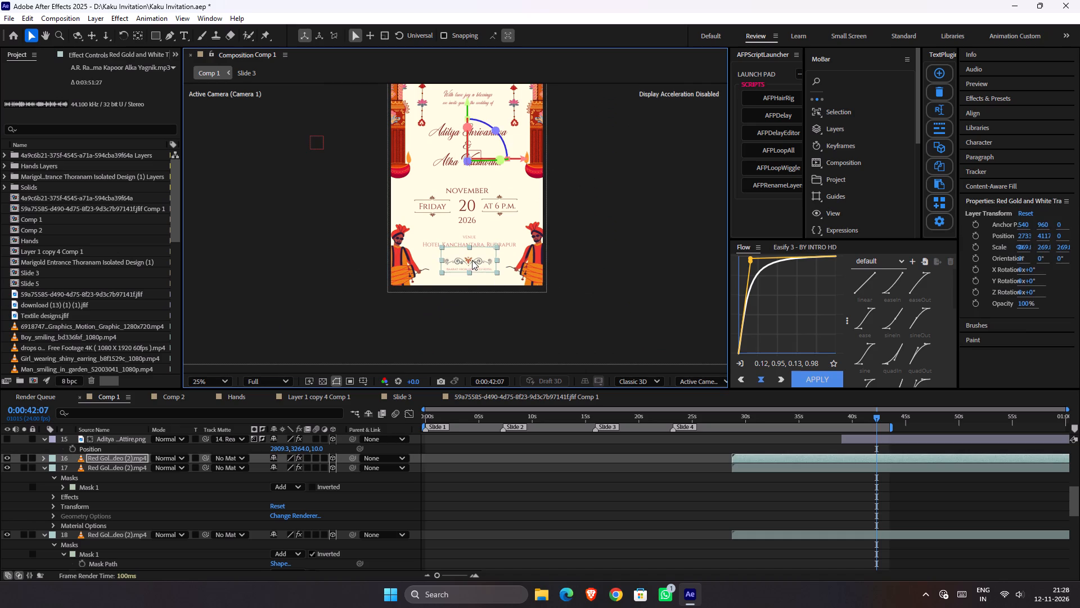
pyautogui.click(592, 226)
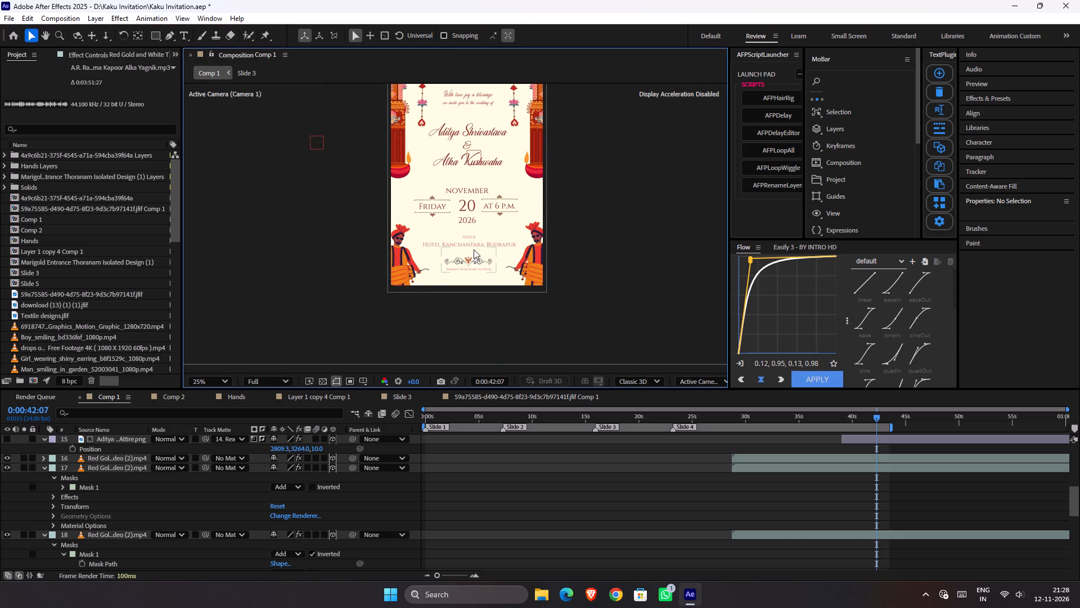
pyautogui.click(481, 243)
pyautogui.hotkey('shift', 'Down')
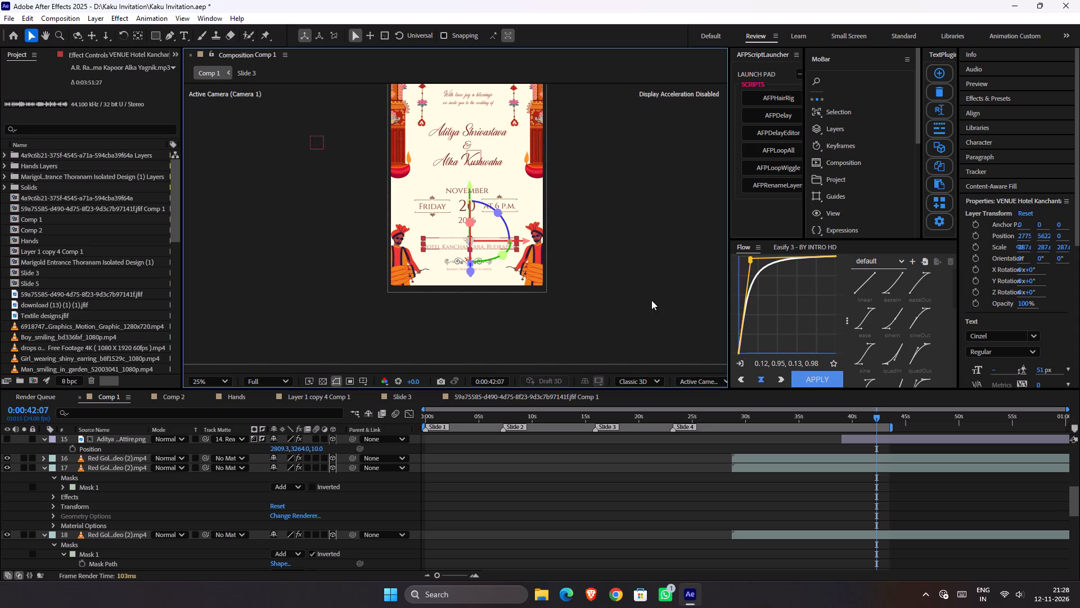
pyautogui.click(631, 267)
# Delete the Baarat text line below the scroll ornament and save the project.
pyautogui.click(485, 268)
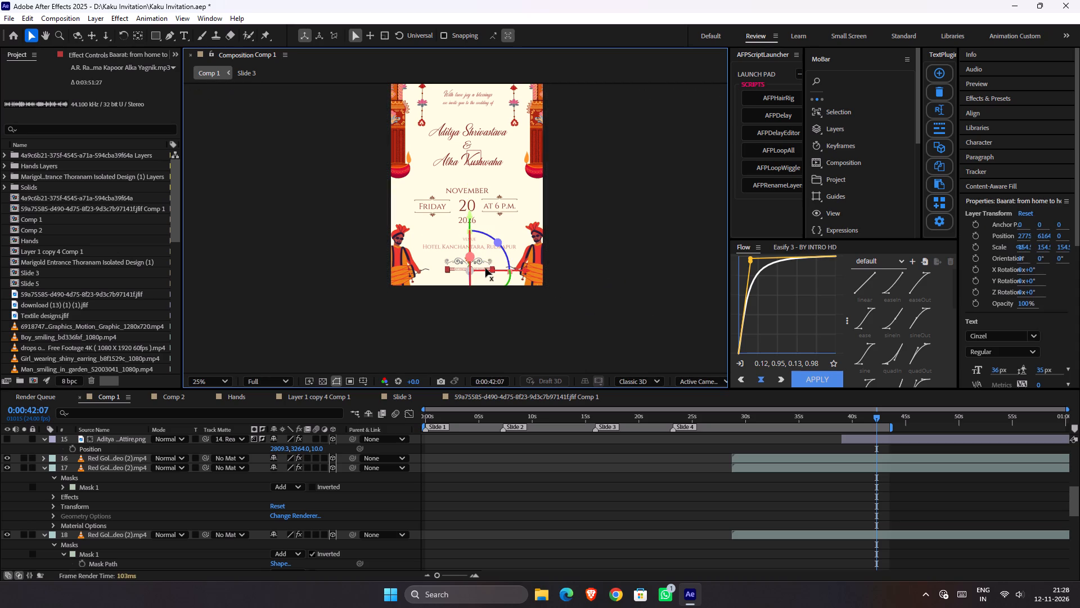
pyautogui.press('Delete')
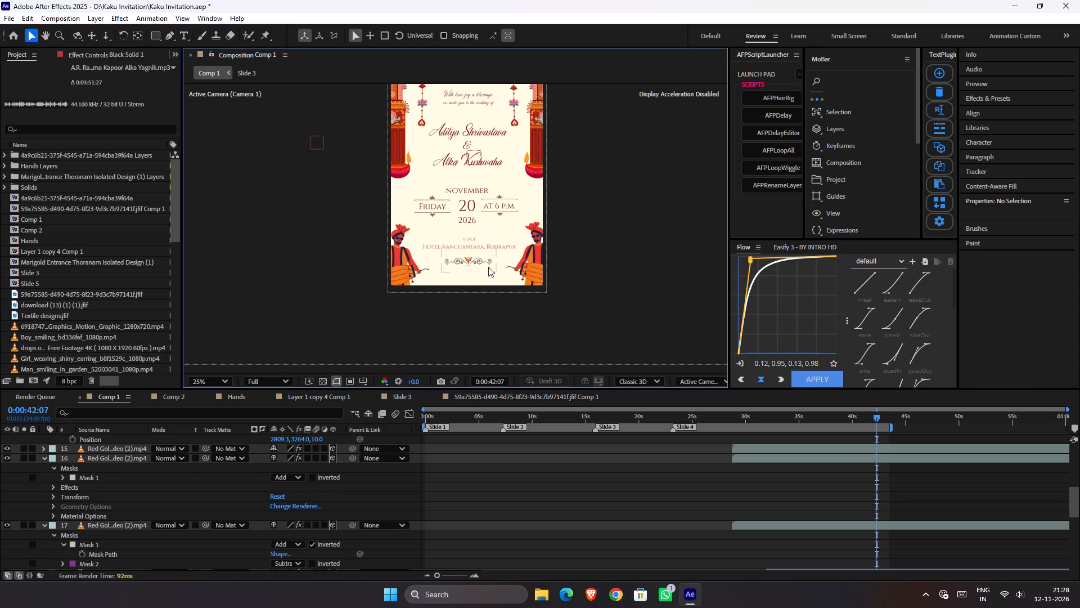
pyautogui.click(571, 250)
pyautogui.hotkey('ctrl', 's')
# Move the VENUE and hotel name text straight down onto the scroll ornament, to a Y position of about 5890.
pyautogui.click(470, 244)
pyautogui.moveTo(466, 187); pyautogui.dragTo(470, 212)
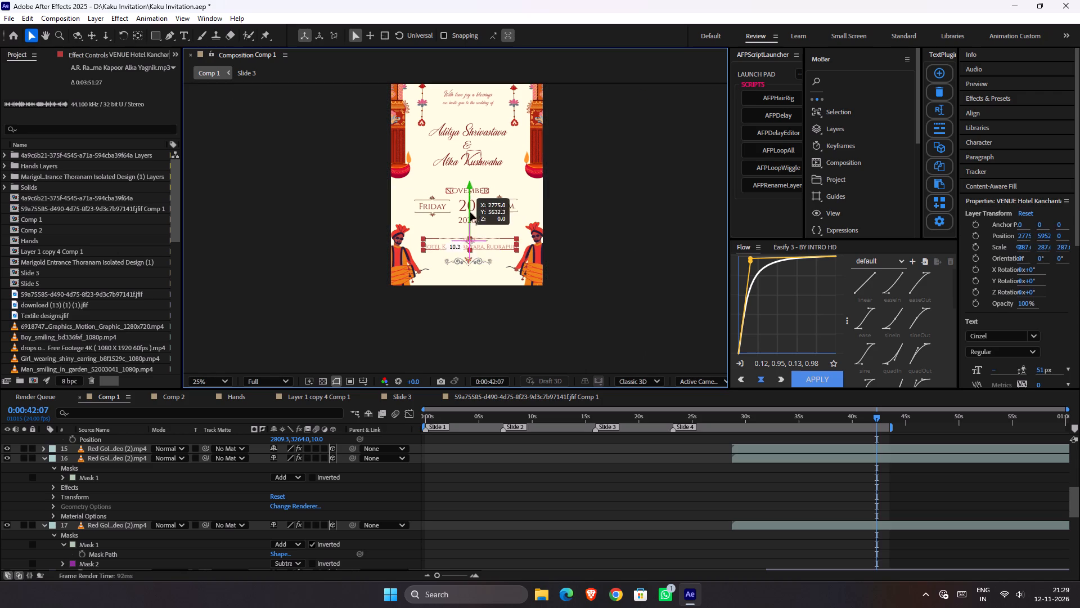
pyautogui.moveTo(470, 212); pyautogui.dragTo(474, 203)
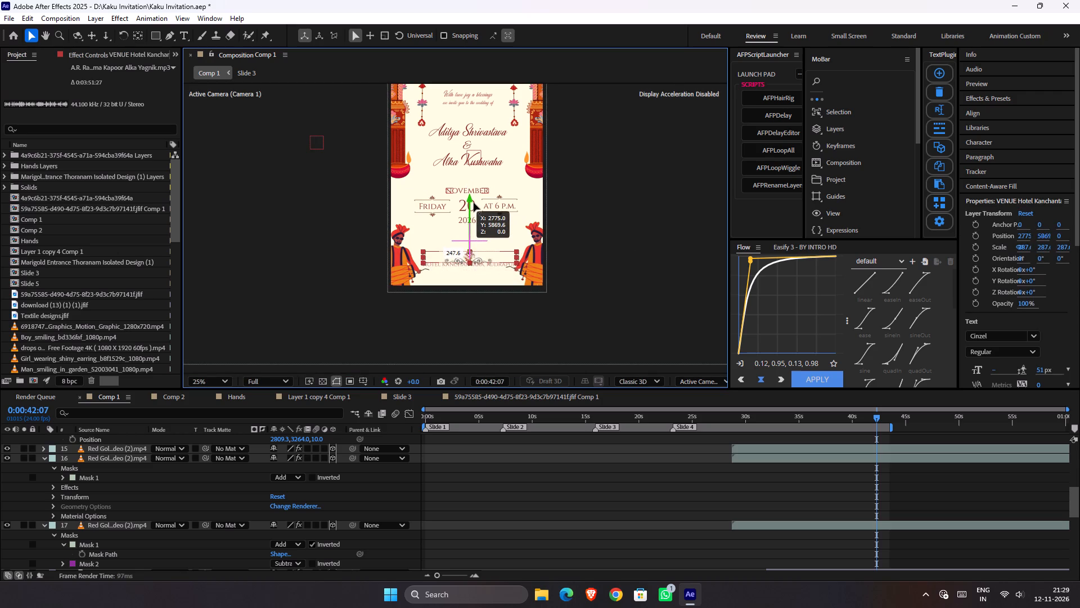
pyautogui.moveTo(474, 203); pyautogui.dragTo(474, 204)
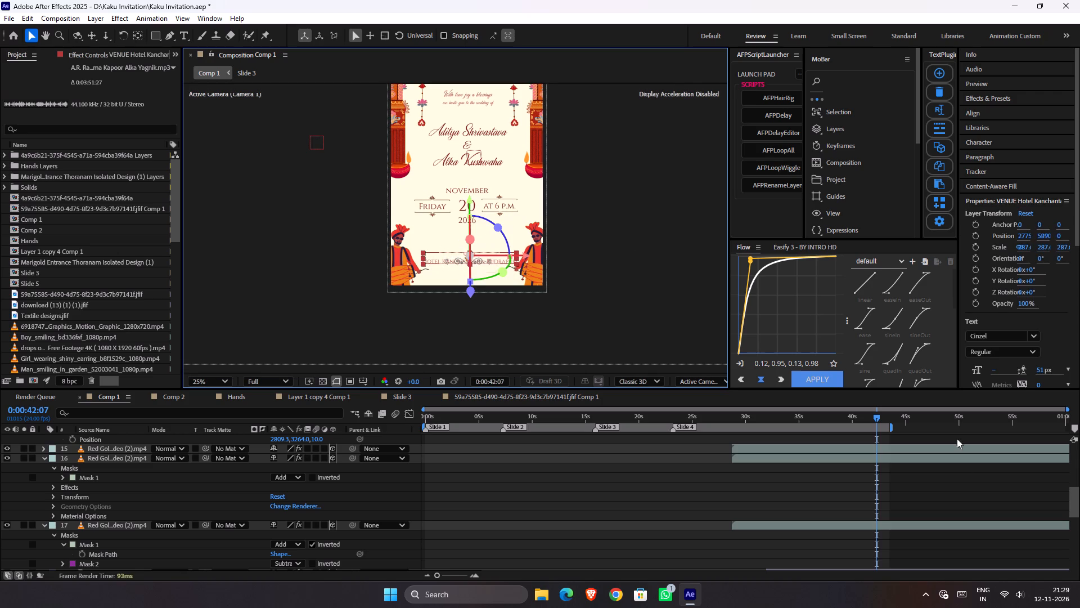
# Move the scroll ornament layer straight up so it sits between 2026 and the VENUE line, and save the project.
pyautogui.click(129, 446)
pyautogui.hotkey('shift', 'Up')
pyautogui.hotkey('shift', 'Up')
pyautogui.hotkey('shift', 'Up')
pyautogui.hotkey('shift', 'Up')
pyautogui.hotkey('shift', 'Up')
pyautogui.hotkey('shift', 'Up')
pyautogui.hotkey('shift', 'Up')
pyautogui.hotkey('shift', 'Up')
pyautogui.hotkey('shift', 'Up')
pyautogui.hotkey('shift', 'Up')
pyautogui.hotkey('shift', 'Up')
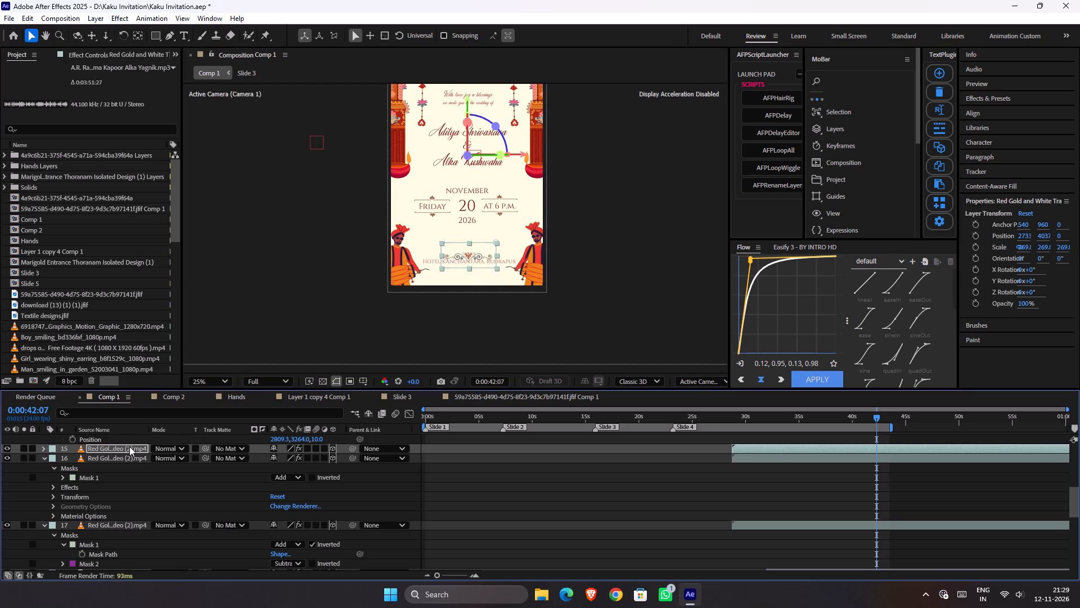
pyautogui.hotkey('shift', 'Up')
pyautogui.hotkey('shift', 'Up')
pyautogui.hotkey('shift', 'Up')
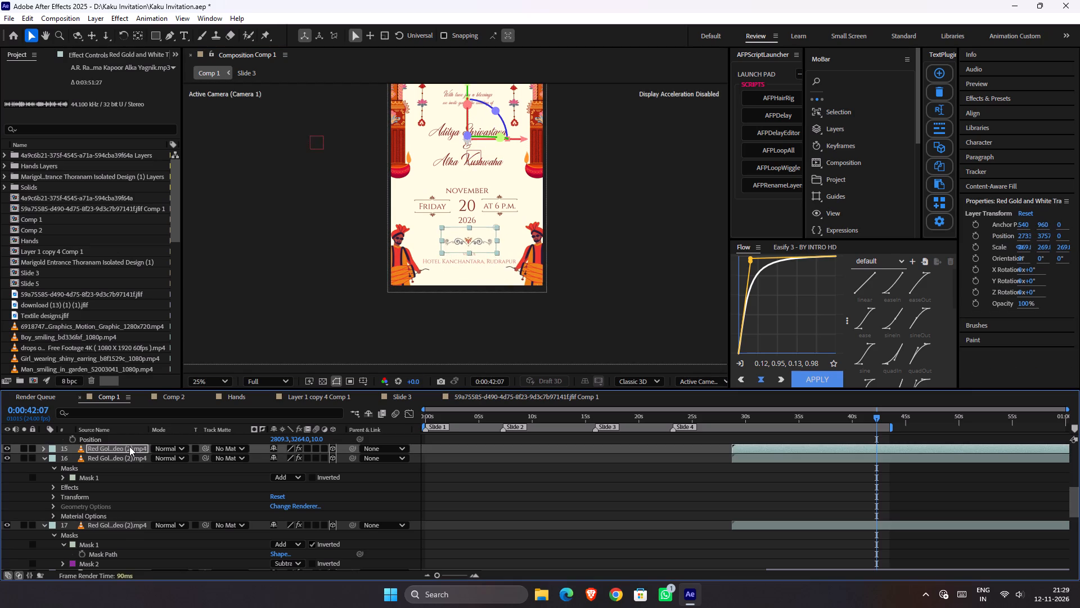
pyautogui.click(597, 251)
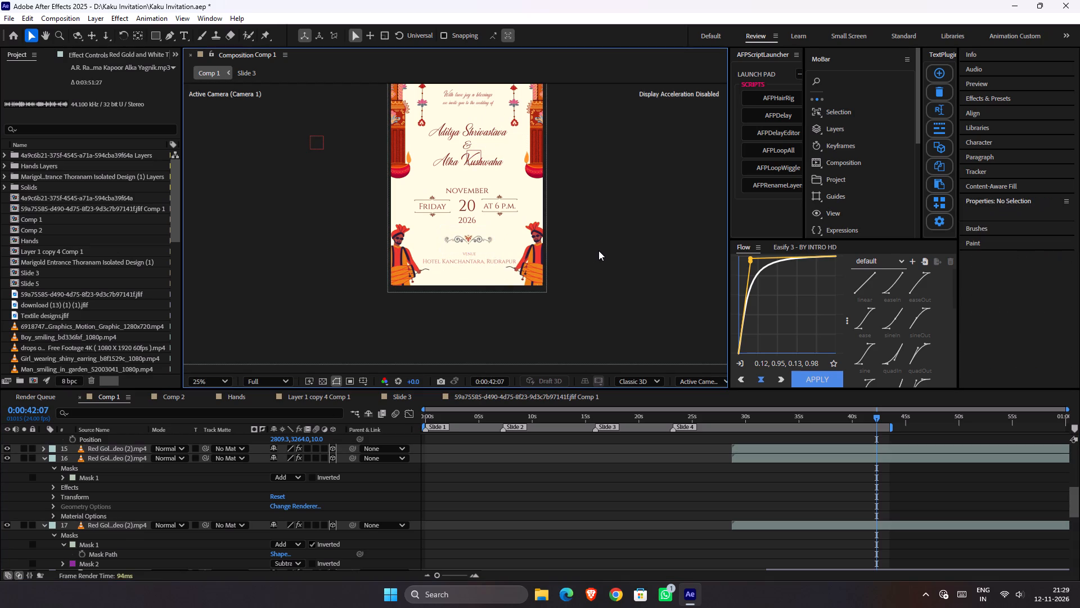
pyautogui.hotkey('ctrl', 's')
# Nudge the VENUE and hotel name text up closer to the scroll ornament, to a Y position of about 5810.
pyautogui.scroll(-1, 535, 271)
pyautogui.scroll(1, 494, 249)
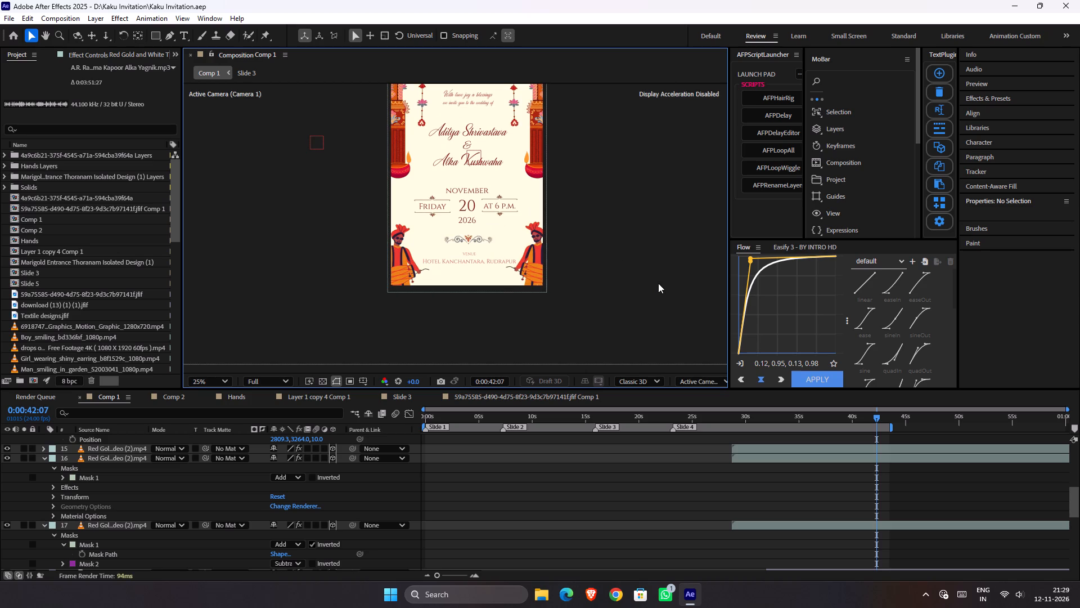
pyautogui.click(474, 258)
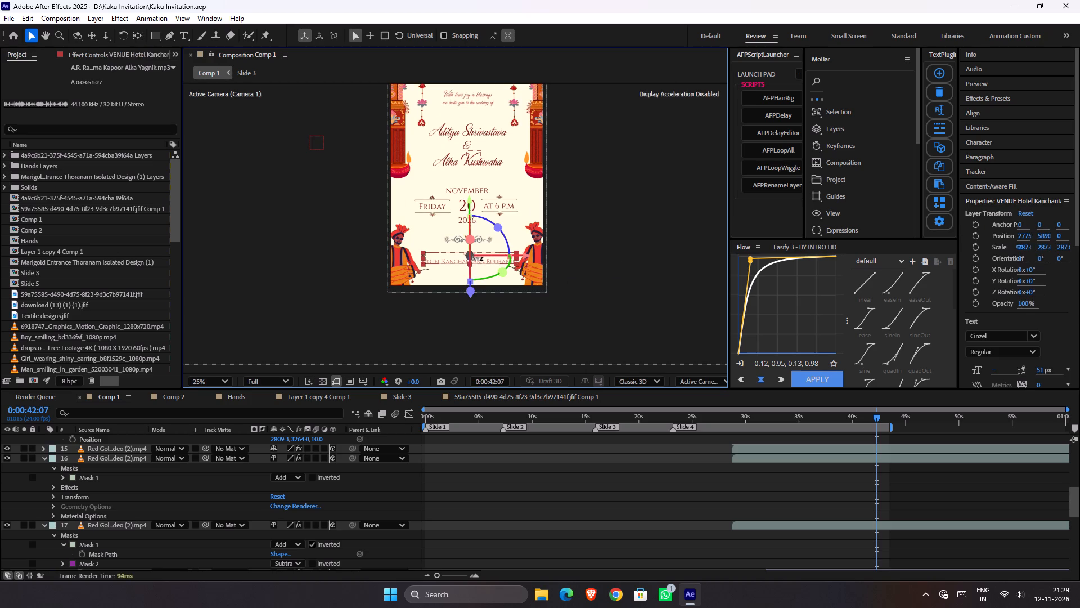
pyautogui.hotkey('shift', 'Up')
pyautogui.hotkey('shift', 'Up')
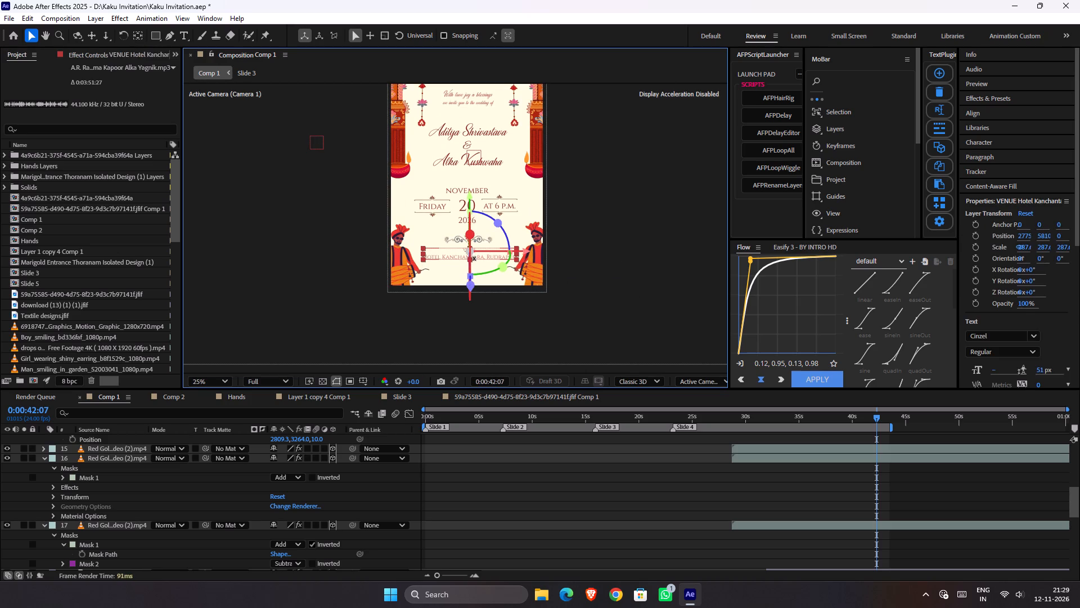
pyautogui.click(658, 270)
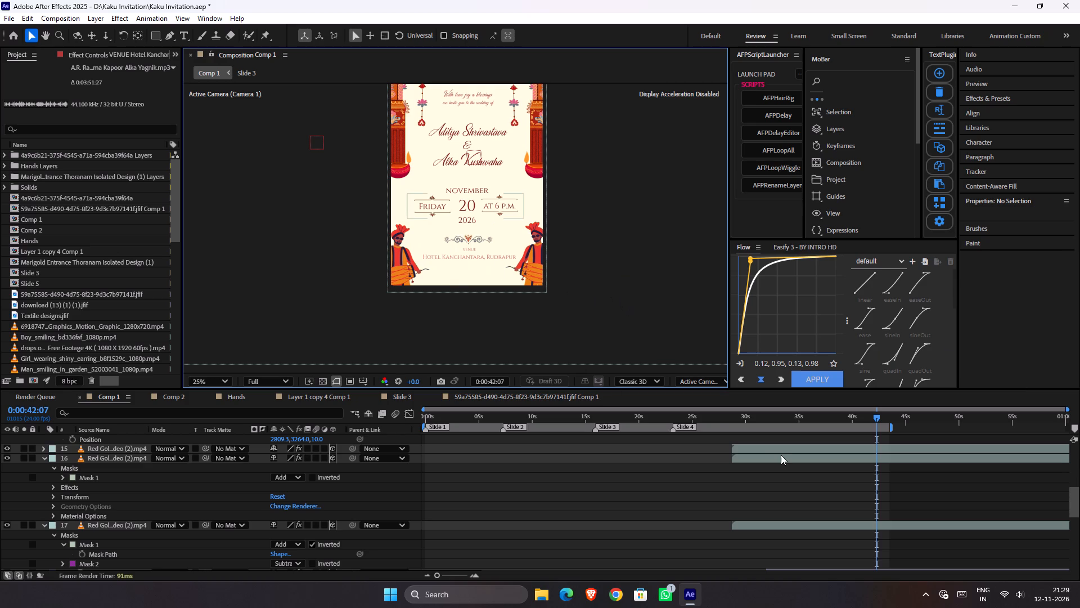
# Toggle the scroll ornament layer's visibility off and back on to check the spacing above the venue text.
pyautogui.click(9, 449)
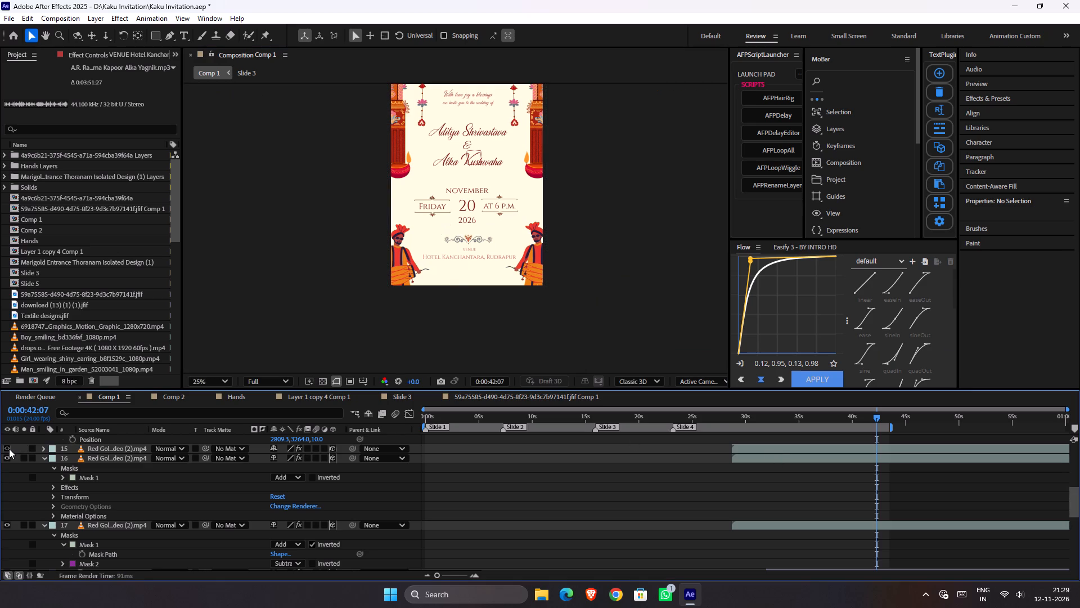
pyautogui.click(9, 449)
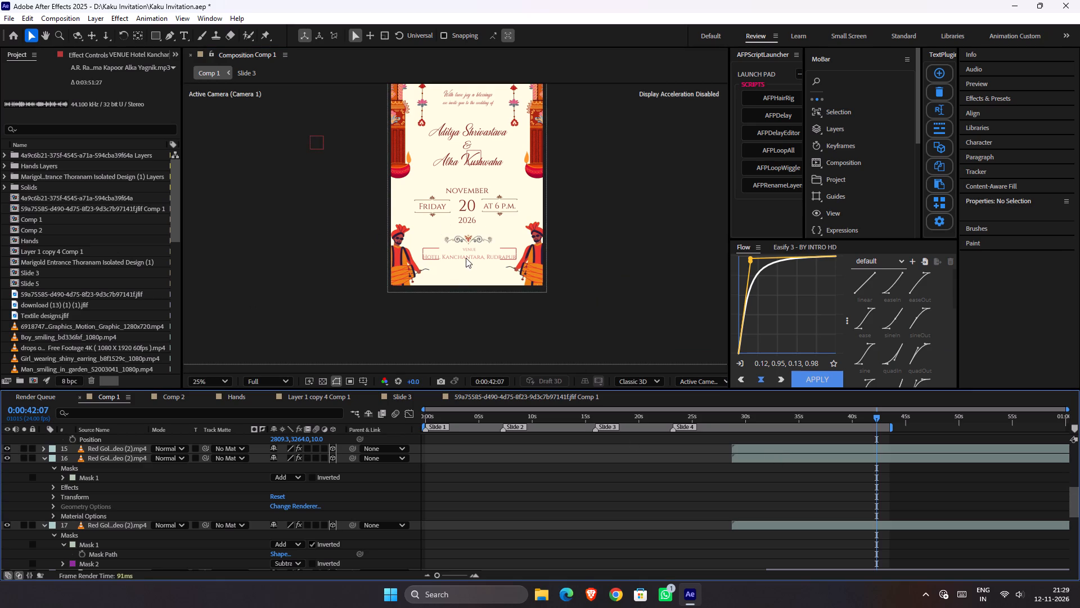
pyautogui.click(614, 248)
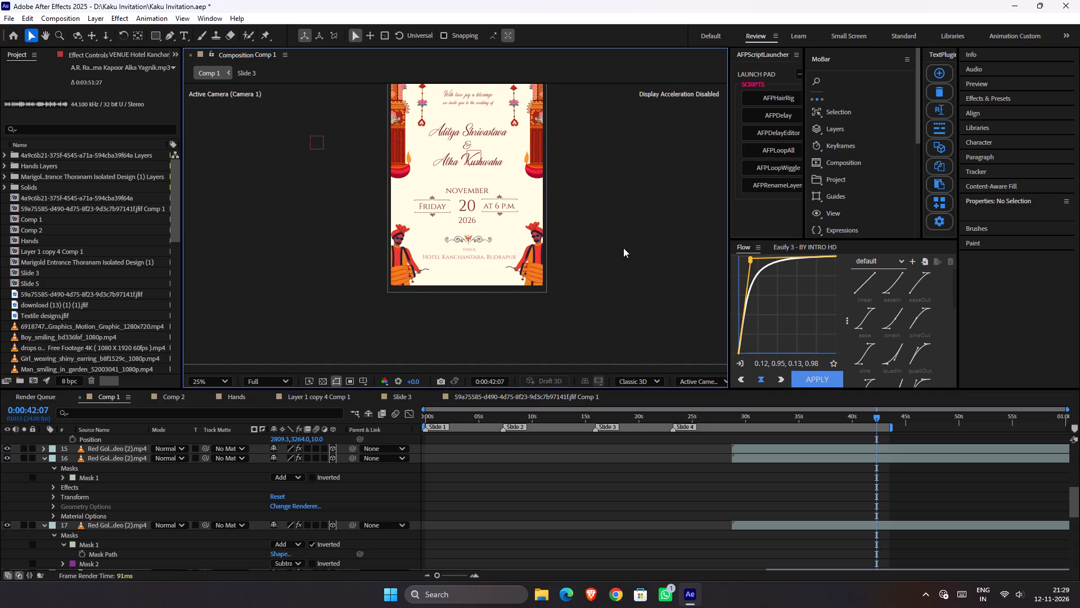
pyautogui.scroll(-1, 623, 248)
pyautogui.scroll(1, 623, 248)
# Save the project.
pyautogui.hotkey('ctrl', 's')
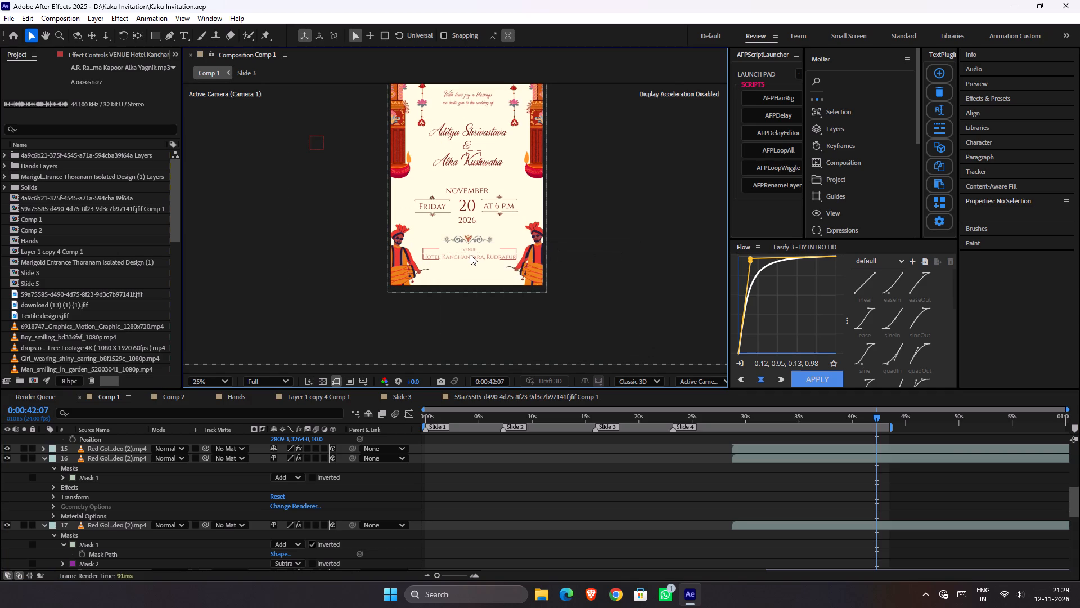
# Maximize the composition view and examine the whole invitation layout at 50% zoom, saving the project again.
pyautogui.press('space')
pyautogui.press('space')
pyautogui.press('space')
pyautogui.press('space')
pyautogui.press('space')
pyautogui.press('space')
pyautogui.press('space')
pyautogui.press('space')
pyautogui.press('space')
pyautogui.press('space')
pyautogui.press('space')
pyautogui.press('space')
pyautogui.press('space')
pyautogui.press('space')
pyautogui.press('space')
pyautogui.press('space')
pyautogui.press('space')
pyautogui.press('space')
pyautogui.press('space')
pyautogui.press('space')
pyautogui.moveTo(520, 230); pyautogui.dragTo(435, 292)
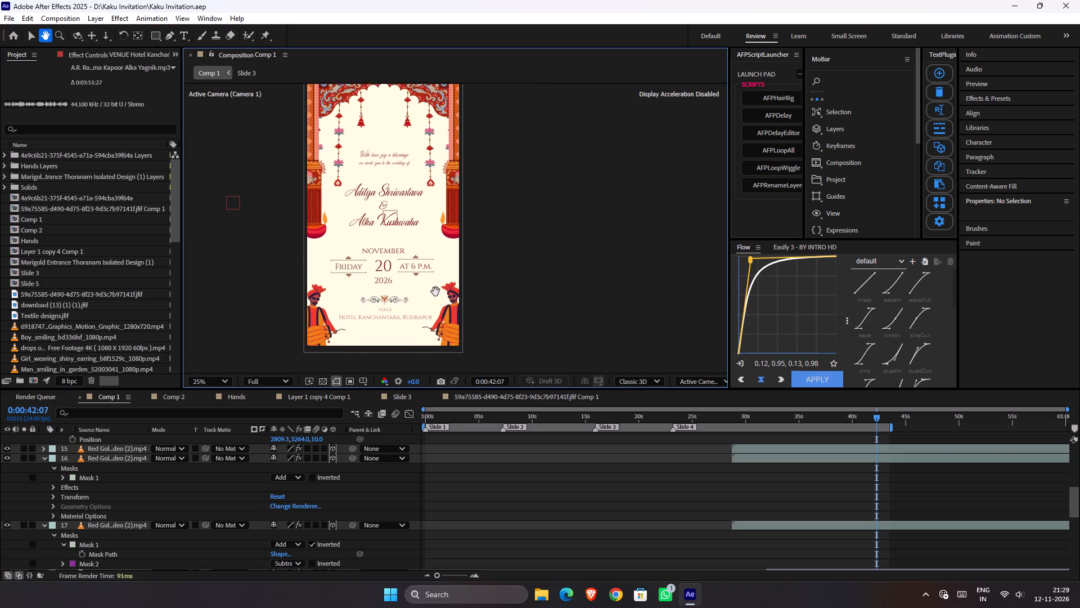
pyautogui.moveTo(435, 292); pyautogui.dragTo(434, 295)
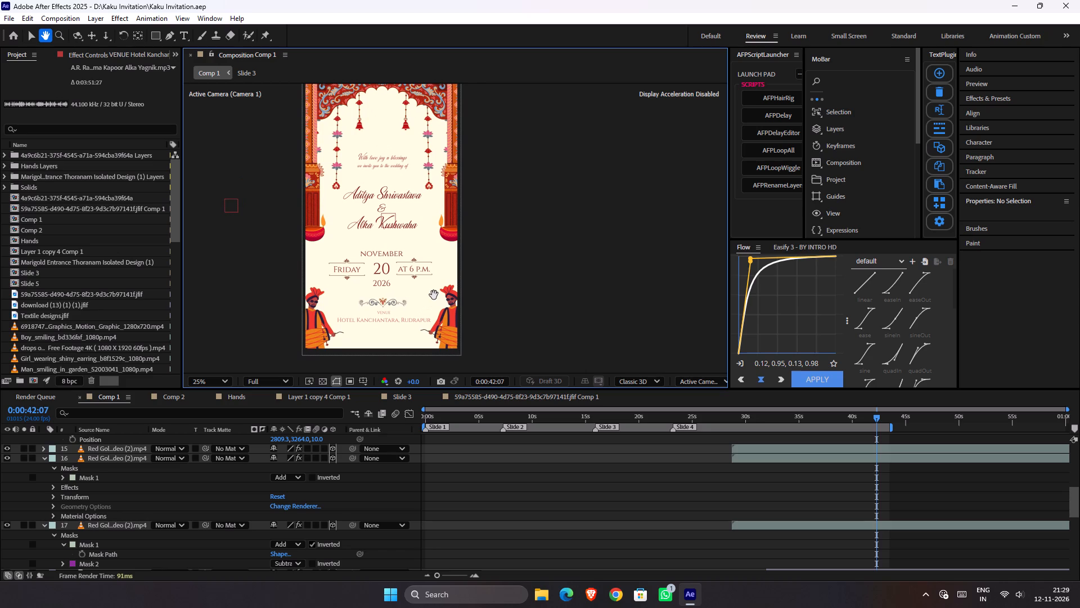
pyautogui.moveTo(434, 295); pyautogui.dragTo(342, 301)
pyautogui.press('`')
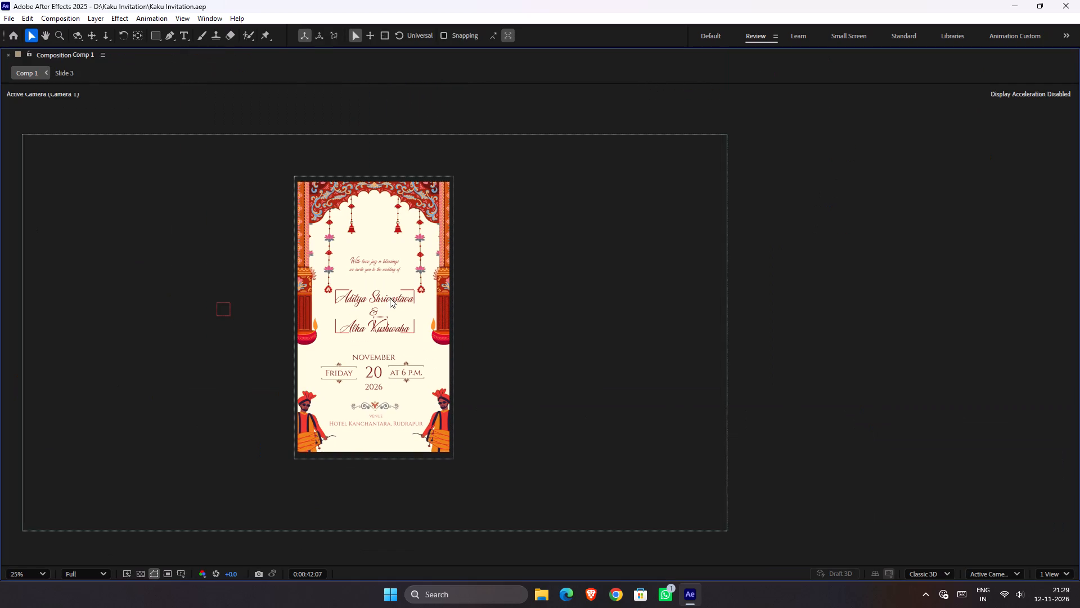
pyautogui.scroll(1, 388, 317)
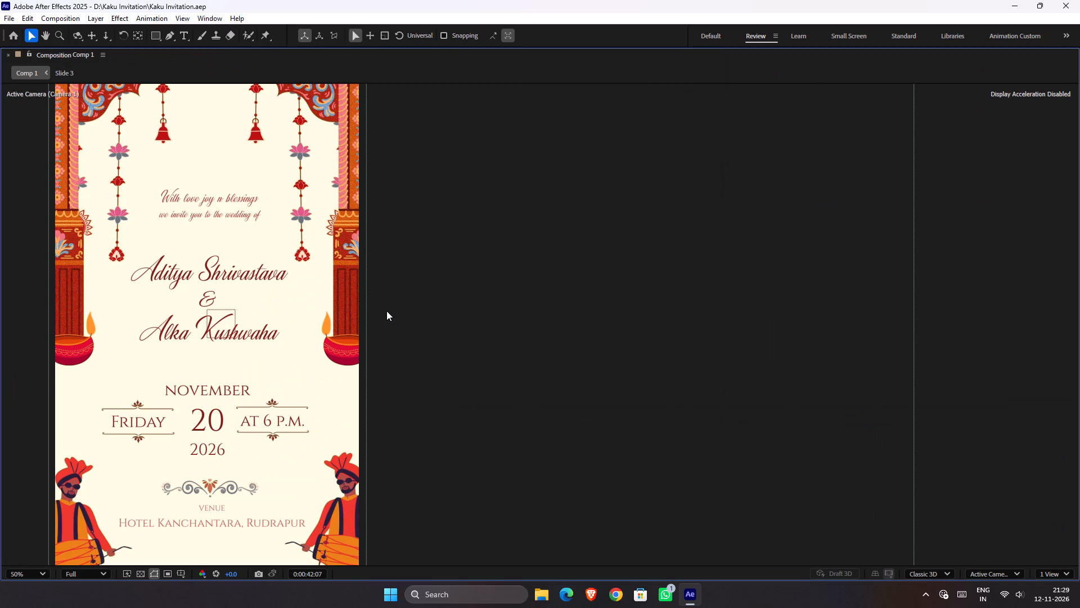
pyautogui.hotkey('ctrl', 's')
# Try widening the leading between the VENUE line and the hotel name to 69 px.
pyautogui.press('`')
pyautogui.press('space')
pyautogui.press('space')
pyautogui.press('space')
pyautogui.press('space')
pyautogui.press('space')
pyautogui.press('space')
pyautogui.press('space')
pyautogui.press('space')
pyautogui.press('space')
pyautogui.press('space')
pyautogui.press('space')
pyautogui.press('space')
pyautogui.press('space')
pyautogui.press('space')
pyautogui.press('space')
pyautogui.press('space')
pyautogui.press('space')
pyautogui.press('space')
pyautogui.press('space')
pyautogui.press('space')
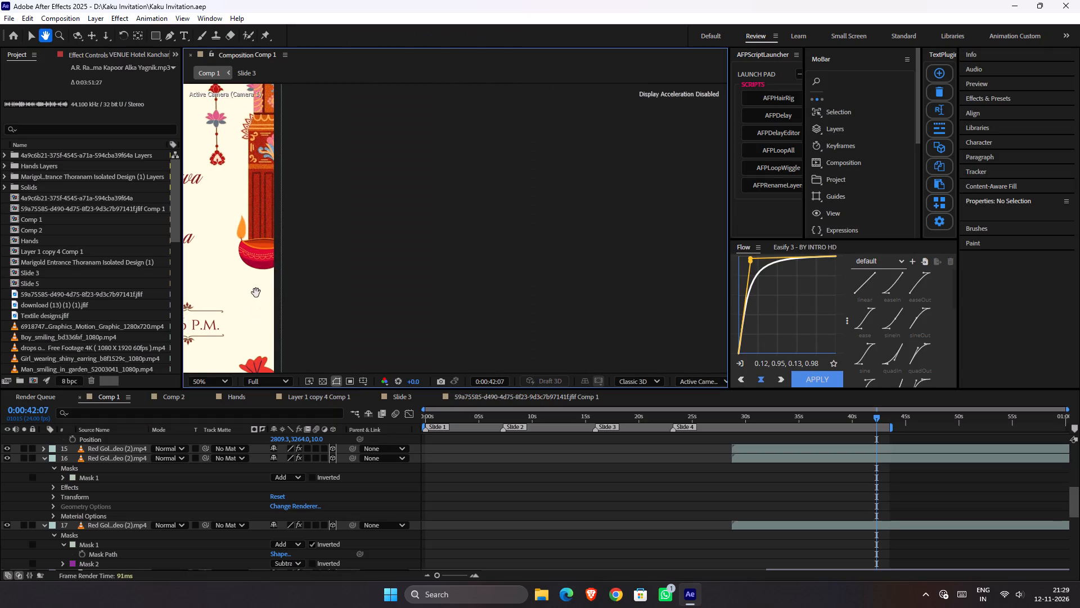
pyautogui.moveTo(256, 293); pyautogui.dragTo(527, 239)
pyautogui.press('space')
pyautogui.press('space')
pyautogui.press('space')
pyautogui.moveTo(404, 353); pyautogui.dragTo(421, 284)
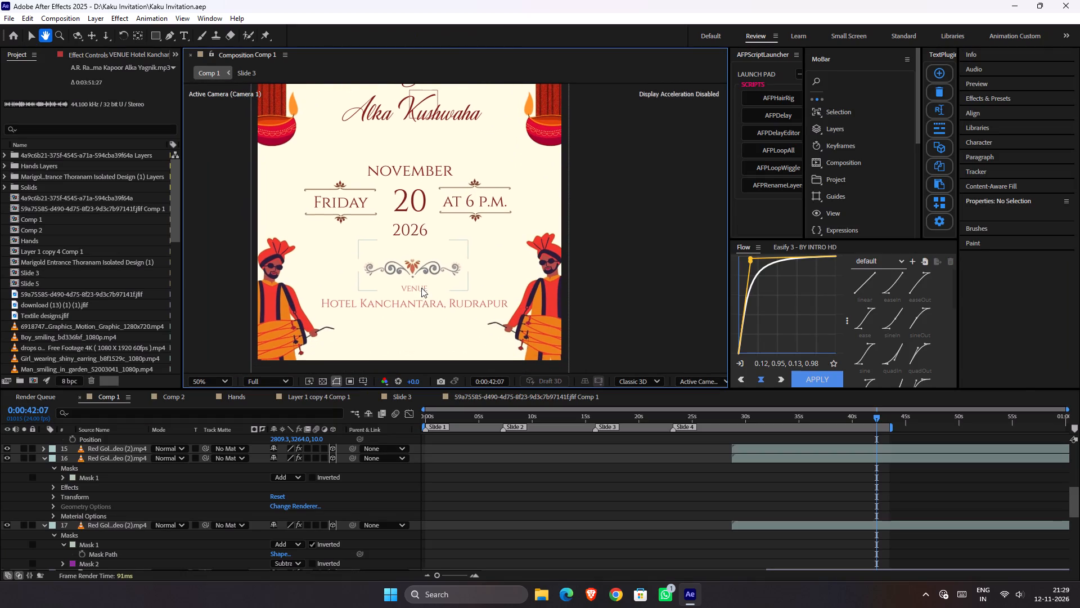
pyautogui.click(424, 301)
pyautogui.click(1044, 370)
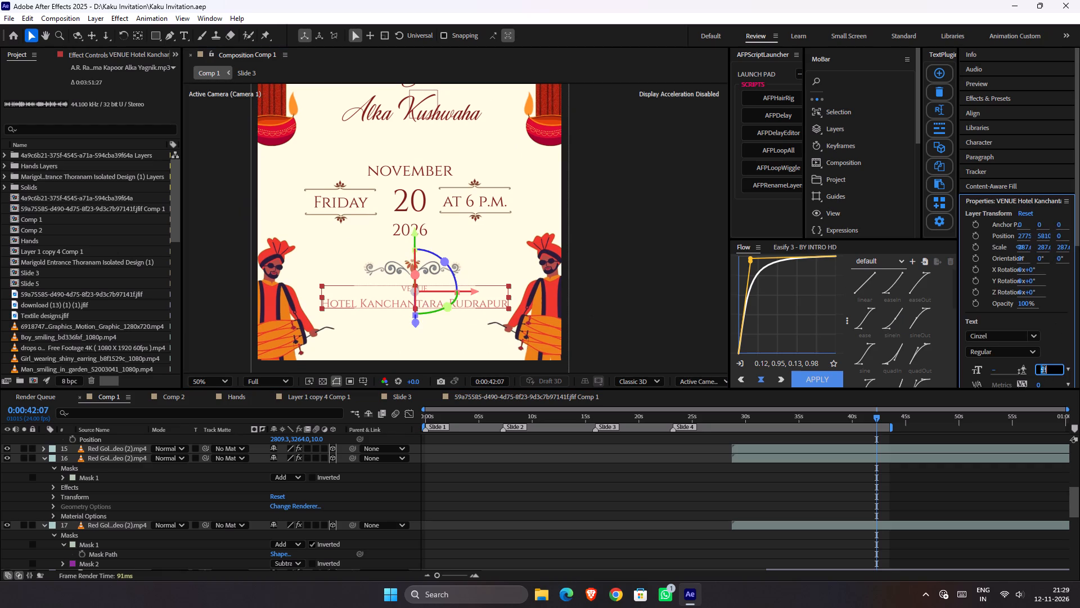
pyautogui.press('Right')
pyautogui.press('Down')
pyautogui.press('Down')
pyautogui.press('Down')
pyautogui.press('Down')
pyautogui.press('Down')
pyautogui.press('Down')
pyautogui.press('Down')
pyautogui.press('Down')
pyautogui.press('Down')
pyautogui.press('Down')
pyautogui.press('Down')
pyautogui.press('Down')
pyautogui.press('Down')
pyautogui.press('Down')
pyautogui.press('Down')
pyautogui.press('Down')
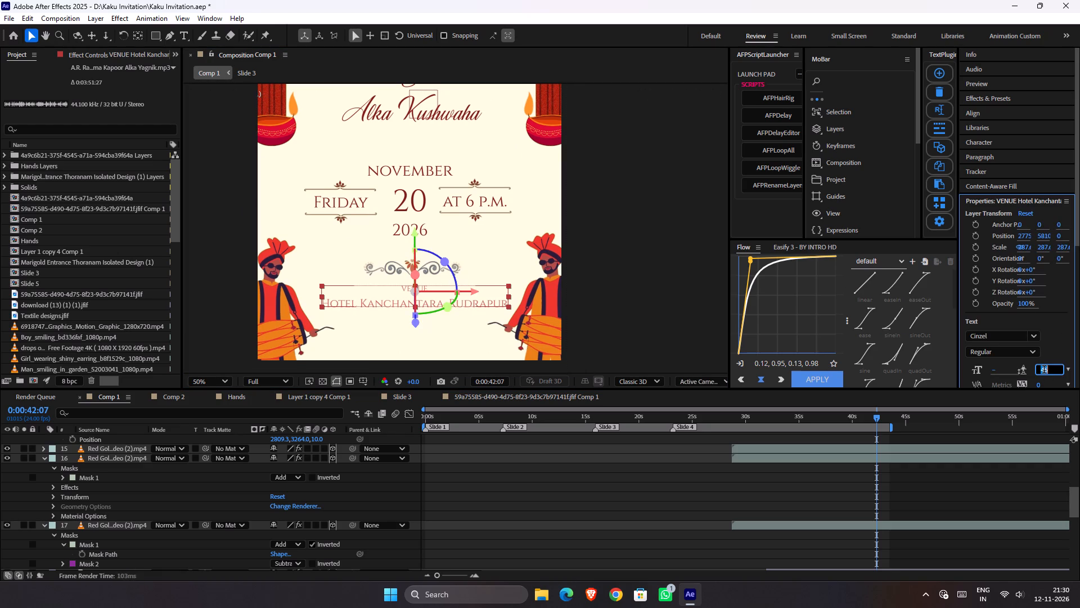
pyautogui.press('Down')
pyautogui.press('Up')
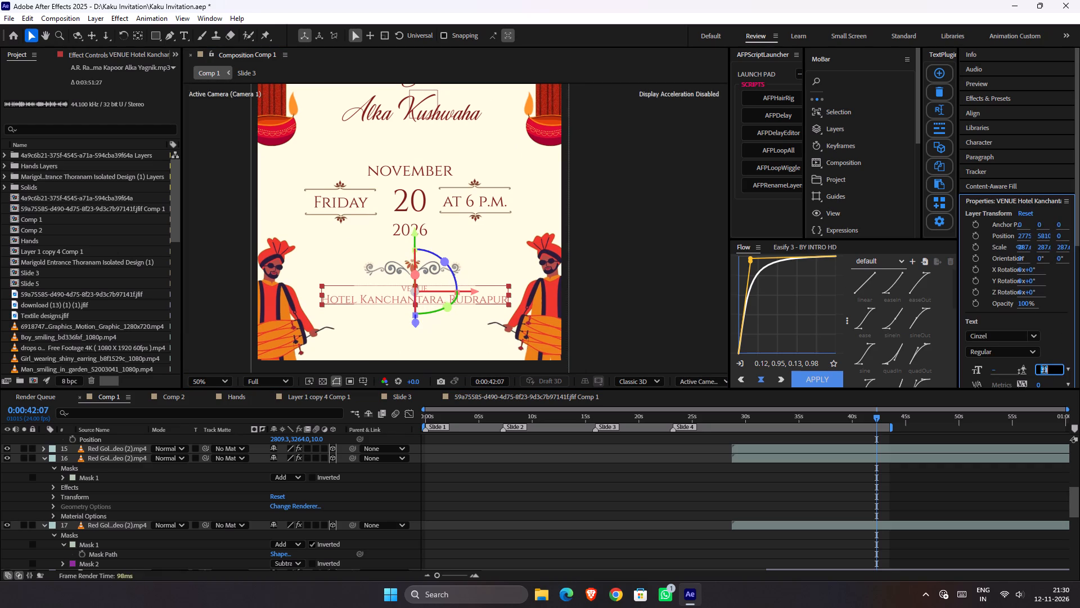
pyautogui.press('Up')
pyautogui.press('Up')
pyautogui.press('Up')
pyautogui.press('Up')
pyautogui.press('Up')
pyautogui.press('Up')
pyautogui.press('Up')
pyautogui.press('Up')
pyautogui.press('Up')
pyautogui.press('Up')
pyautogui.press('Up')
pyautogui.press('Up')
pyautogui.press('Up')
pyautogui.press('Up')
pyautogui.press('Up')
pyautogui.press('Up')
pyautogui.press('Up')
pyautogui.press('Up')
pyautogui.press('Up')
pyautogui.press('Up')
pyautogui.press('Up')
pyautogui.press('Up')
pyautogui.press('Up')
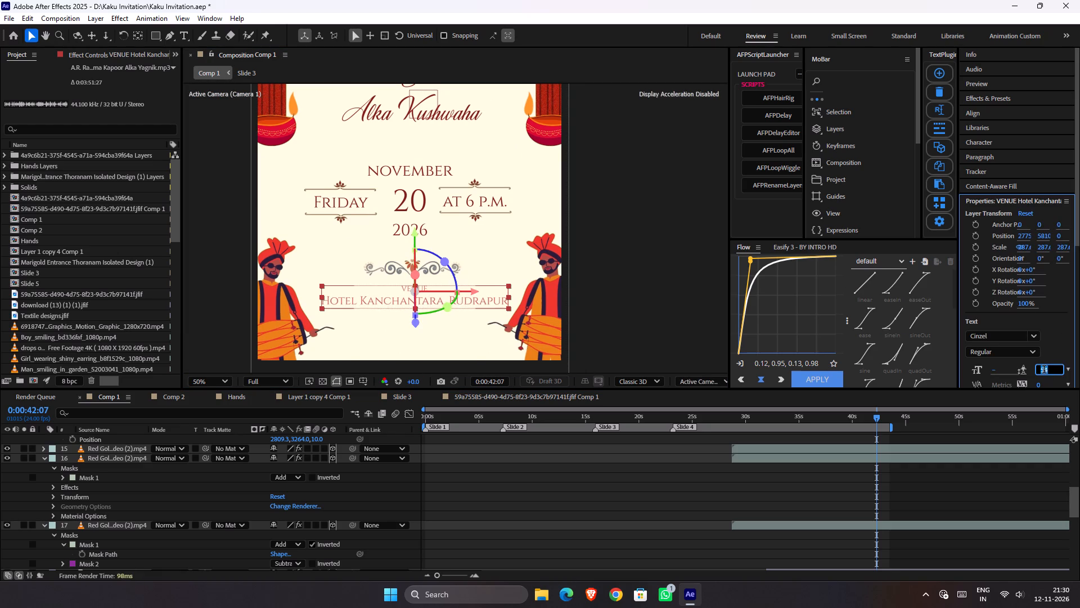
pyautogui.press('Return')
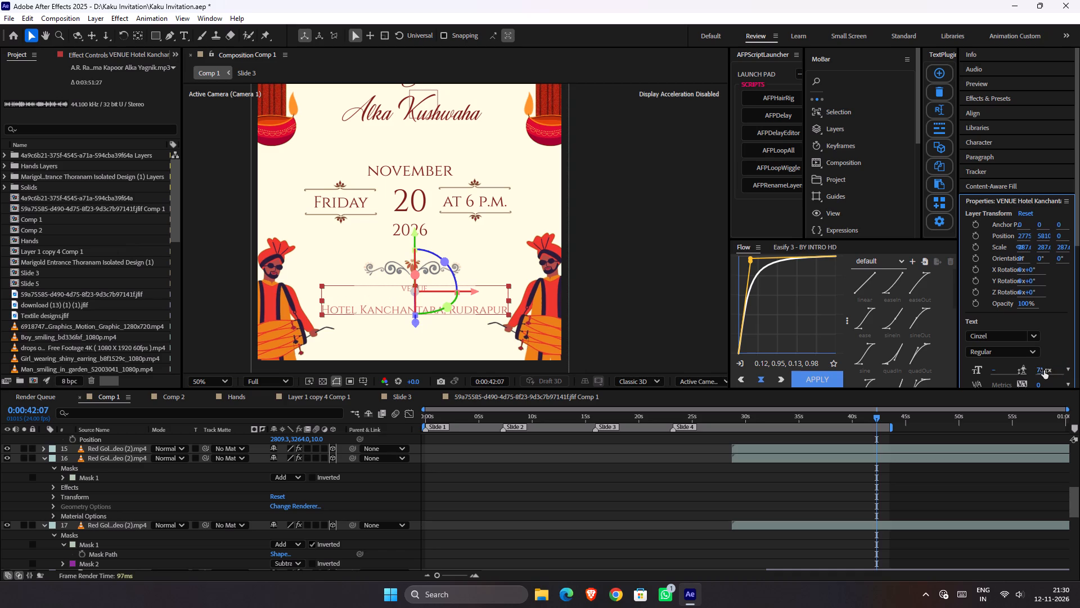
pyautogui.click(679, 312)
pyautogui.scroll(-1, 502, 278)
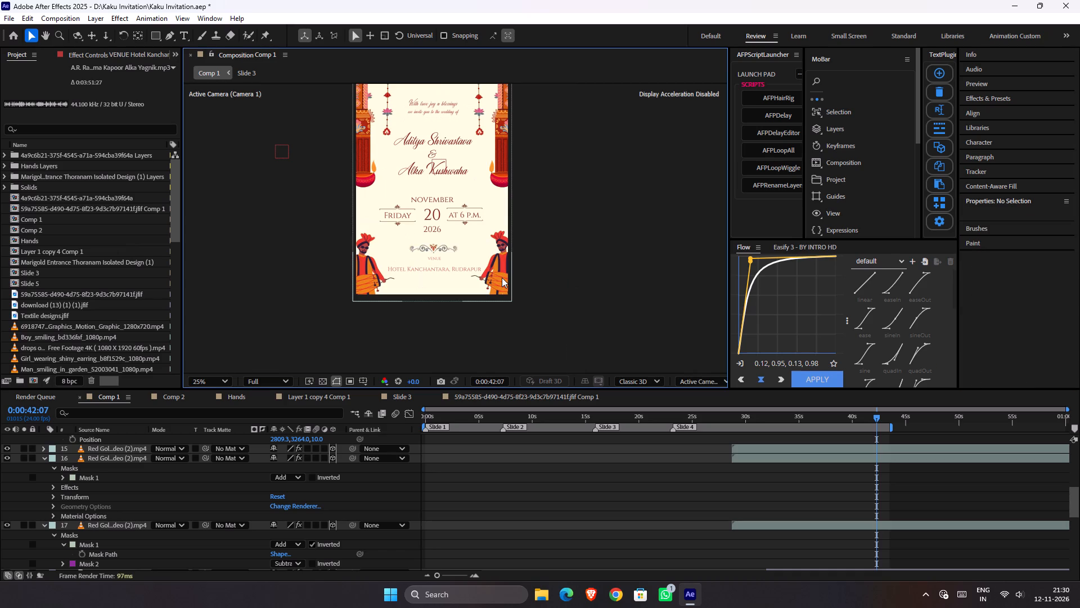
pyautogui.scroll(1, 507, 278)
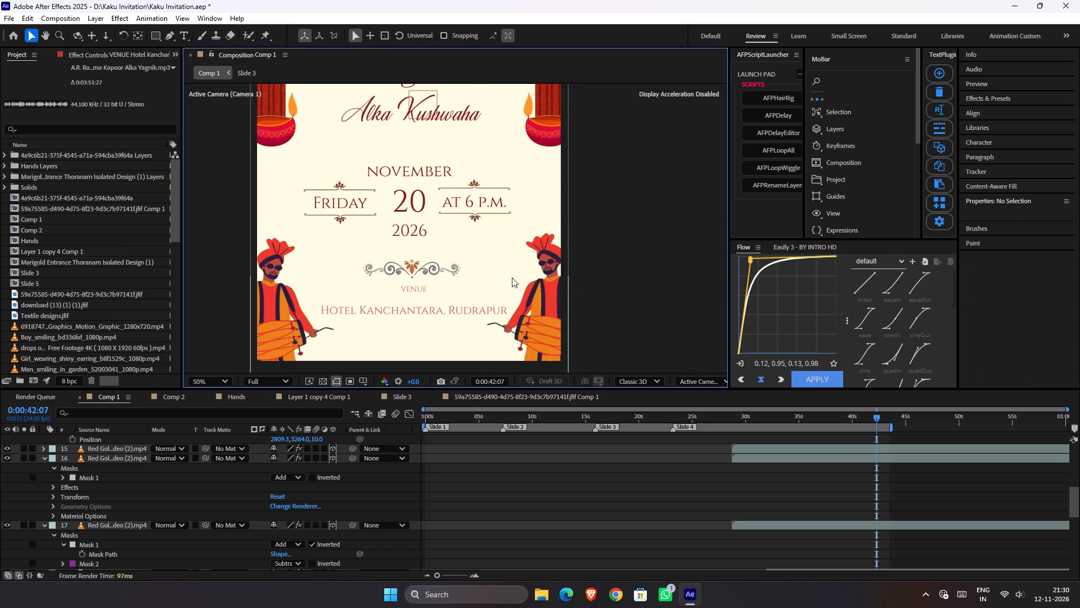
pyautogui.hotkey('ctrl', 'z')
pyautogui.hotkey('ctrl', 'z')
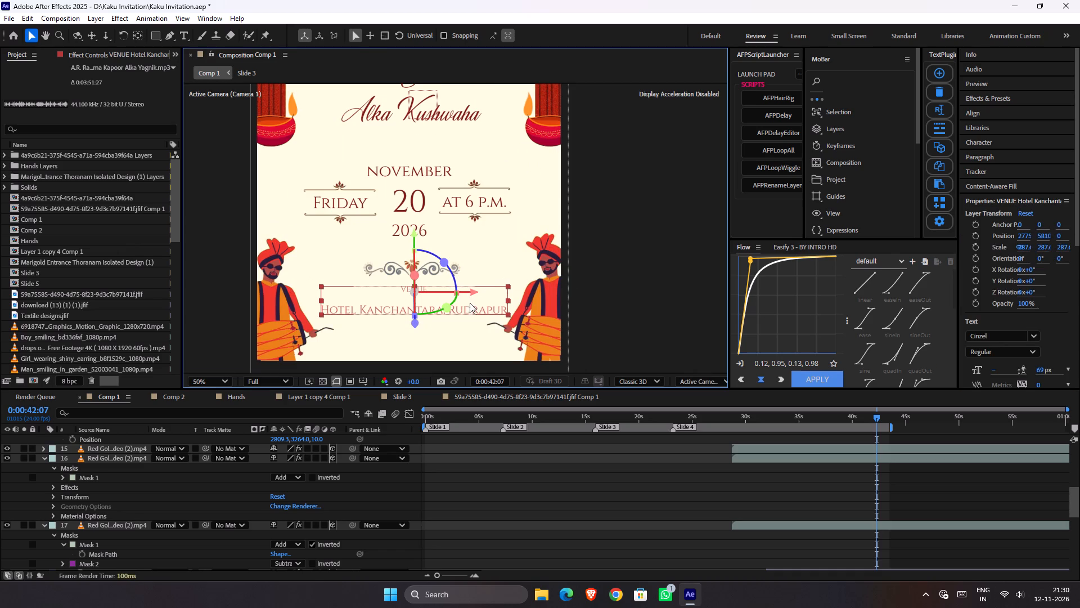
# Replace the capital H, K and R in the venue line with lowercase letters, giving "hotel kanchantara, rudrapur".
pyautogui.click(470, 303)
pyautogui.doubleClick(474, 307)
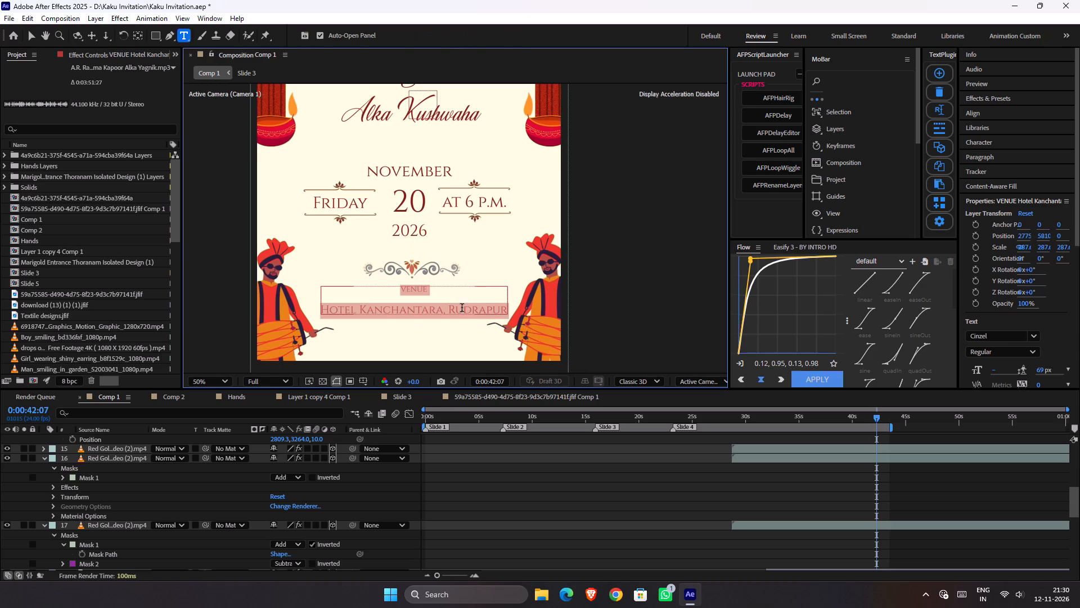
pyautogui.click(453, 306)
pyautogui.press('BackSpace')
pyautogui.press('r')
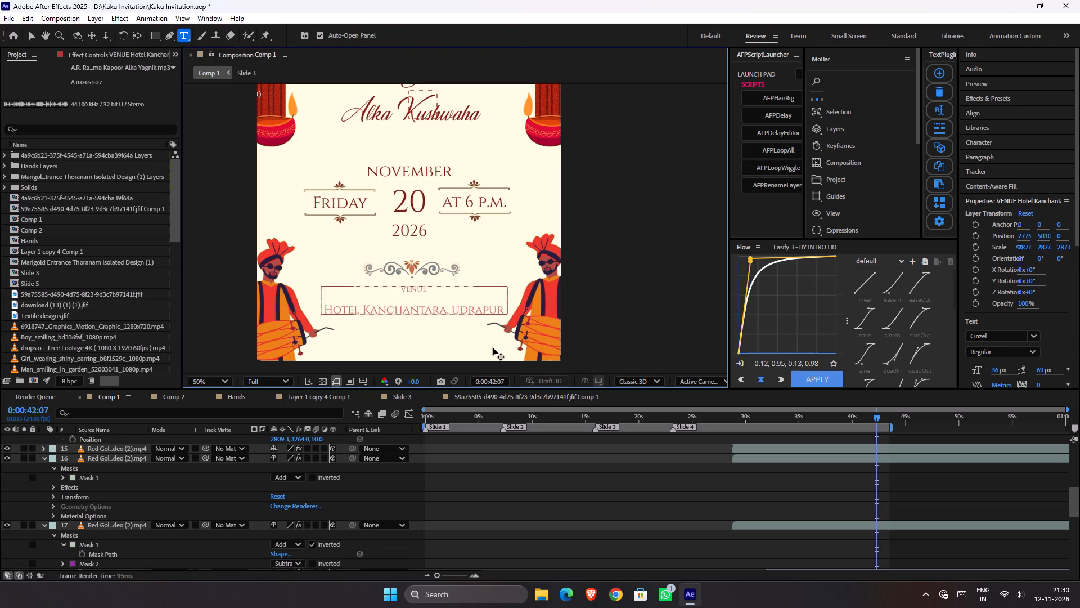
pyautogui.press('Left')
pyautogui.press('Left')
pyautogui.press('Left')
pyautogui.press('Left')
pyautogui.press('Left')
pyautogui.press('Left')
pyautogui.press('Left')
pyautogui.press('Left')
pyautogui.press('Left')
pyautogui.press('Left')
pyautogui.press('Left')
pyautogui.press('Left')
pyautogui.press('Left')
pyautogui.press('Left')
pyautogui.press('Right')
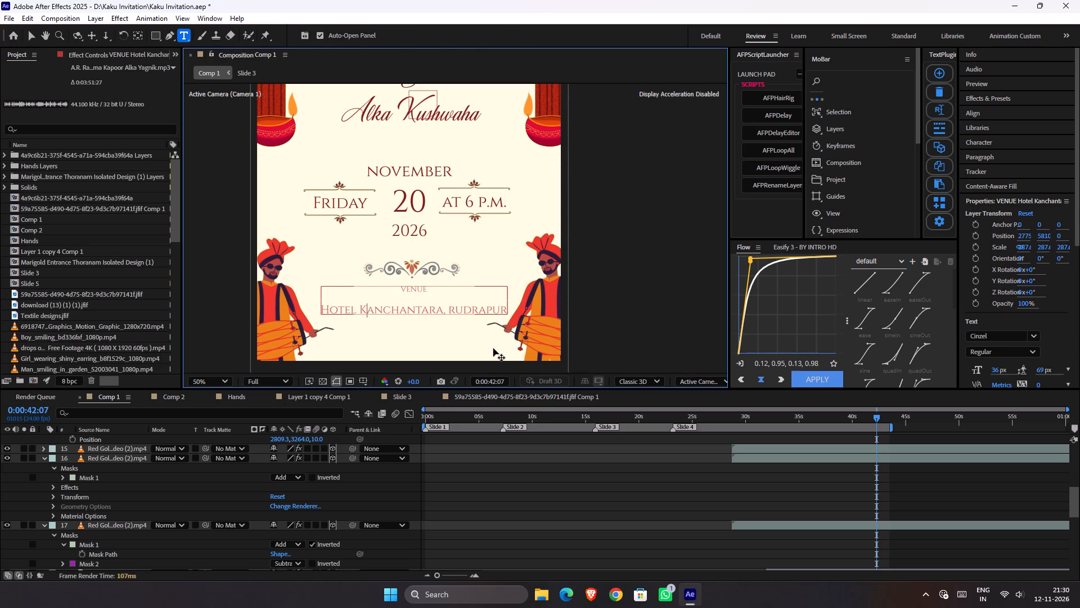
pyautogui.press('BackSpace')
pyautogui.press('k')
pyautogui.press('Left')
pyautogui.press('Left')
pyautogui.press('Left')
pyautogui.press('Left')
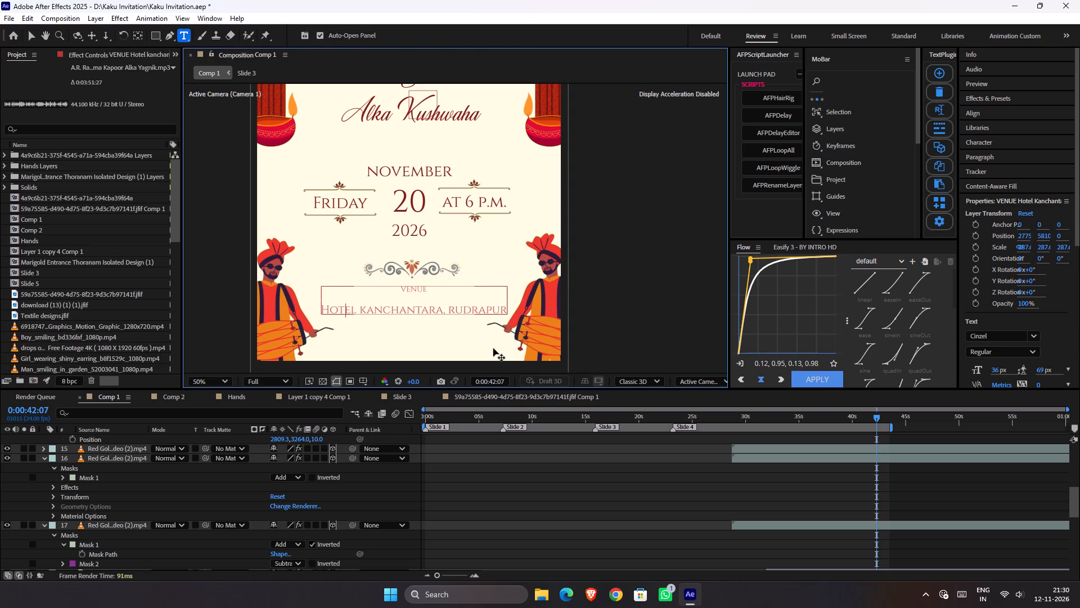
pyautogui.press('Left')
pyautogui.press('Left')
pyautogui.press('Left')
pyautogui.press('Right')
pyautogui.press('BackSpace')
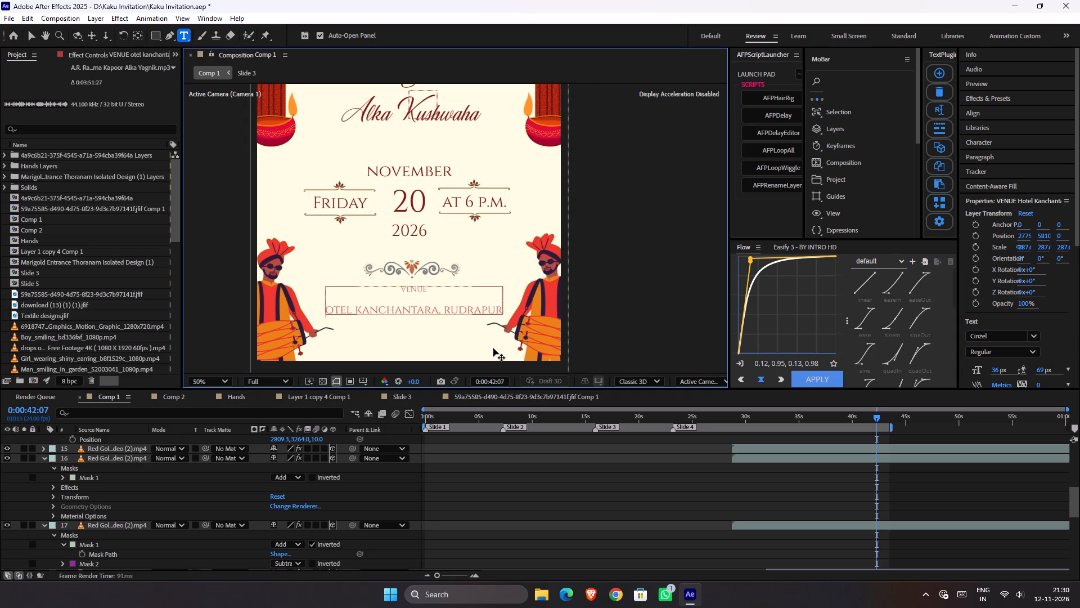
pyautogui.press('h')
pyautogui.press('Return')
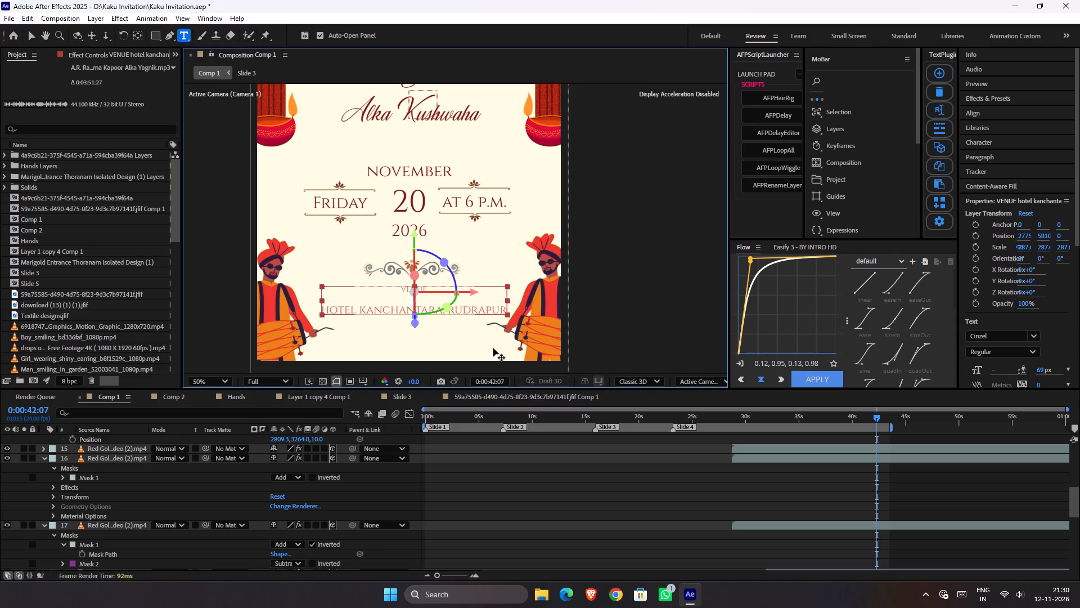
pyautogui.write('cv')
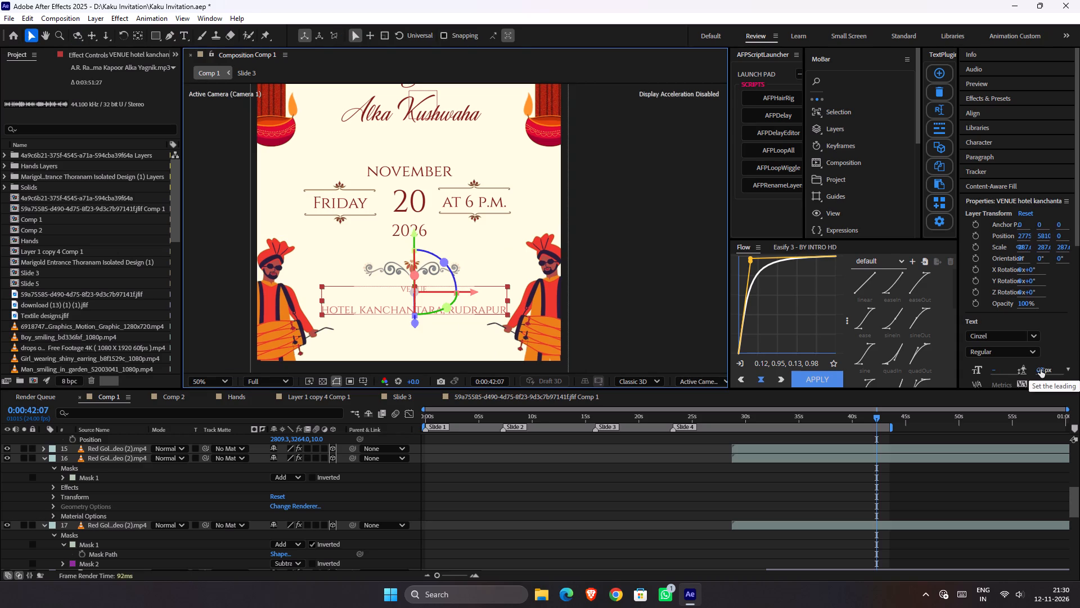
# Set the leading of the two-line venue text to 48 px and save the project.
pyautogui.moveTo(1041, 369); pyautogui.dragTo(1019, 372)
pyautogui.click(706, 352)
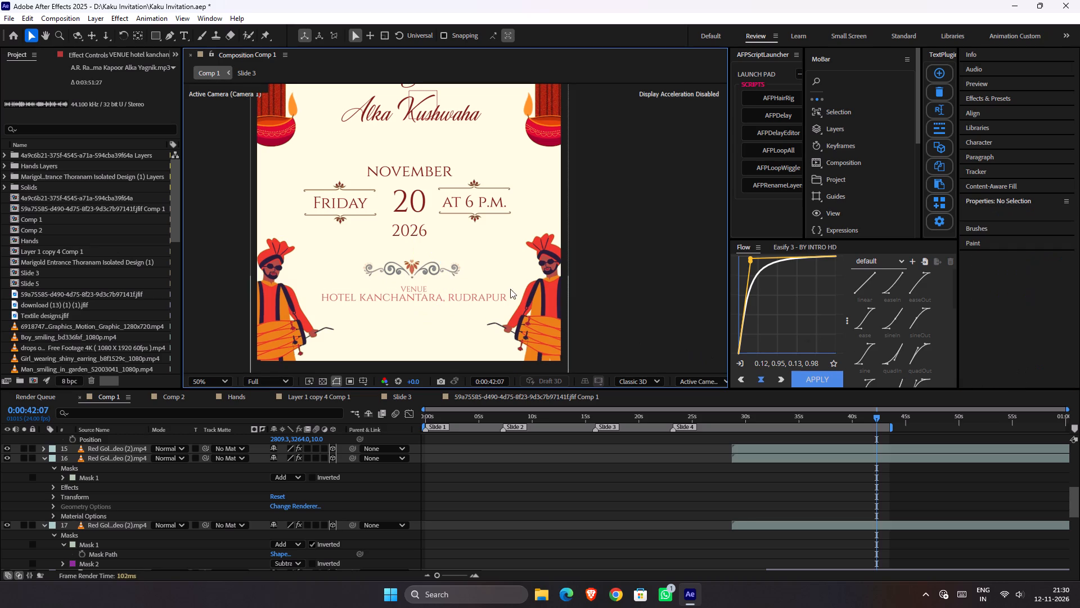
pyautogui.click(492, 295)
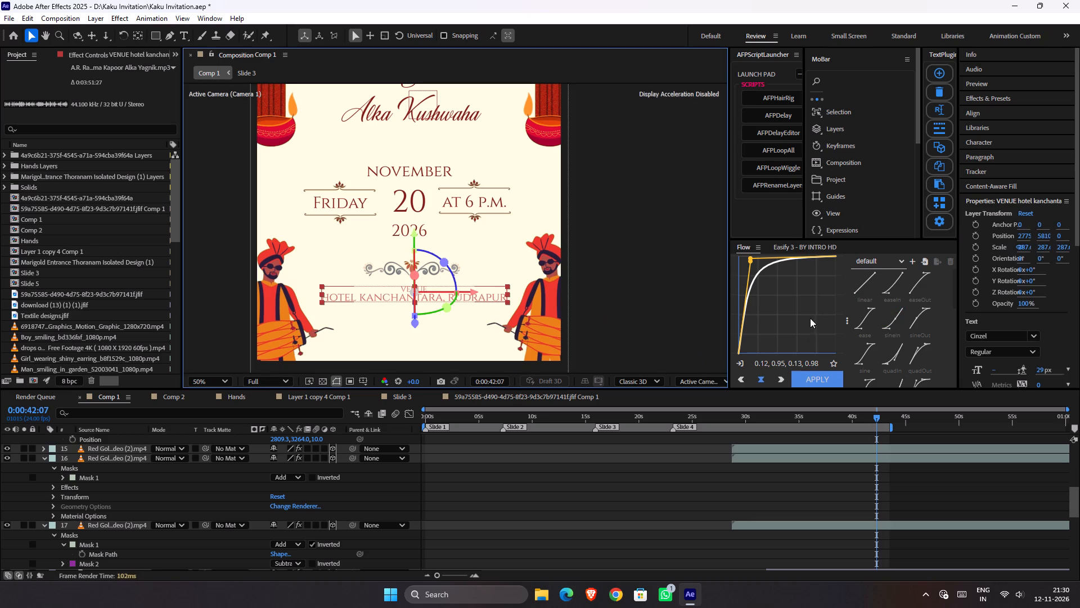
pyautogui.moveTo(1037, 371); pyautogui.dragTo(1050, 370)
pyautogui.moveTo(629, 292); pyautogui.dragTo(633, 287)
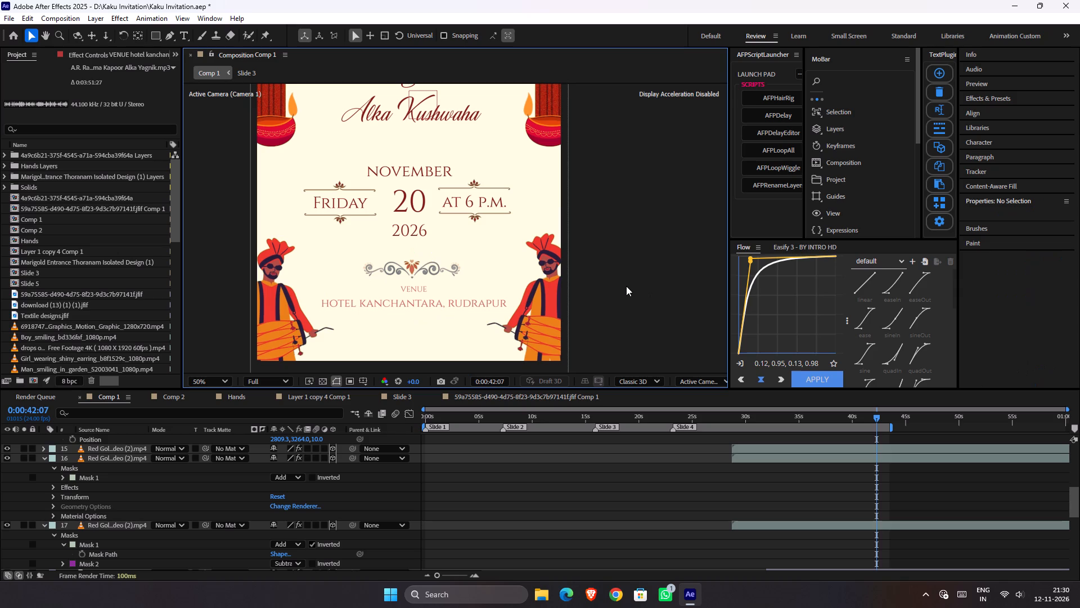
pyautogui.hotkey('ctrl', 's')
# Move the VENUE and hotel name text up beneath the year 2026, to a Y position of about 5590.
pyautogui.click(431, 305)
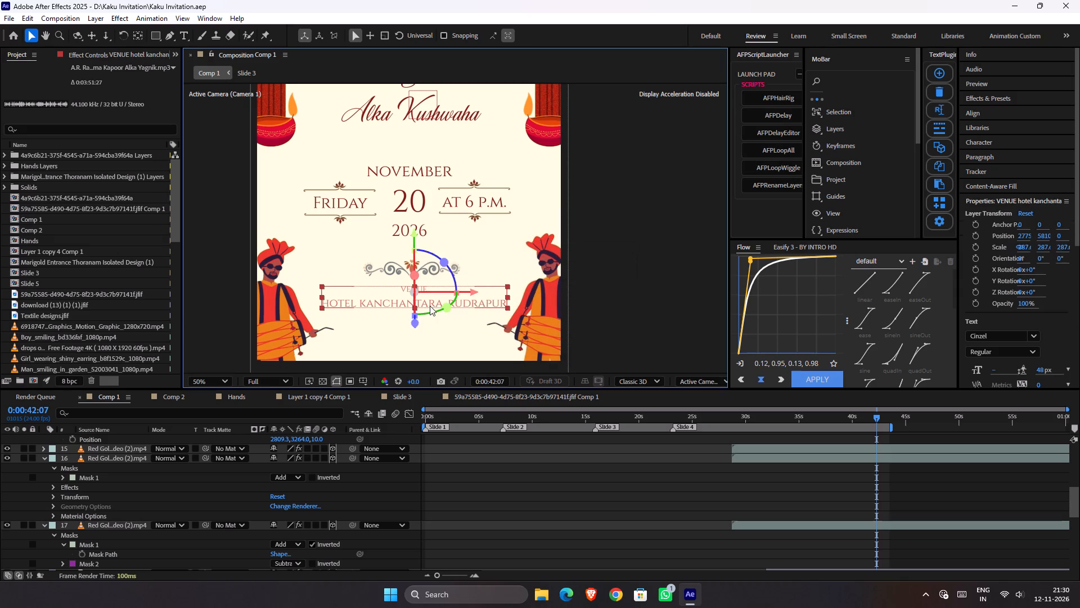
pyautogui.moveTo(416, 237); pyautogui.dragTo(423, 214)
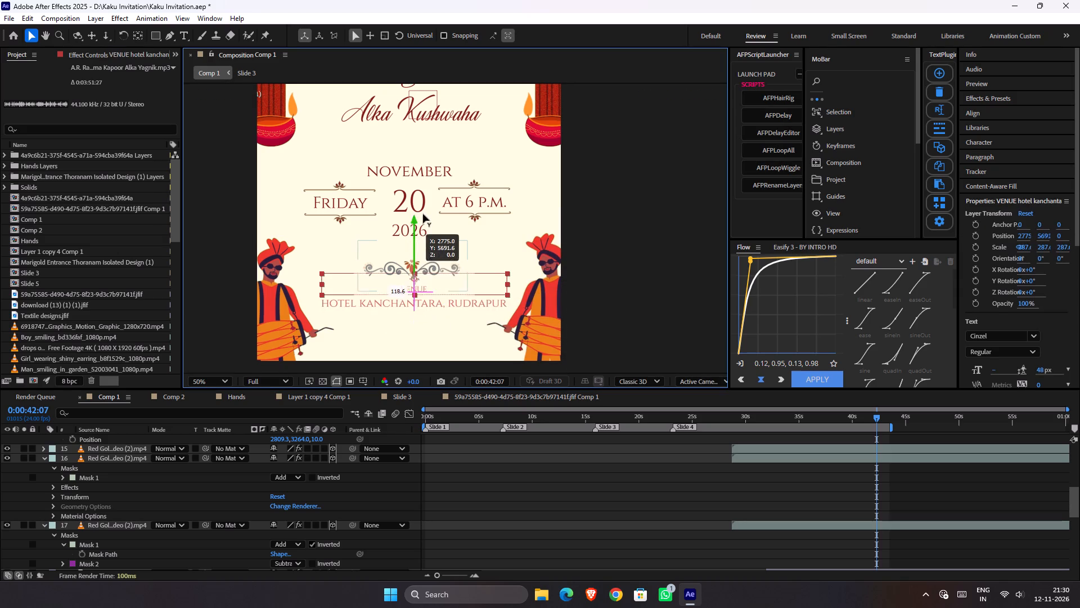
pyautogui.moveTo(423, 214); pyautogui.dragTo(423, 212)
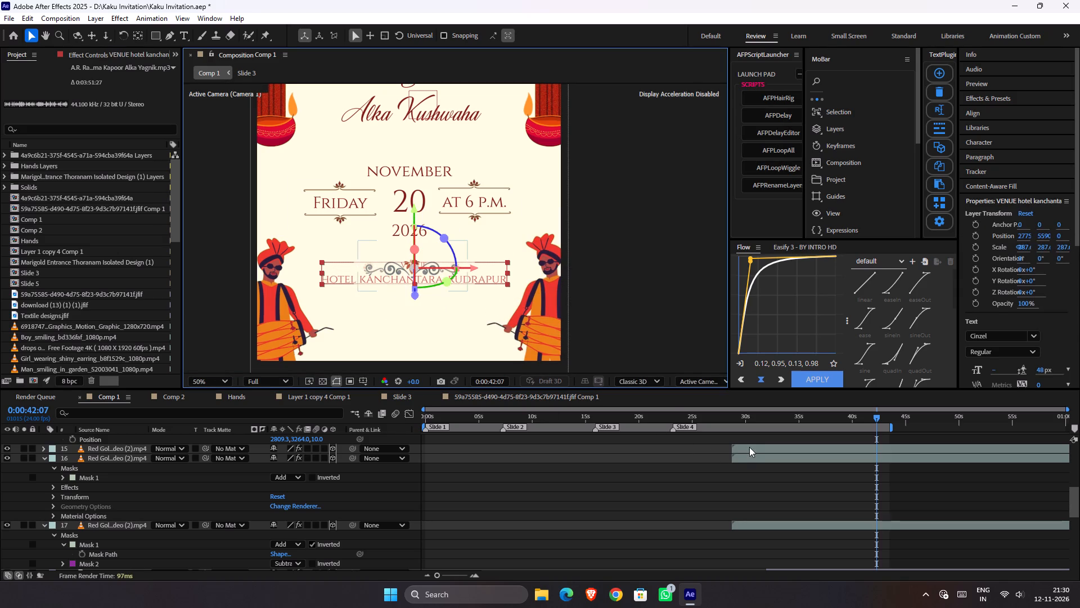
# Move the scroll ornament layer down below the hotel name, to a Y position of about 4157.
pyautogui.click(749, 447)
pyautogui.hotkey('shift', 'Down')
pyautogui.hotkey('shift', 'Down')
pyautogui.hotkey('shift', 'Down')
pyautogui.hotkey('shift', 'Down')
pyautogui.hotkey('shift', 'Down')
pyautogui.hotkey('shift', 'Down')
pyautogui.hotkey('shift', 'Down')
pyautogui.hotkey('shift', 'Down')
pyautogui.hotkey('shift', 'Down')
pyautogui.hotkey('shift', 'Down')
pyautogui.hotkey('shift', 'Down')
pyautogui.hotkey('shift', 'Down')
pyautogui.hotkey('shift', 'Down')
pyautogui.hotkey('shift', 'Down')
pyautogui.hotkey('shift', 'Down')
pyautogui.hotkey('shift', 'Down')
pyautogui.hotkey('shift', 'Down')
pyautogui.hotkey('shift', 'Down')
pyautogui.hotkey('shift', 'Down')
pyautogui.hotkey('shift', 'Down')
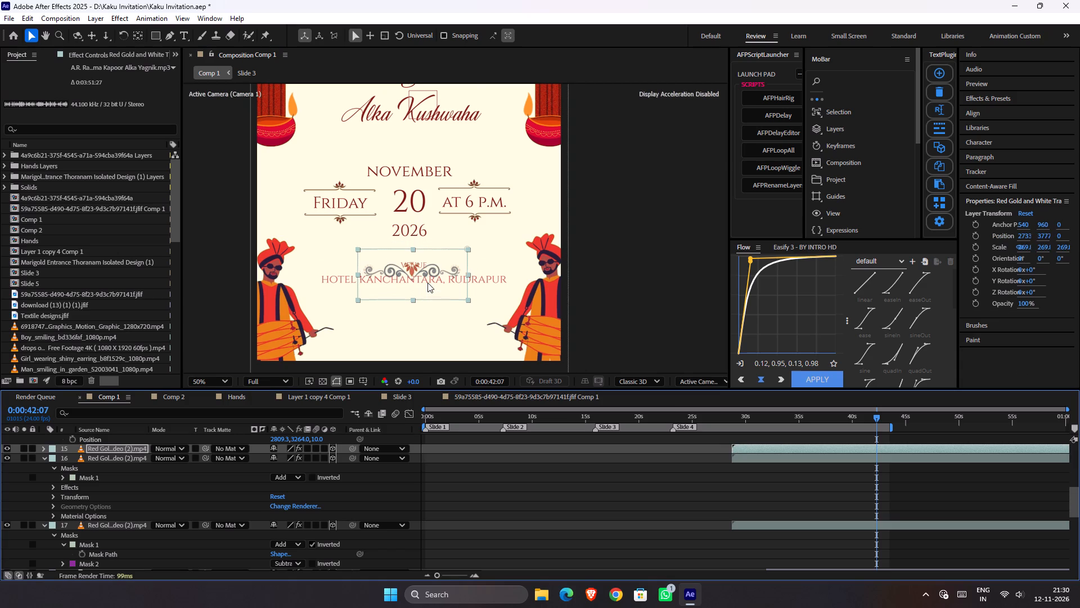
pyautogui.hotkey('shift', 'Down')
pyautogui.hotkey('shift', 'Down')
pyautogui.hotkey('shift', 'Down')
pyautogui.hotkey('shift', 'Down')
pyautogui.hotkey('shift', 'Down')
pyautogui.hotkey('shift', 'Down')
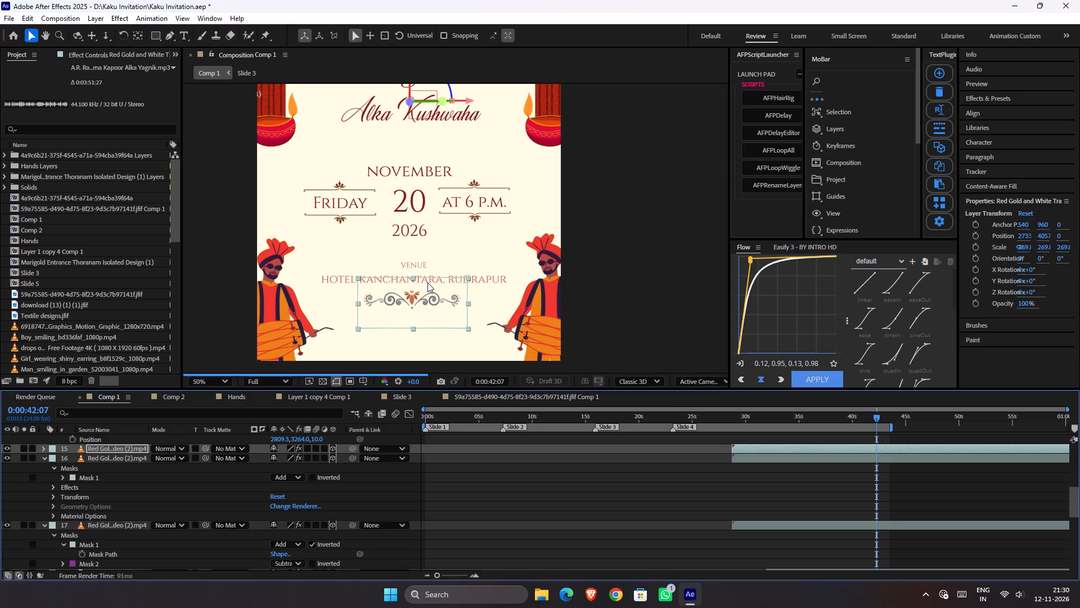
pyautogui.hotkey('shift', 'Down')
pyautogui.hotkey('shift', 'Down')
pyautogui.hotkey('shift', 'Down')
pyautogui.hotkey('shift', 'Down')
pyautogui.hotkey('shift', 'Down')
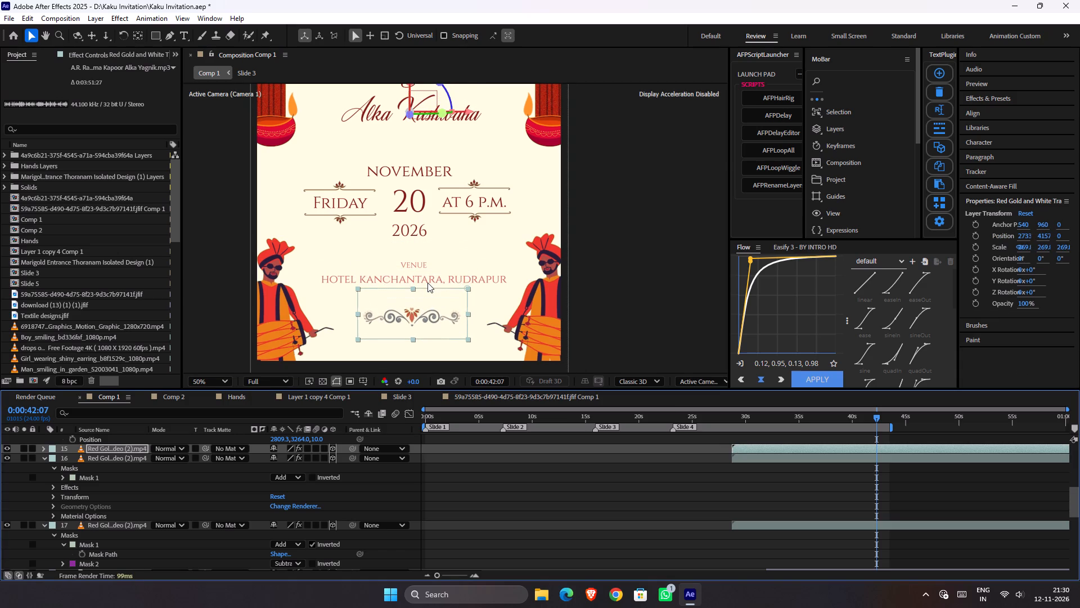
pyautogui.click(578, 262)
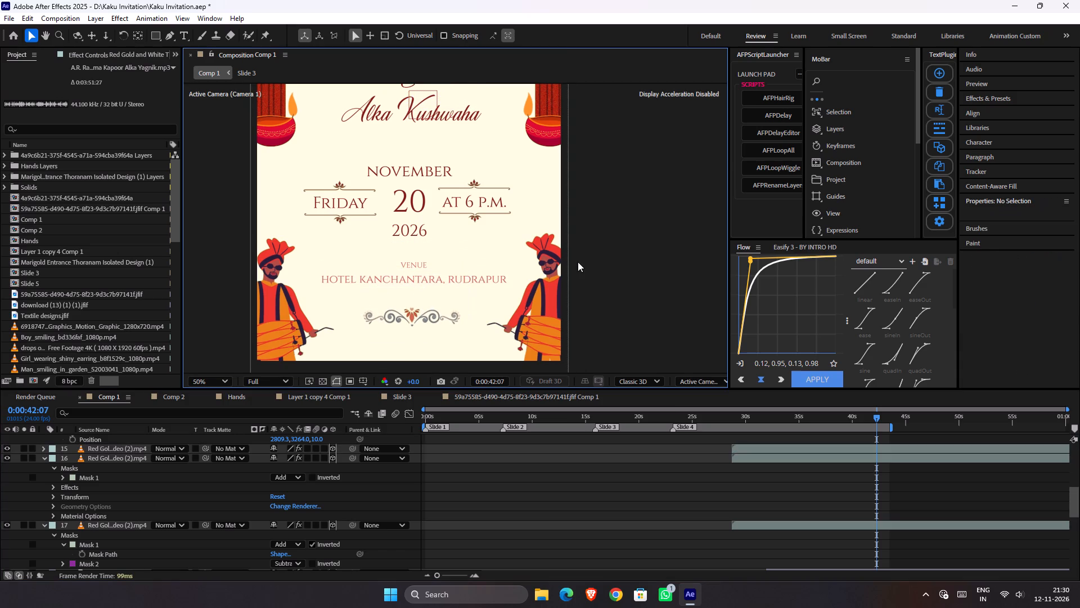
# Nudge the VENUE and hotel name text down toward the scroll ornament, to a Y position of about 5670.
pyautogui.scroll(-1, 539, 258)
pyautogui.press('space')
pyautogui.press('space')
pyautogui.press('space')
pyautogui.press('space')
pyautogui.press('space')
pyautogui.press('space')
pyautogui.press('space')
pyautogui.press('space')
pyautogui.press('space')
pyautogui.press('space')
pyautogui.press('space')
pyautogui.press('space')
pyautogui.press('space')
pyautogui.press('space')
pyautogui.press('space')
pyautogui.press('space')
pyautogui.press('space')
pyautogui.press('space')
pyautogui.press('space')
pyautogui.press('space')
pyautogui.moveTo(480, 233); pyautogui.dragTo(396, 292)
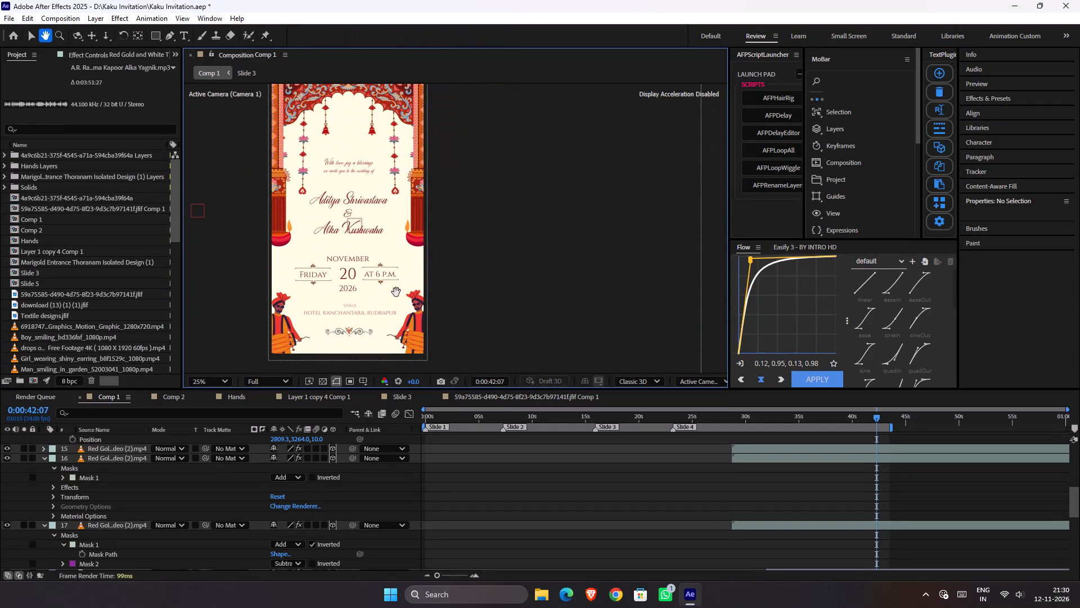
pyautogui.moveTo(396, 292); pyautogui.dragTo(391, 289)
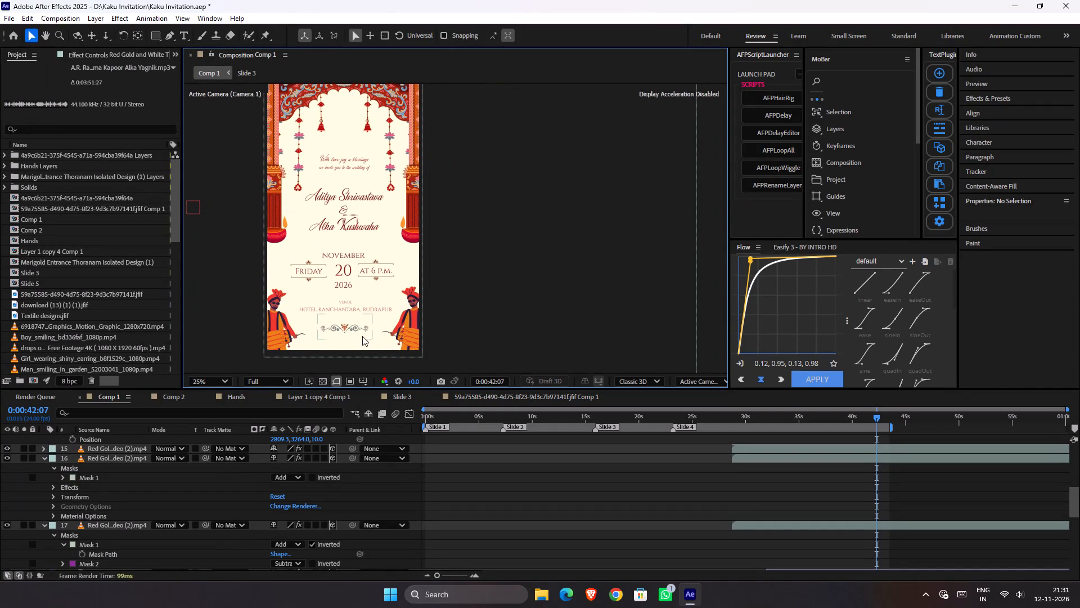
pyautogui.click(367, 309)
pyautogui.hotkey('shift', 'Down')
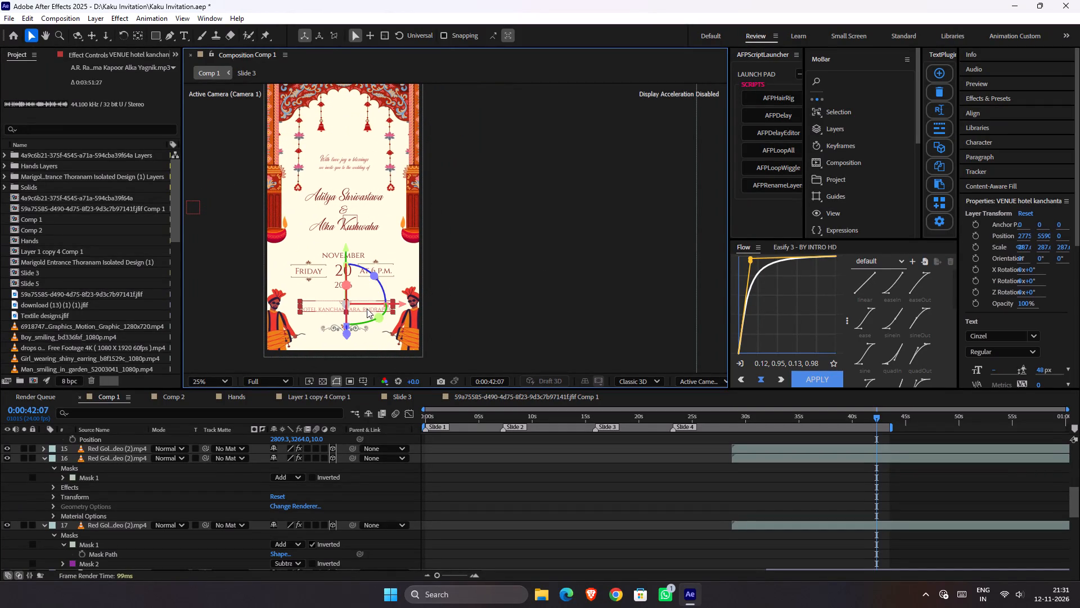
pyautogui.hotkey('shift', 'Down')
pyautogui.hotkey('shift', 'Down')
pyautogui.hotkey('shift', 'Up')
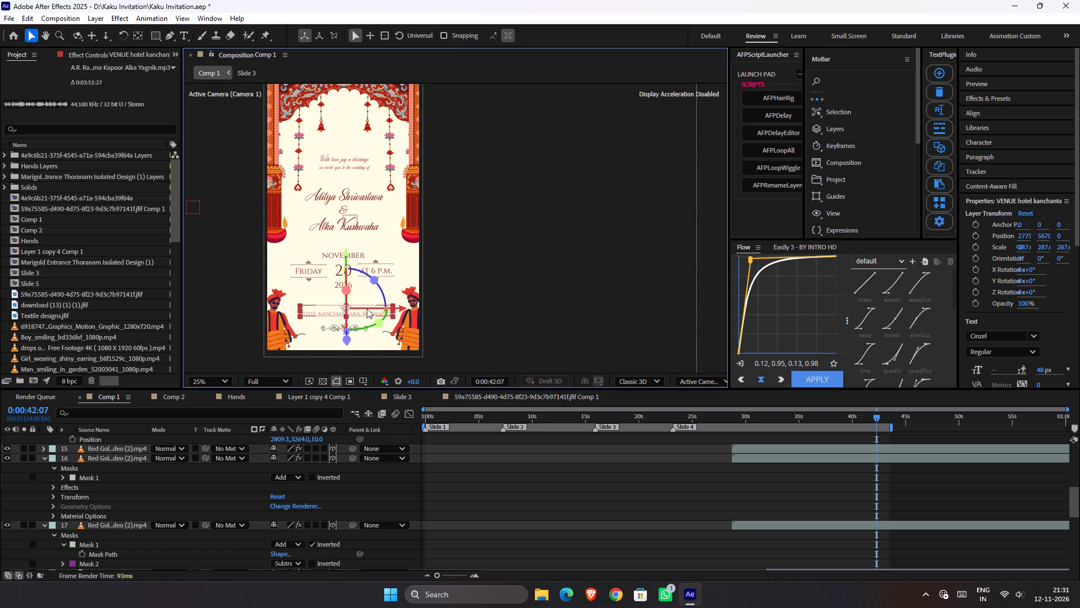
pyautogui.click(539, 252)
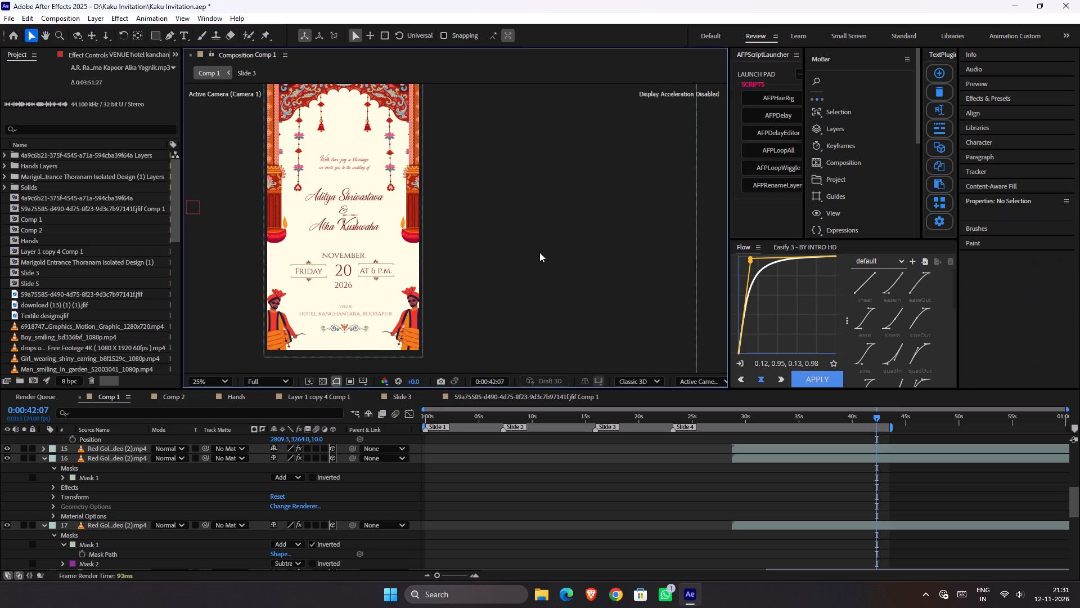
# Nudge the scroll ornament layer slightly down, away from the hotel name.
pyautogui.click(347, 336)
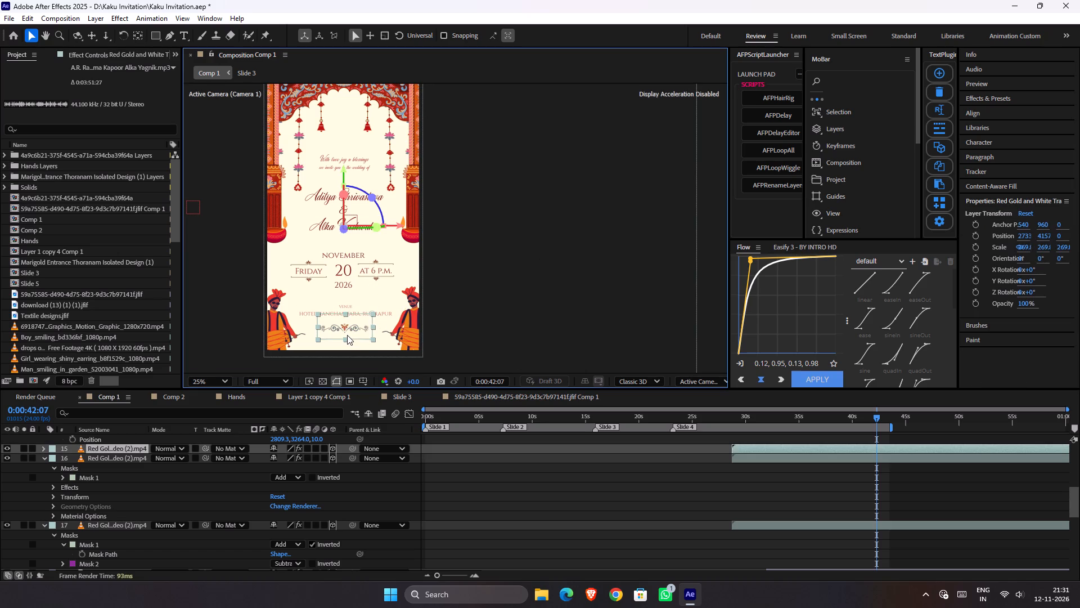
pyautogui.hotkey('shift', 'Down')
pyautogui.click(524, 225)
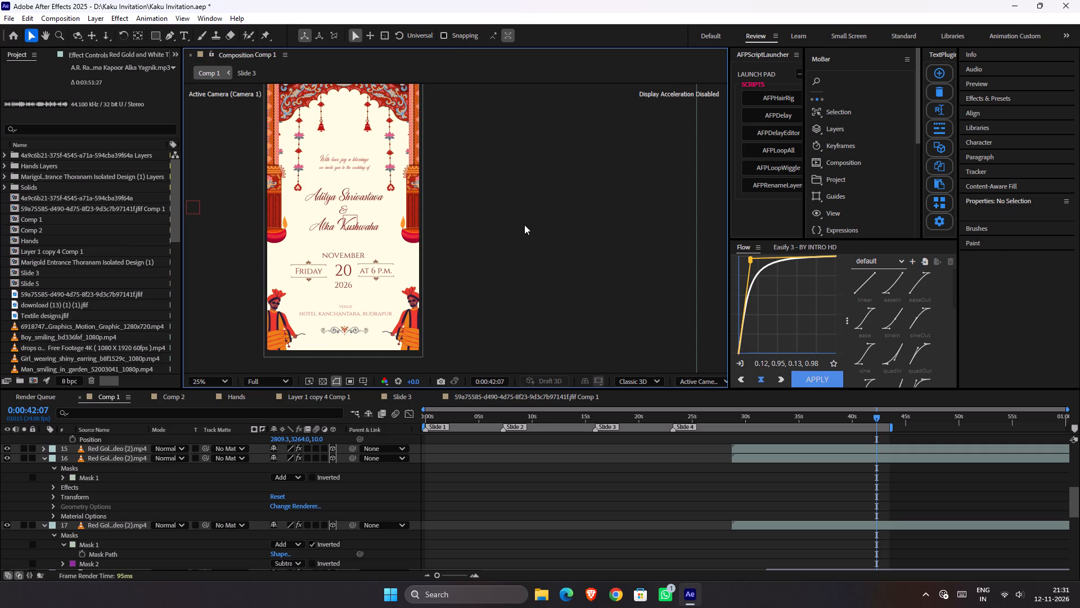
# Examine the whole invitation slide in a maximized composition view, checking the spacing of the names, date, venue and ornament.
pyautogui.press('space')
pyautogui.press('space')
pyautogui.press('space')
pyautogui.press('space')
pyautogui.press('space')
pyautogui.press('space')
pyautogui.press('space')
pyautogui.press('space')
pyautogui.press('space')
pyautogui.press('space')
pyautogui.press('space')
pyautogui.press('space')
pyautogui.press('space')
pyautogui.press('space')
pyautogui.press('space')
pyautogui.press('space')
pyautogui.press('space')
pyautogui.press('space')
pyautogui.press('space')
pyautogui.press('space')
pyautogui.moveTo(490, 231); pyautogui.dragTo(465, 244)
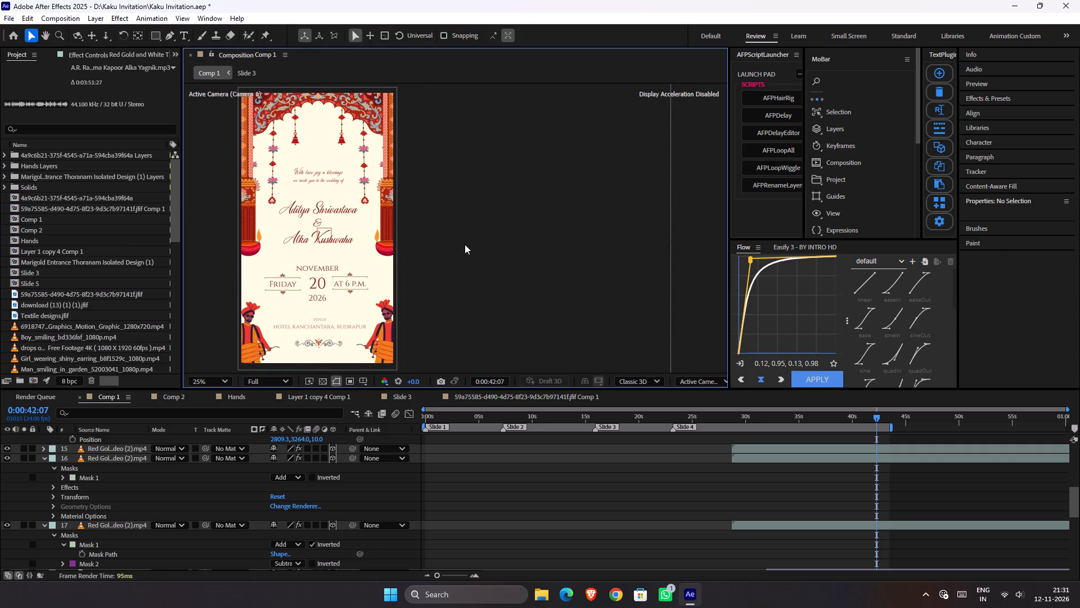
pyautogui.press('`')
pyautogui.scroll(1, 462, 345)
pyautogui.press('space')
pyautogui.press('space')
pyautogui.press('space')
pyautogui.press('space')
pyautogui.press('space')
pyautogui.press('space')
pyautogui.press('space')
pyautogui.press('space')
pyautogui.press('space')
pyautogui.press('space')
pyautogui.press('space')
pyautogui.press('space')
pyautogui.press('space')
pyautogui.press('space')
pyautogui.press('space')
pyautogui.press('space')
pyautogui.press('space')
pyautogui.press('space')
pyautogui.moveTo(461, 347); pyautogui.dragTo(397, 330)
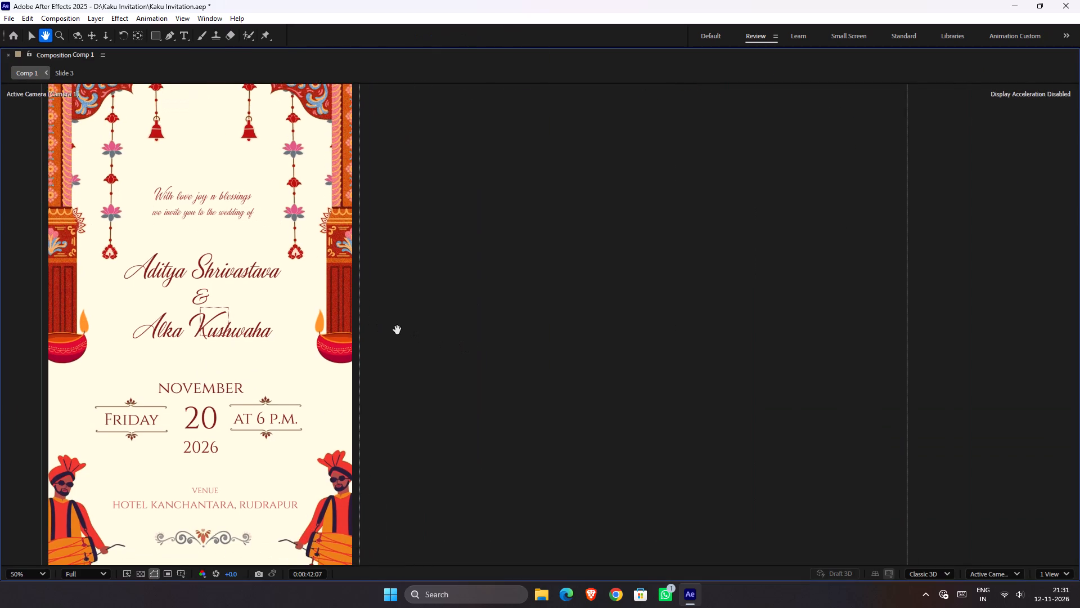
pyautogui.moveTo(397, 330); pyautogui.dragTo(406, 332)
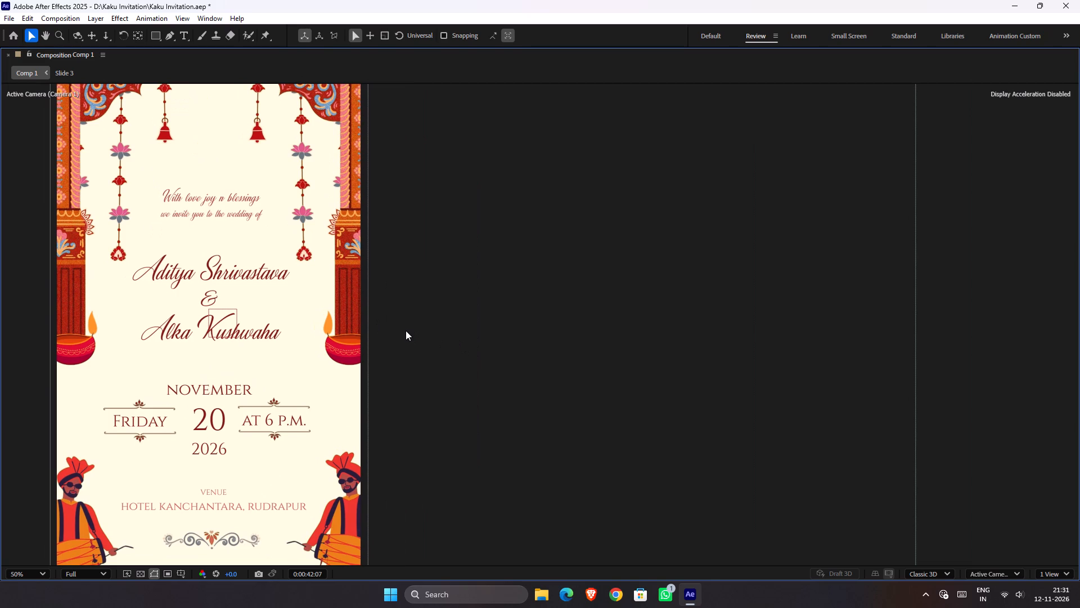
pyautogui.write(',.')
# Save the Kaku Invitation project.
pyautogui.hotkey('ctrl', 's')
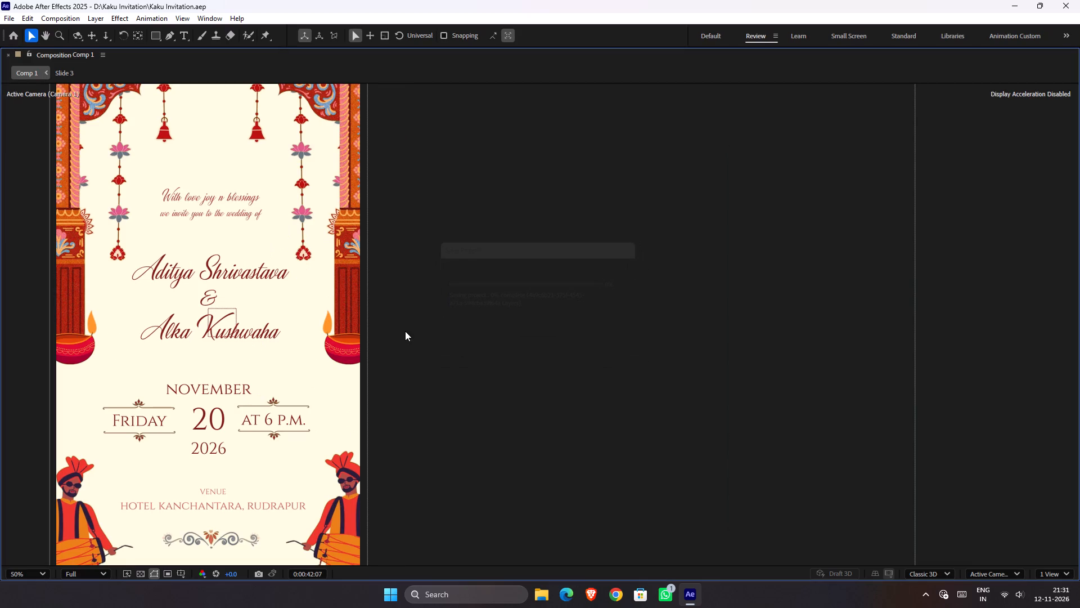
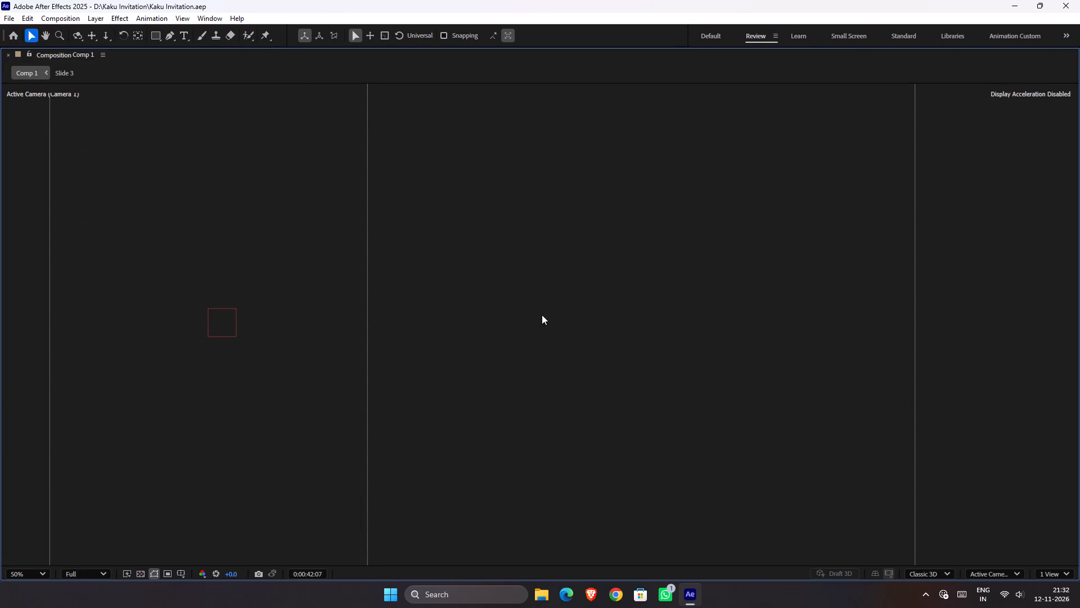
# Restore the full workspace from the maximized composition view and save the project.
pyautogui.press('`')
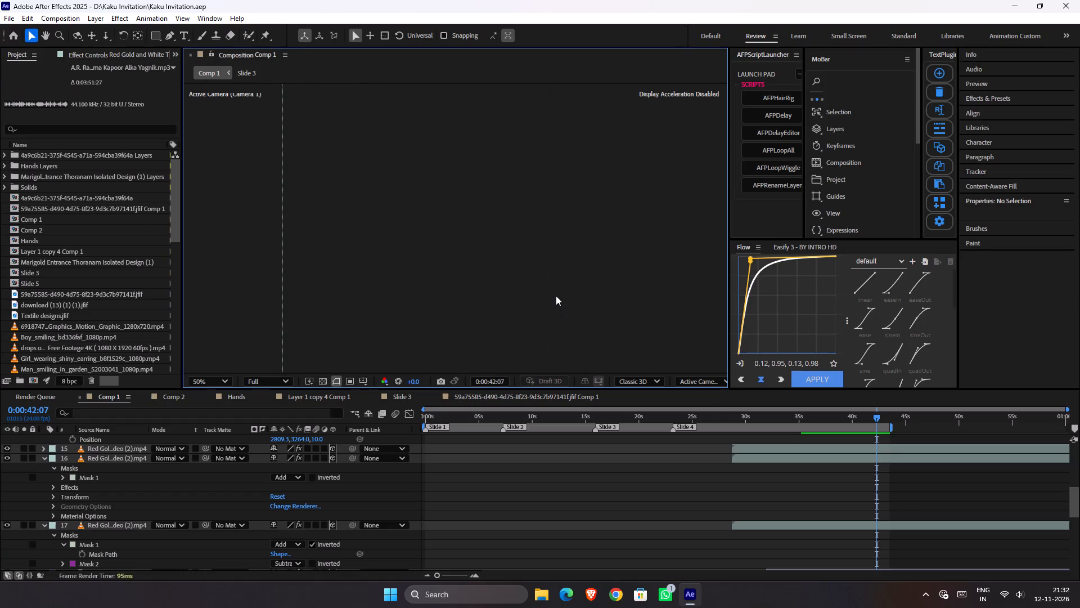
pyautogui.click(832, 426)
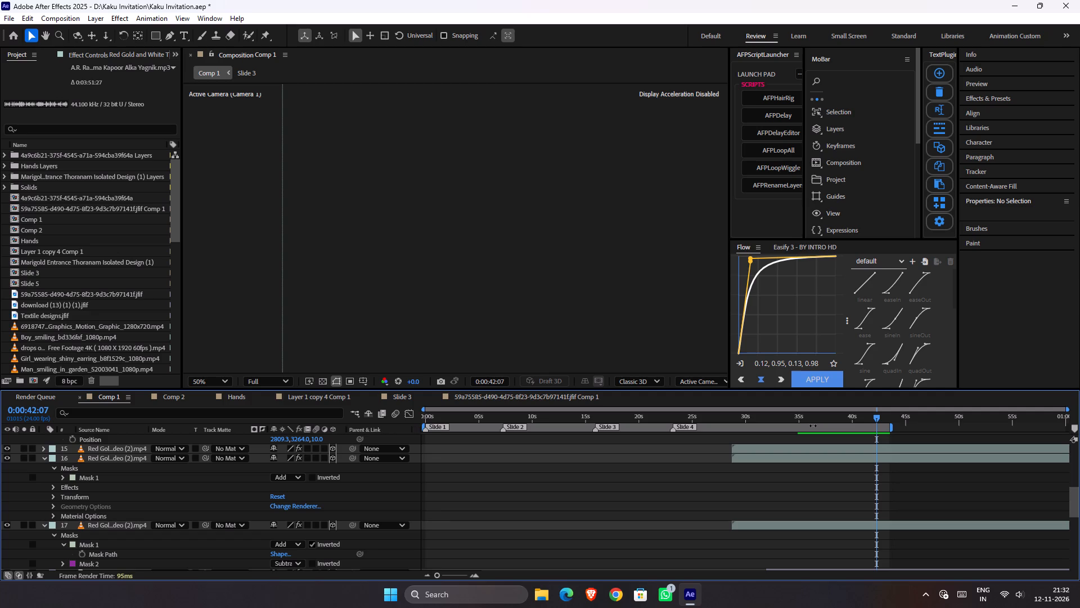
pyautogui.scroll(-1, 558, 230)
pyautogui.press('space')
pyautogui.press('space')
pyautogui.press('space')
pyautogui.press('space')
pyautogui.press('space')
pyautogui.press('space')
pyautogui.press('space')
pyautogui.press('space')
pyautogui.press('space')
pyautogui.press('space')
pyautogui.press('space')
pyautogui.press('space')
pyautogui.press('space')
pyautogui.press('space')
pyautogui.press('space')
pyautogui.press('space')
pyautogui.press('space')
pyautogui.press('space')
pyautogui.press('space')
pyautogui.press('space')
pyautogui.moveTo(299, 242); pyautogui.dragTo(328, 242)
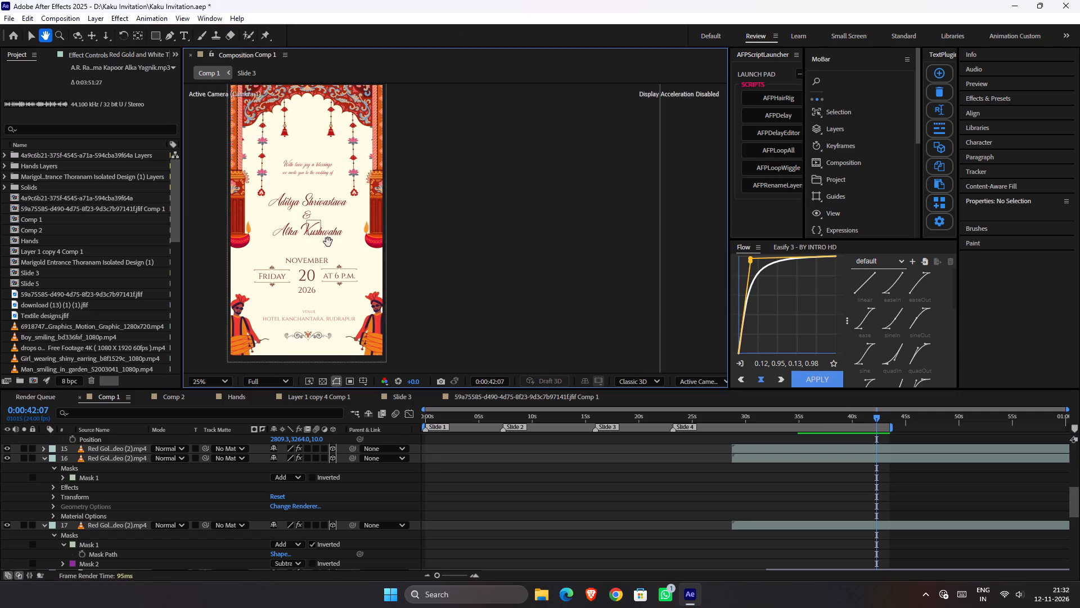
pyautogui.moveTo(328, 242); pyautogui.dragTo(422, 243)
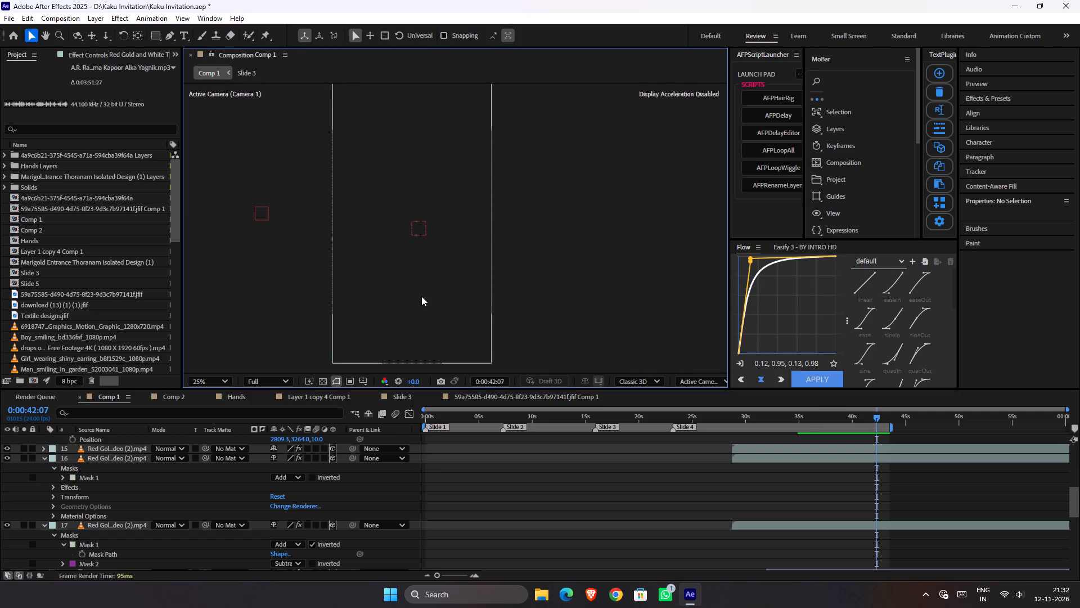
pyautogui.hotkey('ctrl', 's')
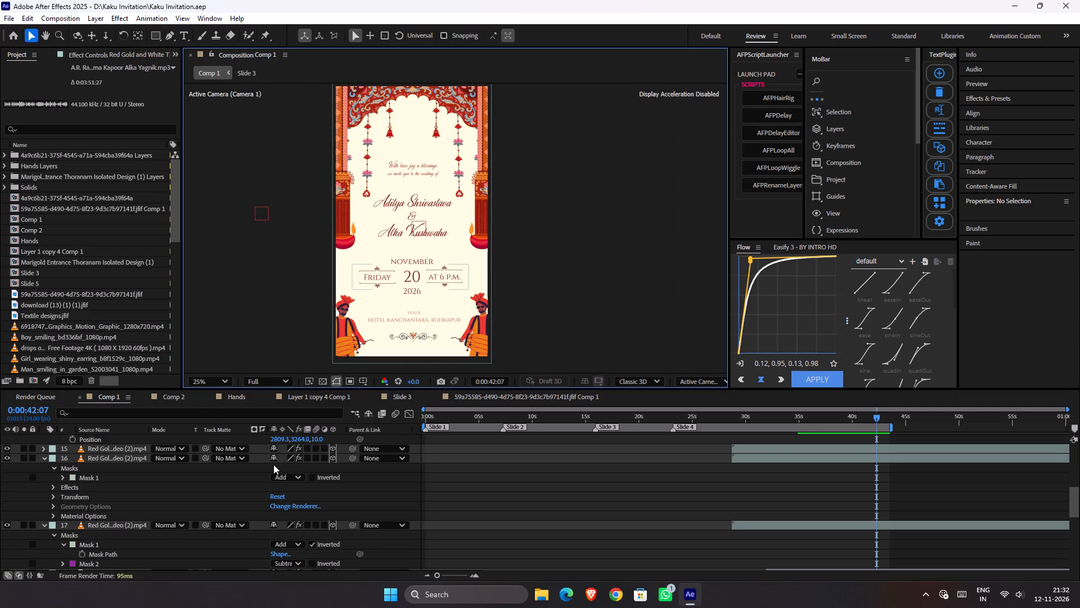
# Parent the at 6 p.m., Friday, 2026 and november text layers to the 20 layer.
pyautogui.click(415, 275)
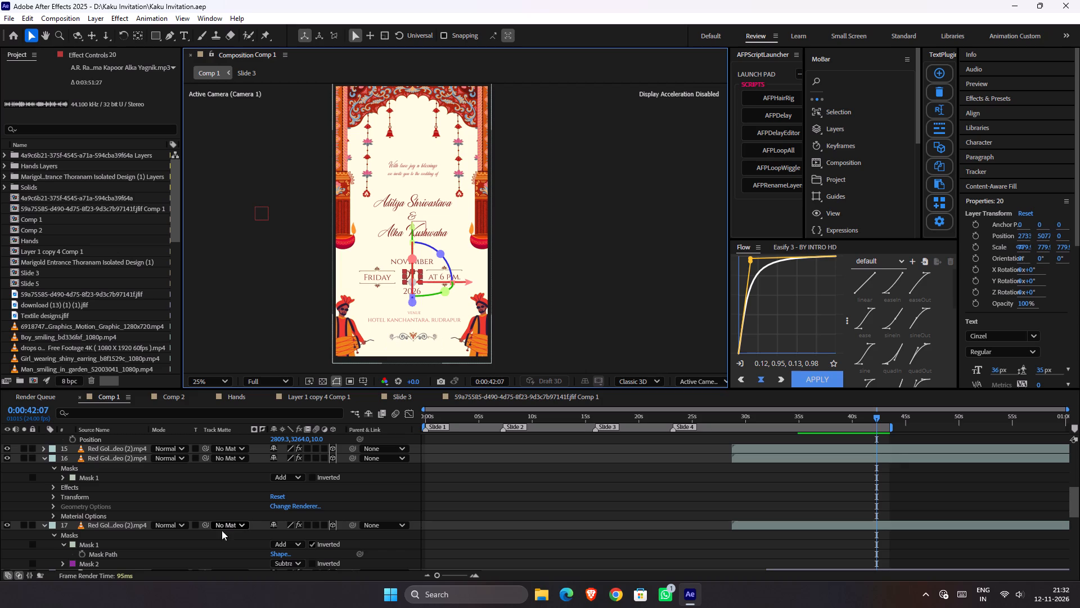
pyautogui.scroll(2, 107, 521)
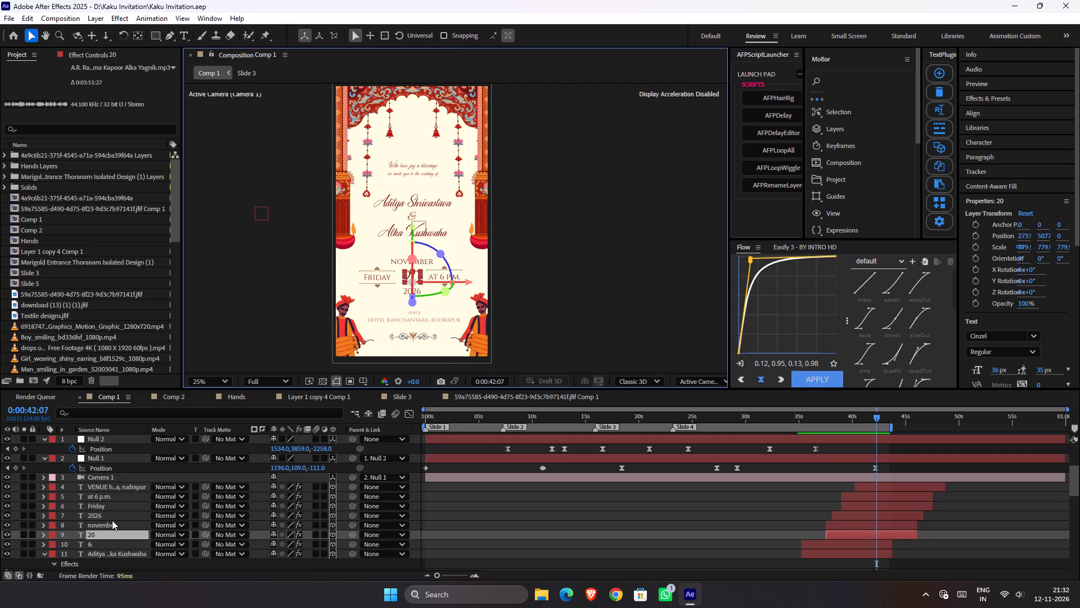
pyautogui.click(118, 498)
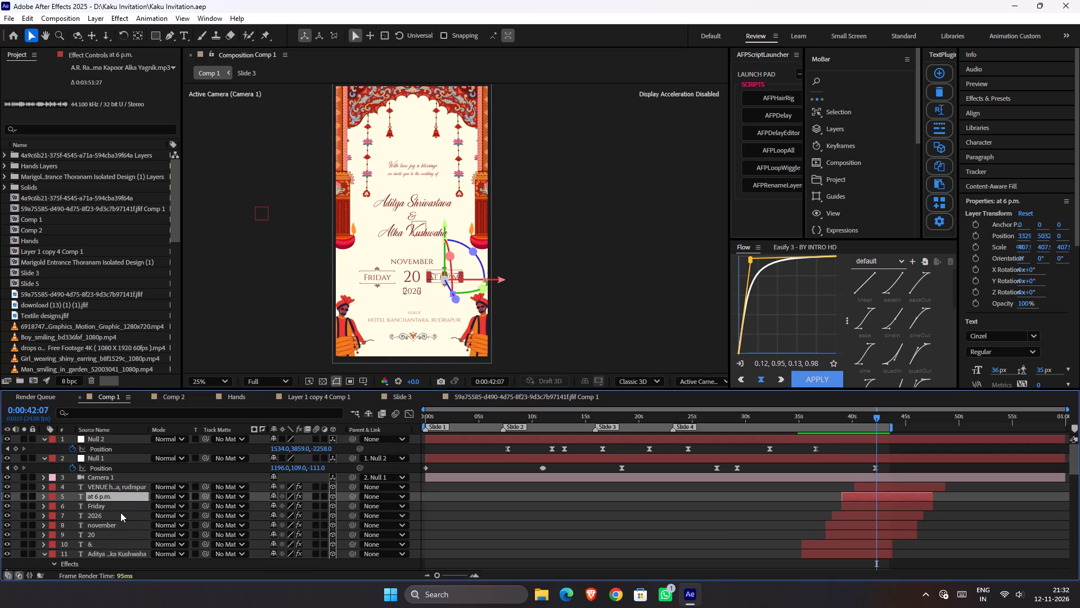
pyautogui.keyDown('shift'); pyautogui.click(119, 525); pyautogui.keyUp('shift')
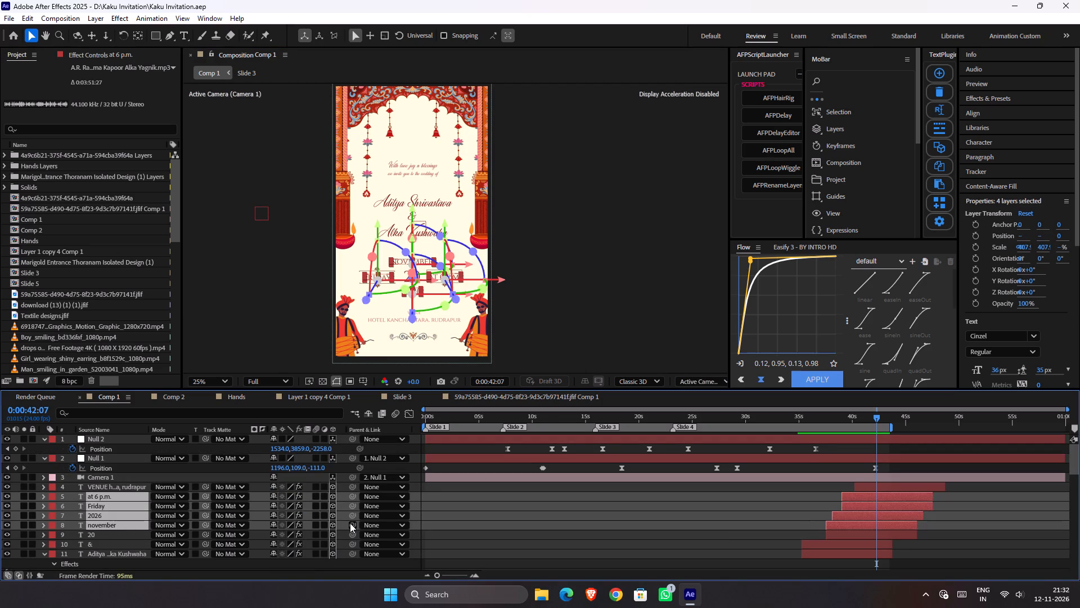
pyautogui.moveTo(350, 523); pyautogui.dragTo(341, 534)
# Parent layer 16, the Red Gold and White wedding video layer holding the frames around the day and time, to the 20 layer.
pyautogui.click(103, 546)
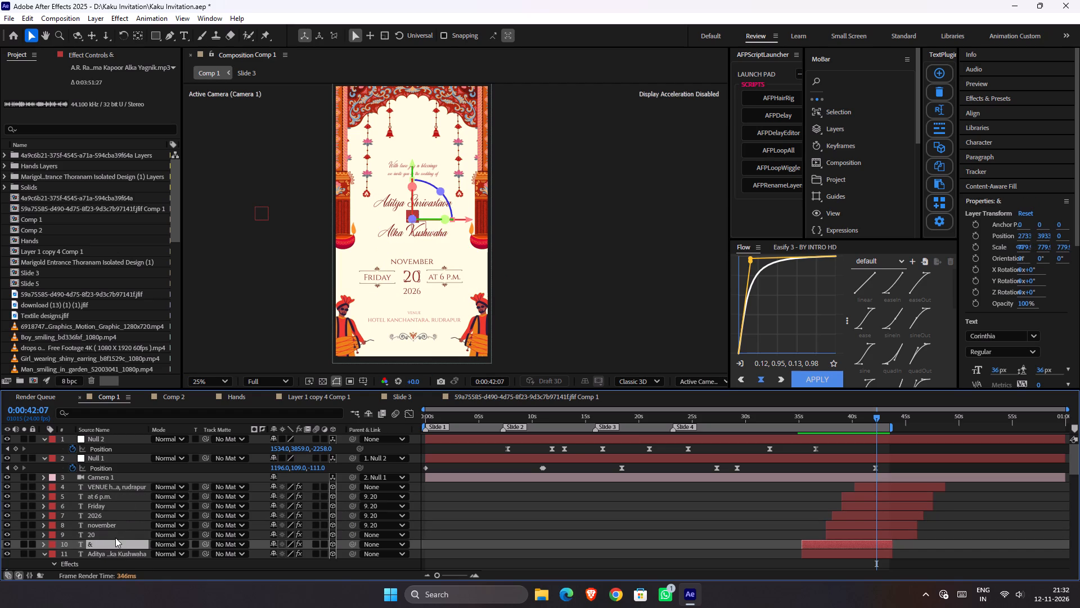
pyautogui.click(115, 538)
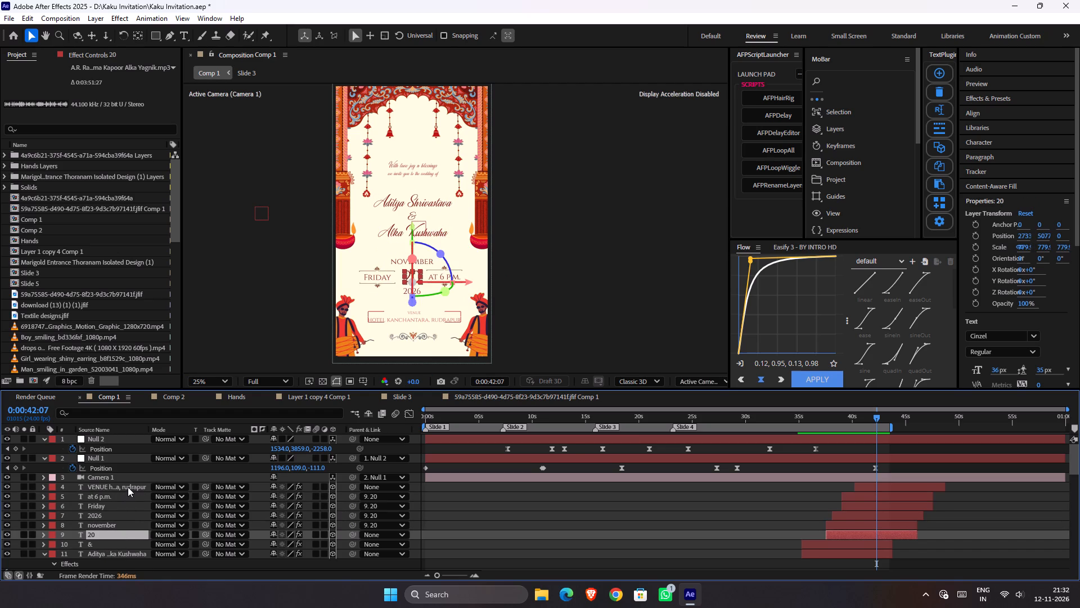
pyautogui.scroll(-1, 136, 503)
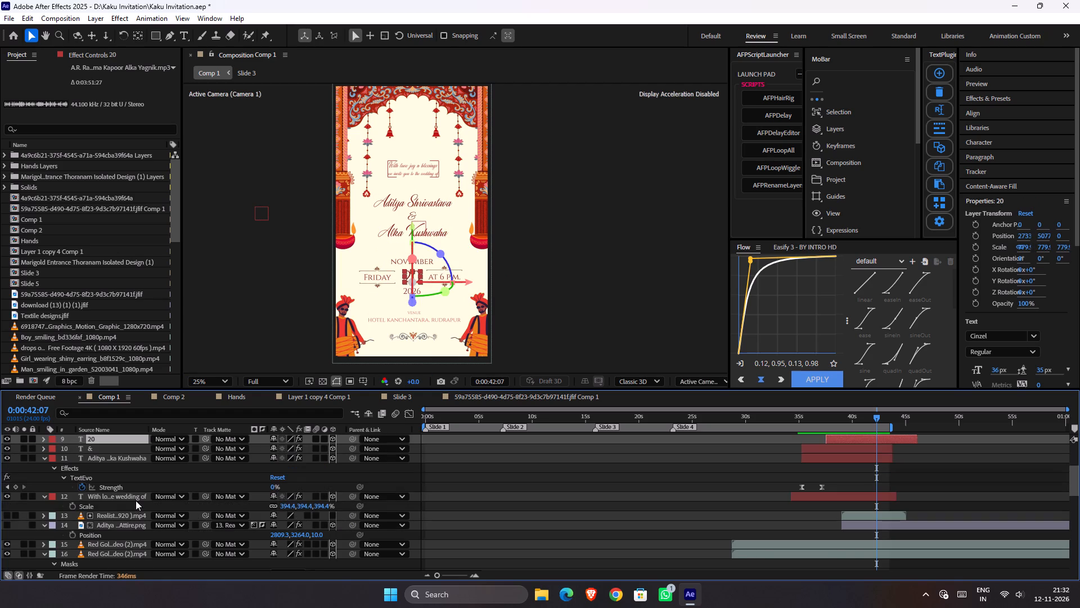
pyautogui.click(806, 555)
pyautogui.scroll(1, 328, 538)
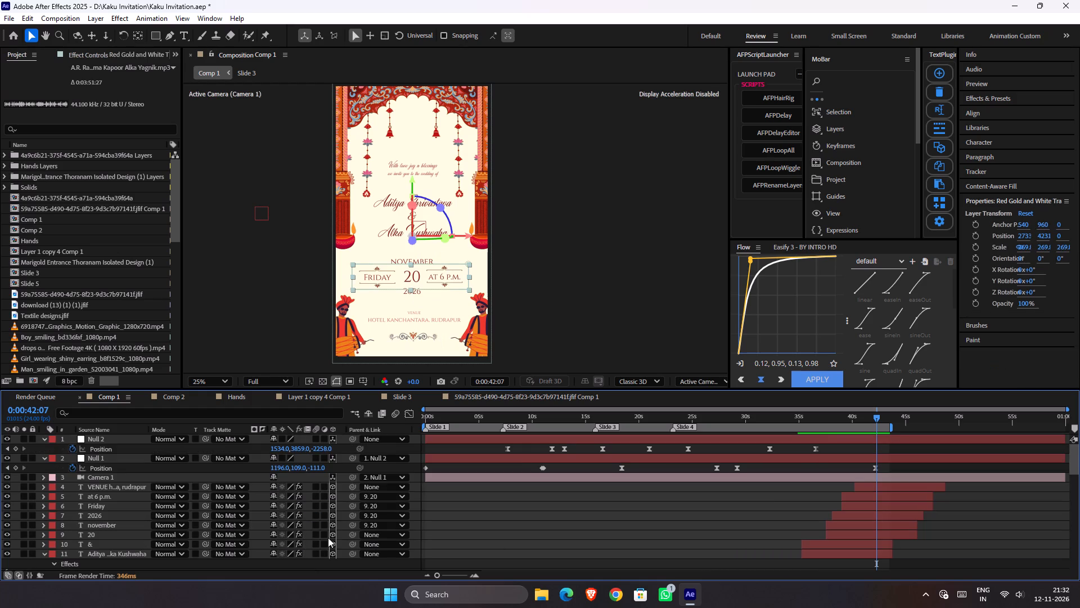
pyautogui.scroll(-1, 328, 538)
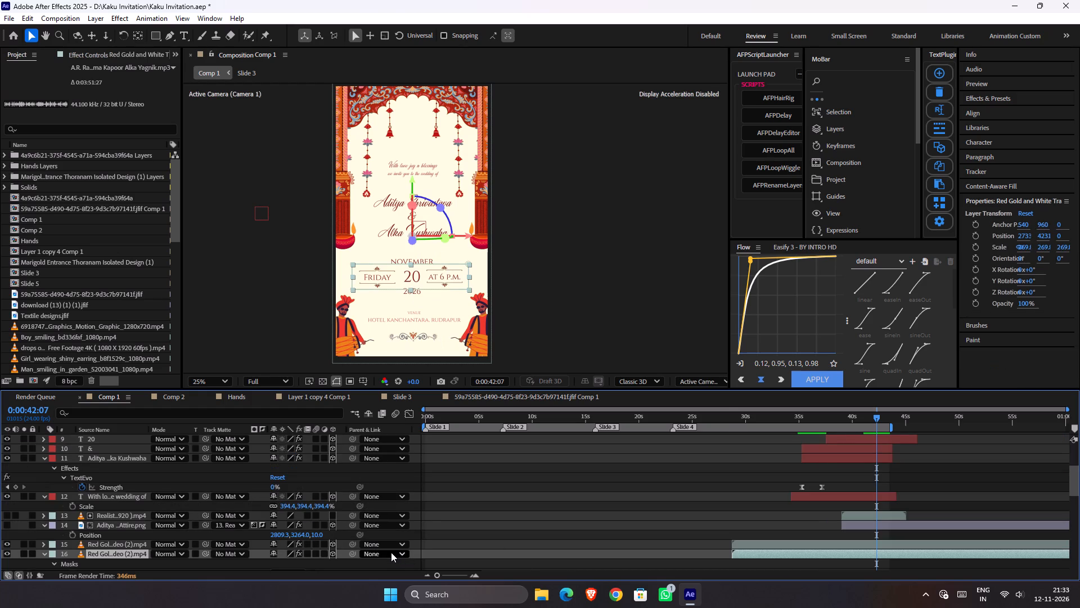
pyautogui.click(390, 552)
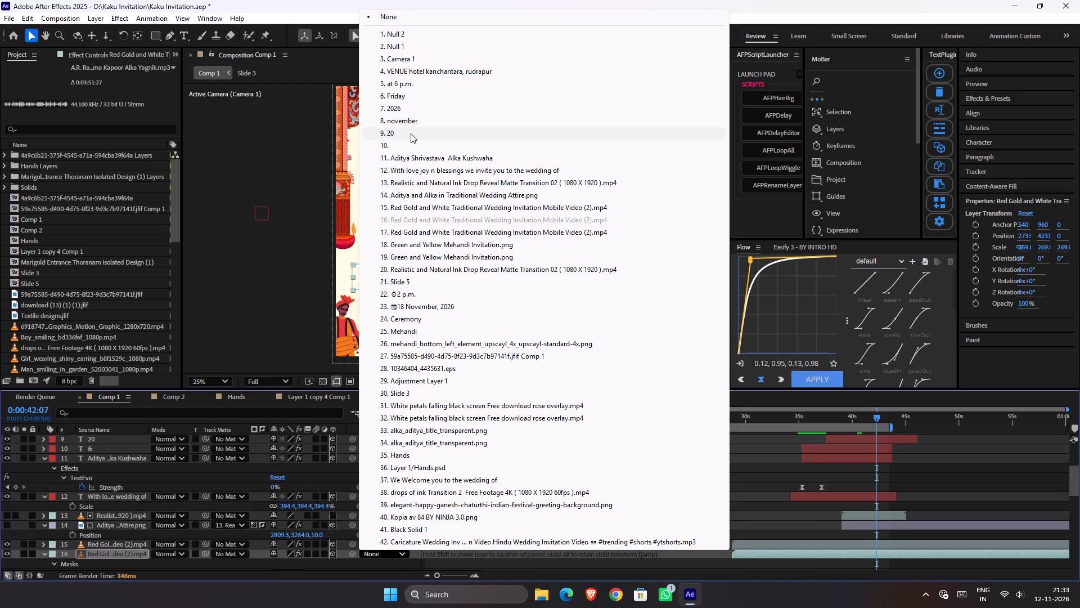
pyautogui.click(411, 133)
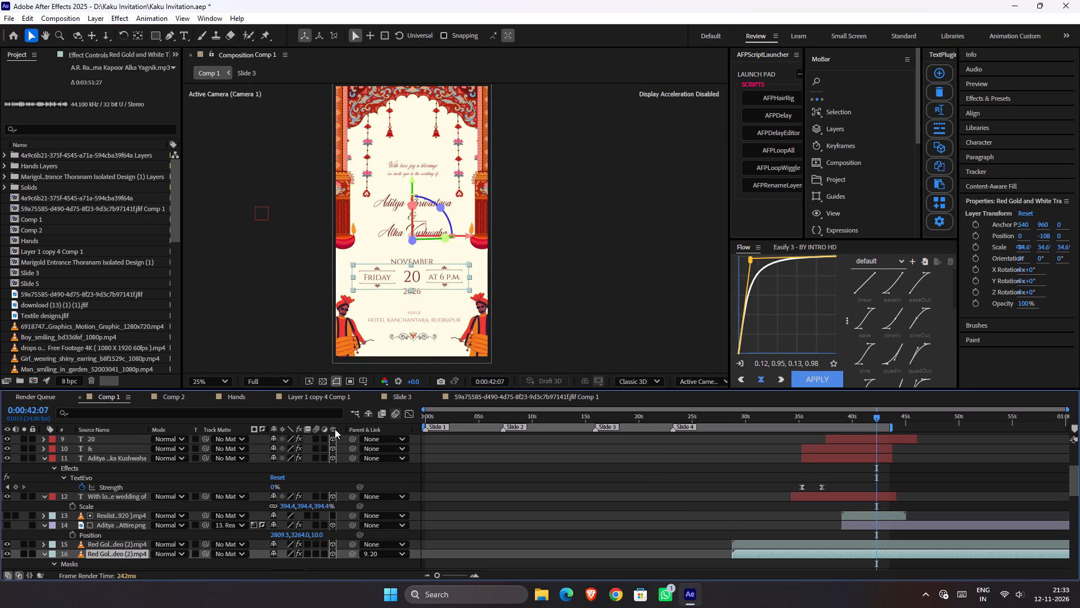
# Reduce the 20 layer's scale to 738.9% so the linked date text and frames shrink together.
pyautogui.click(124, 440)
pyautogui.press('s')
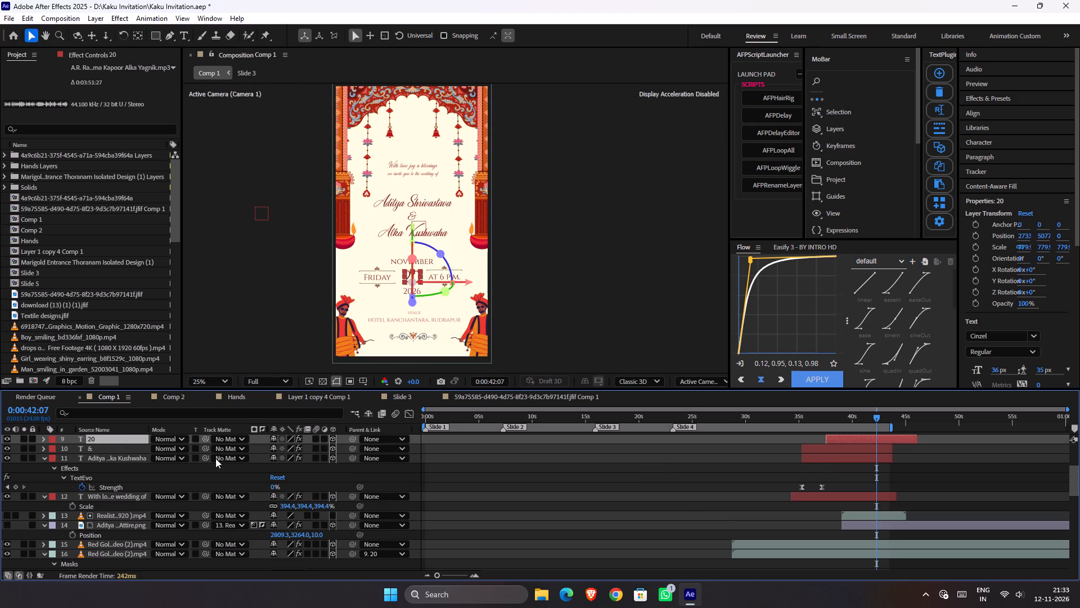
pyautogui.click(318, 450)
pyautogui.press('Down')
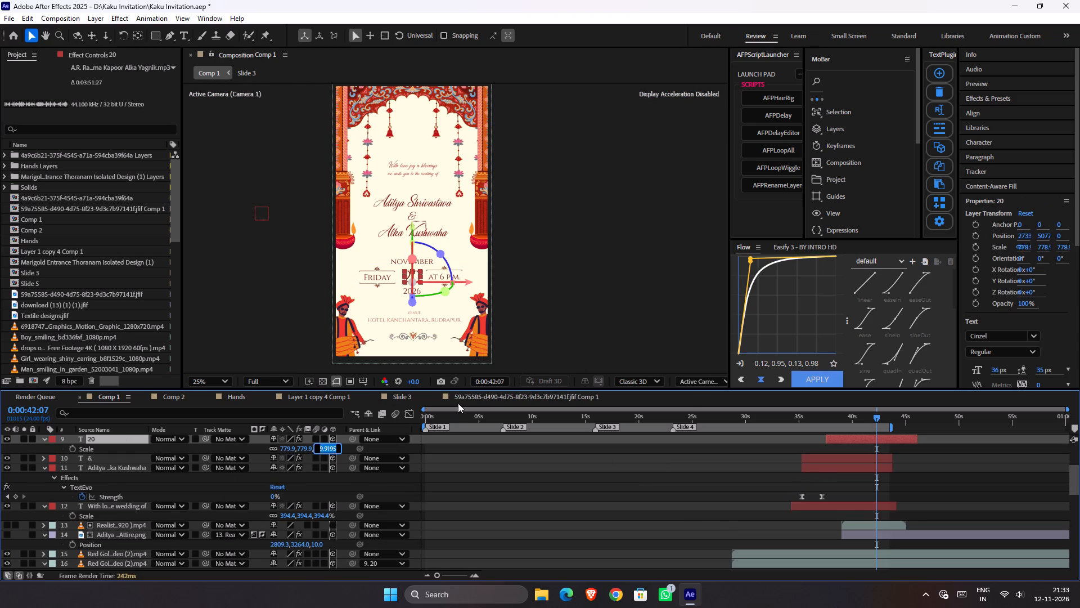
pyautogui.press('Down')
pyautogui.press('Down')
pyautogui.press('Down')
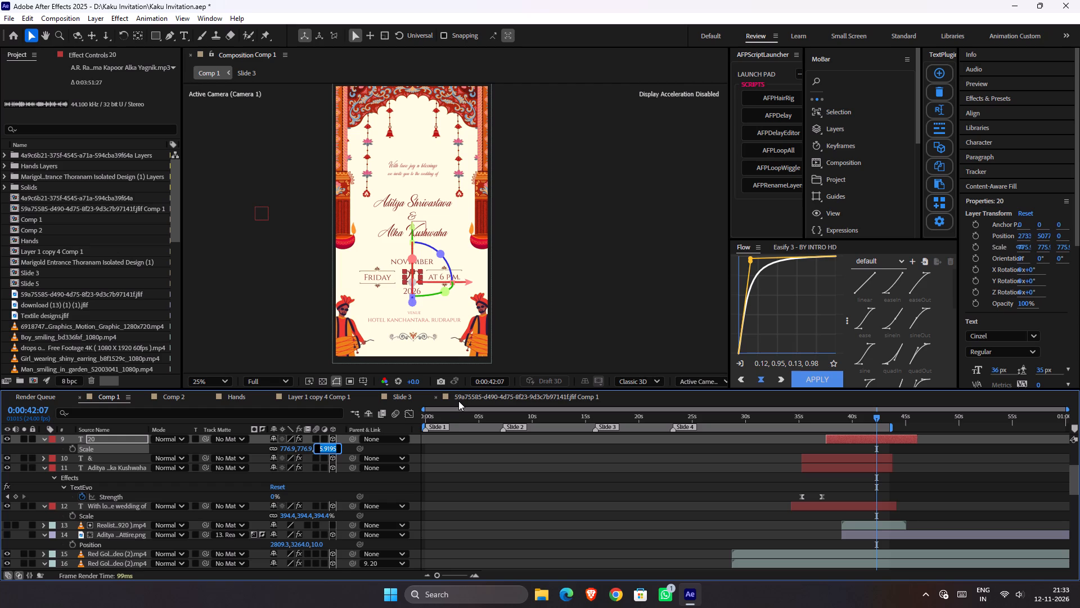
pyautogui.press('Down')
pyautogui.press('Down')
pyautogui.press('Down')
pyautogui.press('Down')
pyautogui.press('Down')
pyautogui.press('Down')
pyautogui.press('Down')
pyautogui.press('Down')
pyautogui.press('Down')
pyautogui.press('Down')
pyautogui.press('Down')
pyautogui.press('Down')
pyautogui.press('Down')
pyautogui.press('Down')
pyautogui.press('Down')
pyautogui.press('Down')
pyautogui.press('Down')
pyautogui.press('Down')
pyautogui.press('Down')
pyautogui.press('Down')
pyautogui.press('Down')
pyautogui.press('Down')
pyautogui.click(471, 468)
pyautogui.click(321, 448)
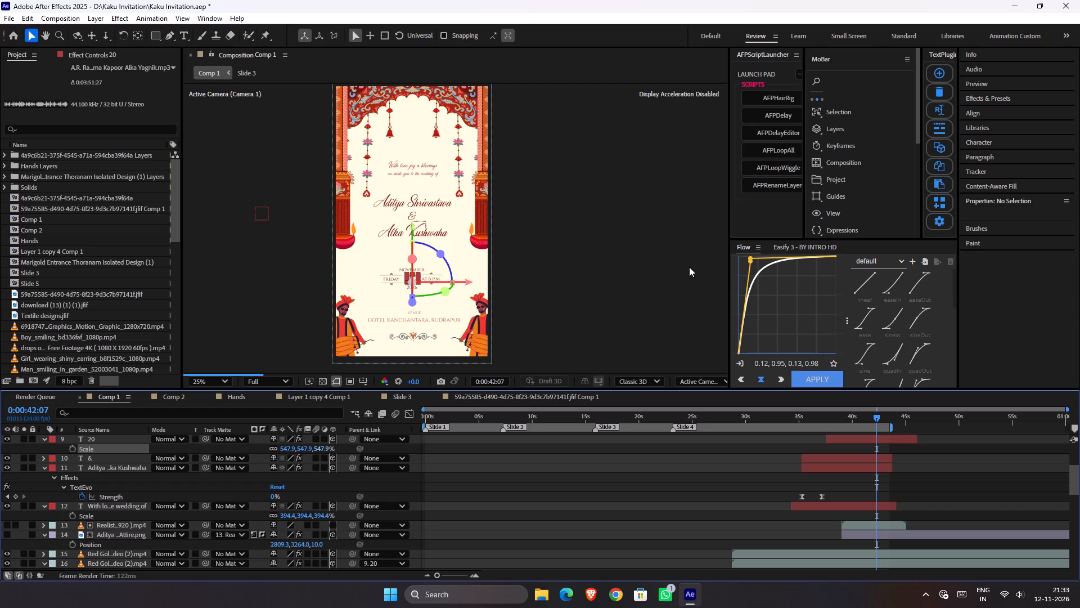
pyautogui.click(629, 239)
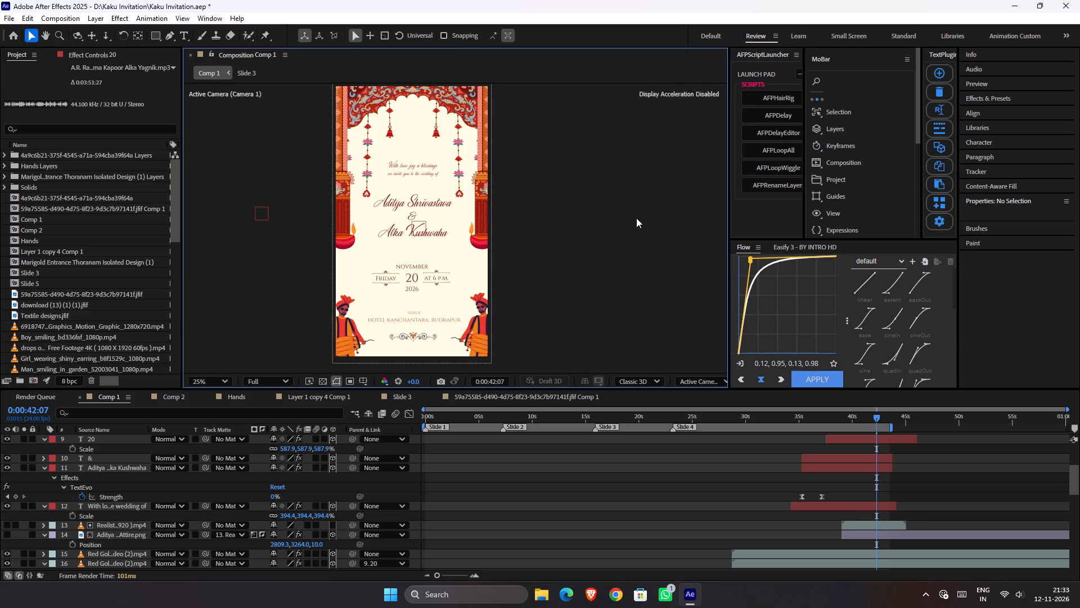
pyautogui.hotkey('ctrl', 'z')
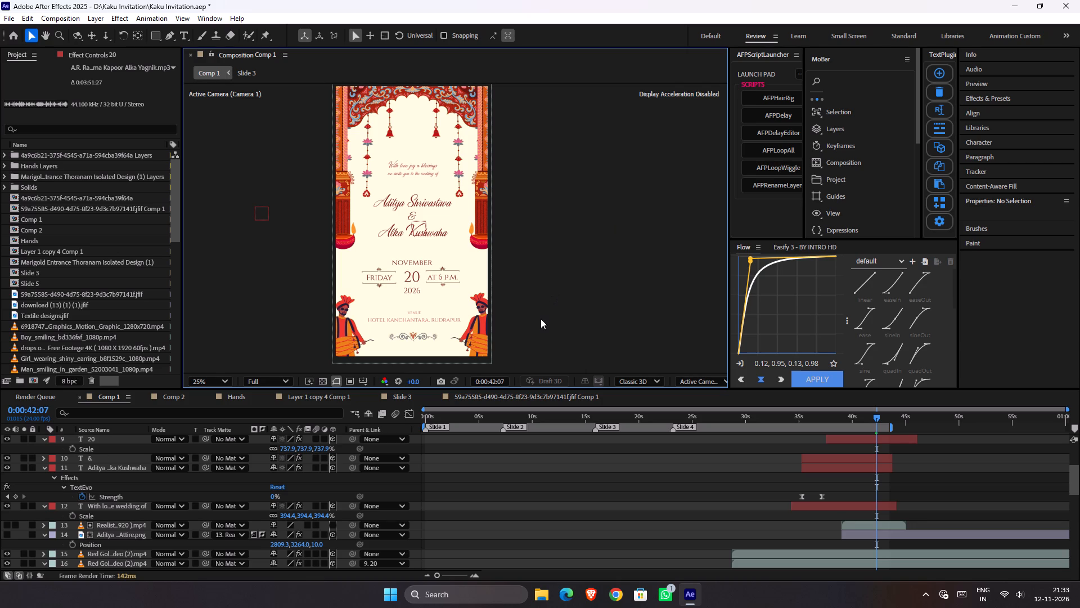
pyautogui.hotkey('ctrl', 'z')
# Change the fill colour of the VENUE and hotel name text to dark maroon 310202.
pyautogui.click(442, 317)
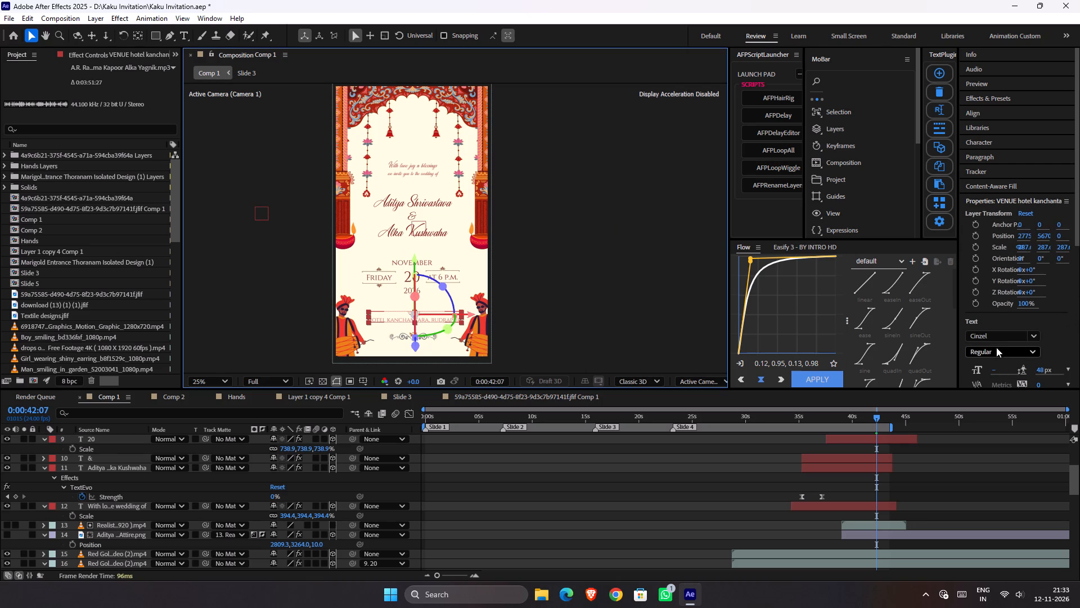
pyautogui.scroll(-1, 1050, 320)
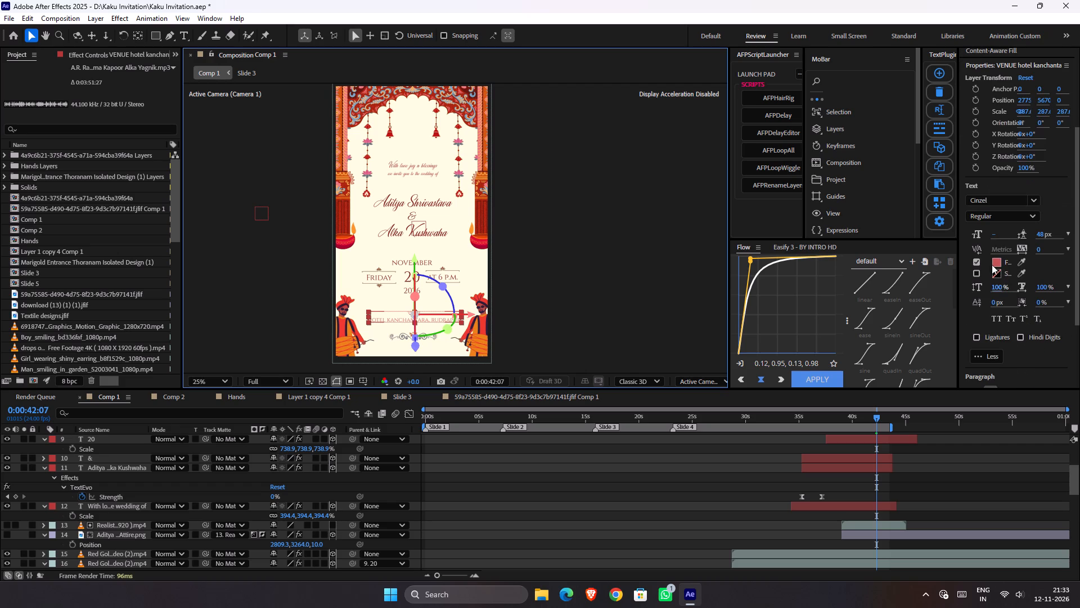
pyautogui.click(998, 263)
pyautogui.moveTo(726, 296); pyautogui.dragTo(755, 340)
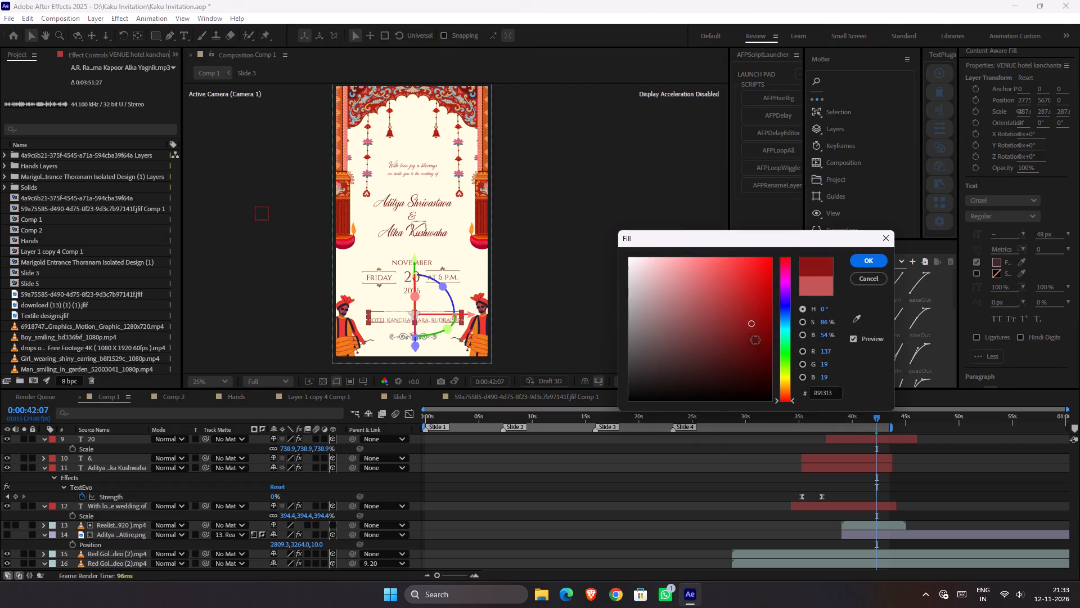
pyautogui.moveTo(755, 340); pyautogui.dragTo(766, 373)
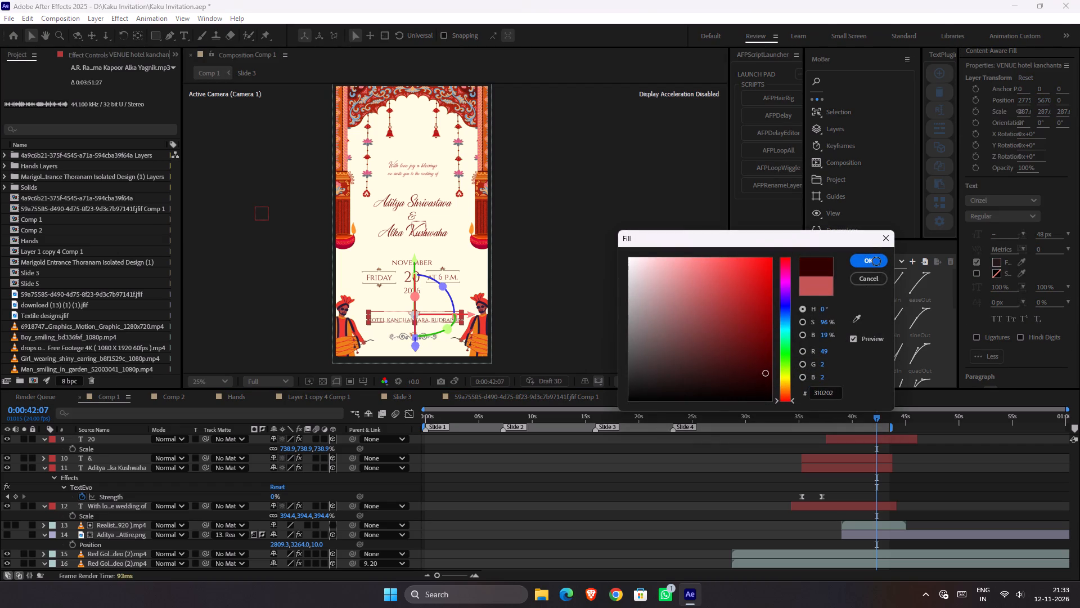
pyautogui.click(876, 261)
pyautogui.click(614, 270)
# Examine the invitation slide up close and as a whole, checking the date block's size and the venue text's colour.
pyautogui.scroll(1, 465, 328)
pyautogui.press('space')
pyautogui.press('space')
pyautogui.press('space')
pyautogui.press('space')
pyautogui.press('space')
pyautogui.press('space')
pyautogui.press('space')
pyautogui.press('space')
pyautogui.press('space')
pyautogui.press('space')
pyautogui.press('space')
pyautogui.press('space')
pyautogui.press('space')
pyautogui.press('space')
pyautogui.press('space')
pyautogui.press('space')
pyautogui.press('space')
pyautogui.press('space')
pyautogui.press('space')
pyautogui.press('space')
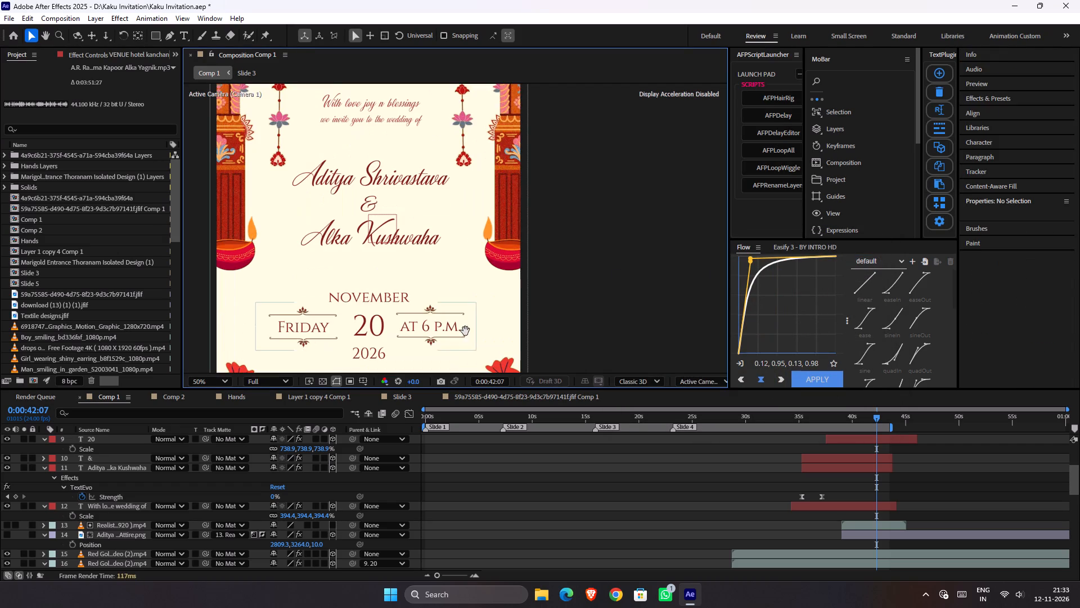
pyautogui.moveTo(471, 332); pyautogui.dragTo(458, 240)
pyautogui.scroll(-1, 463, 249)
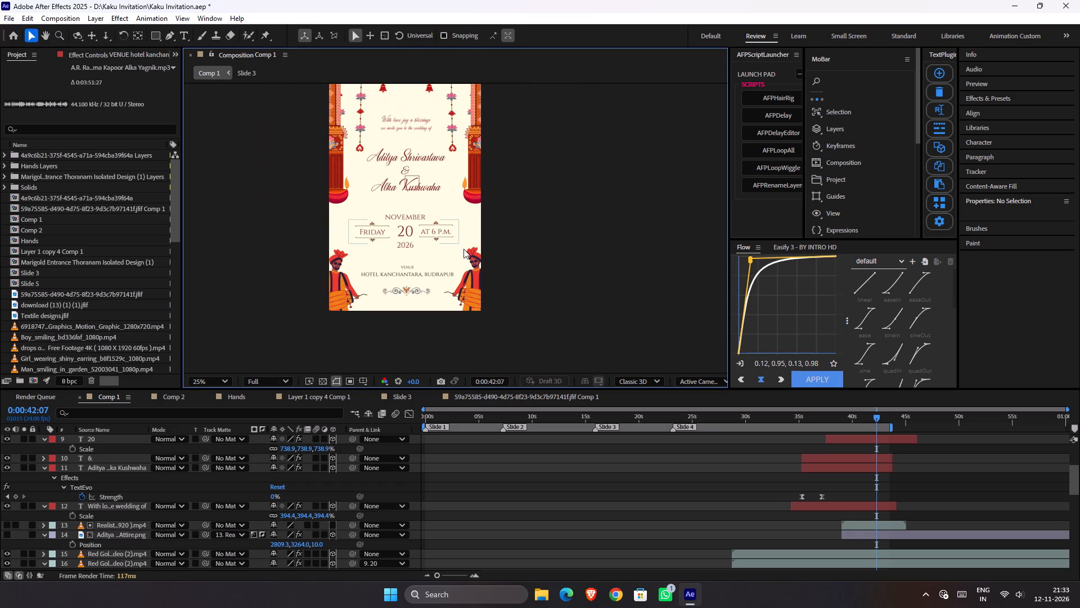
pyautogui.press('space')
pyautogui.press('space')
pyautogui.press('space')
pyautogui.press('space')
pyautogui.press('space')
pyautogui.press('space')
pyautogui.press('space')
pyautogui.press('space')
pyautogui.press('space')
pyautogui.press('space')
pyautogui.press('space')
pyautogui.press('space')
pyautogui.press('space')
pyautogui.press('space')
pyautogui.press('space')
pyautogui.press('space')
pyautogui.press('space')
pyautogui.press('space')
pyautogui.press('space')
pyautogui.press('space')
pyautogui.moveTo(463, 240); pyautogui.dragTo(429, 274)
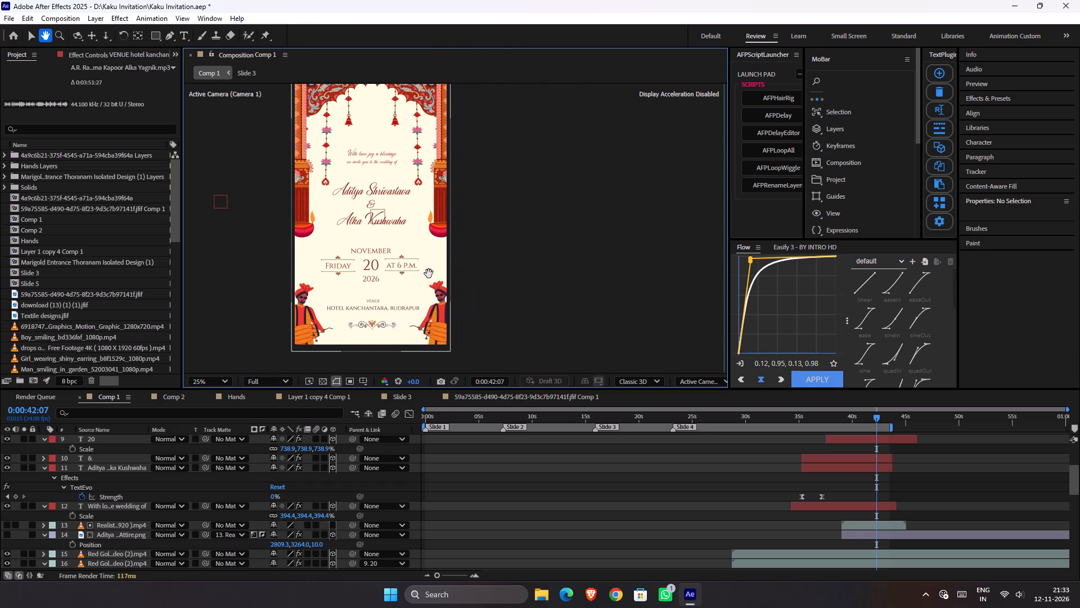
pyautogui.scroll(1, 403, 199)
pyautogui.press('space')
pyautogui.press('space')
pyautogui.press('space')
pyautogui.press('space')
pyautogui.press('space')
pyautogui.press('space')
pyautogui.press('space')
pyautogui.press('space')
pyautogui.press('space')
pyautogui.press('space')
pyautogui.press('space')
pyautogui.press('space')
pyautogui.press('space')
pyautogui.press('space')
pyautogui.press('space')
pyautogui.press('space')
pyautogui.press('space')
pyautogui.press('space')
pyautogui.press('space')
pyautogui.press('space')
pyautogui.moveTo(372, 250); pyautogui.dragTo(479, 136)
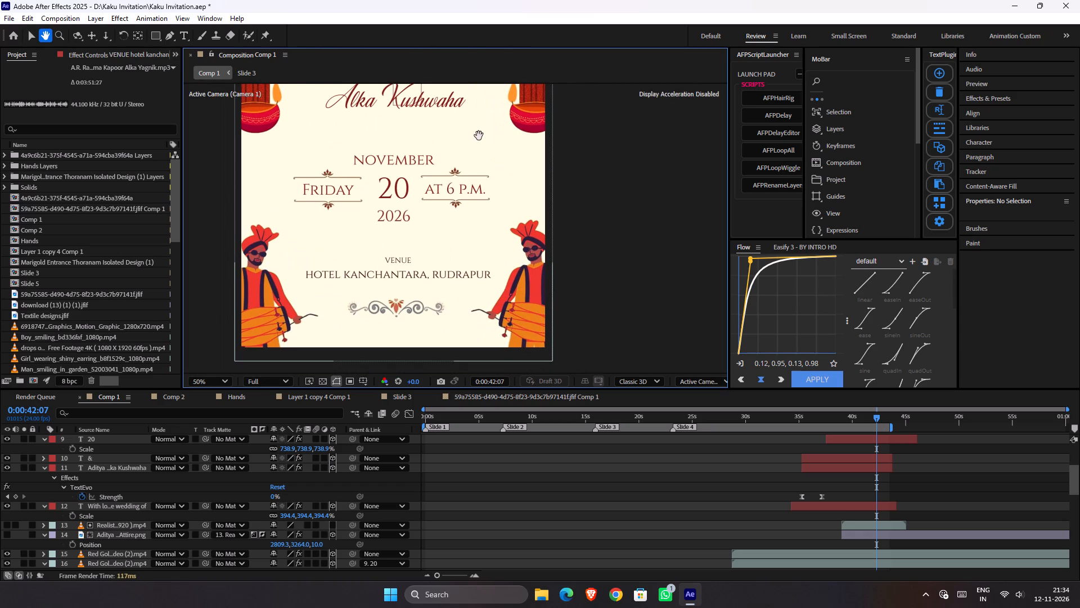
# Examine the whole invitation slide, checking how the date block and venue text balance with the surrounding artwork.
pyautogui.moveTo(479, 136); pyautogui.dragTo(463, 140)
pyautogui.scroll(-1, 462, 141)
pyautogui.press('space')
pyautogui.press('space')
pyautogui.press('space')
pyautogui.press('space')
pyautogui.press('space')
pyautogui.press('space')
pyautogui.press('space')
pyautogui.press('space')
pyautogui.press('space')
pyautogui.press('space')
pyautogui.press('space')
pyautogui.press('space')
pyautogui.press('space')
pyautogui.press('space')
pyautogui.press('space')
pyautogui.press('space')
pyautogui.press('space')
pyautogui.press('space')
pyautogui.press('space')
pyautogui.press('space')
pyautogui.moveTo(462, 144); pyautogui.dragTo(432, 205)
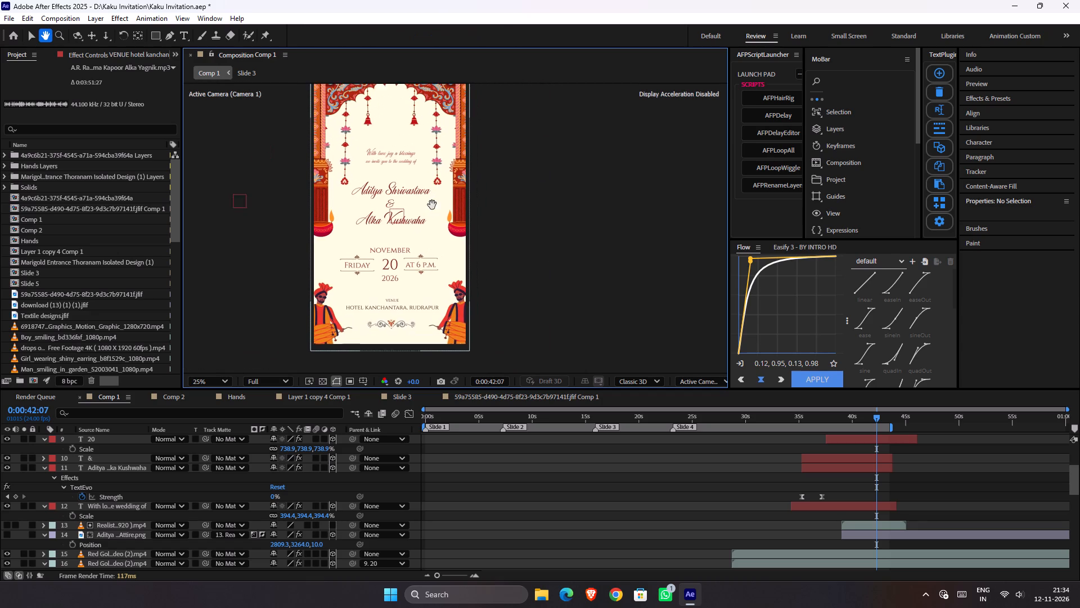
pyautogui.moveTo(432, 205); pyautogui.dragTo(433, 196)
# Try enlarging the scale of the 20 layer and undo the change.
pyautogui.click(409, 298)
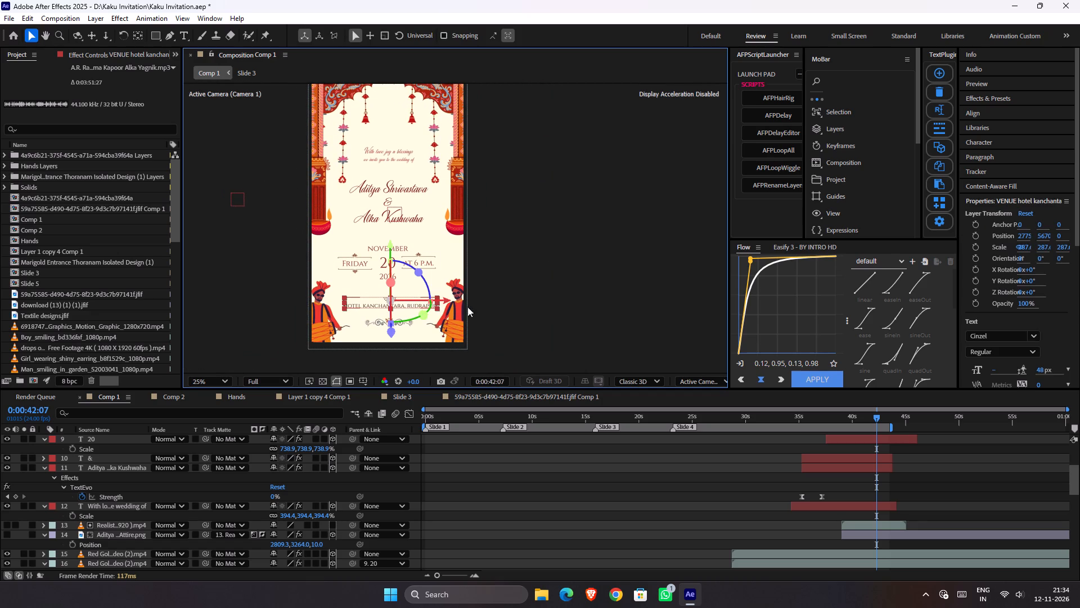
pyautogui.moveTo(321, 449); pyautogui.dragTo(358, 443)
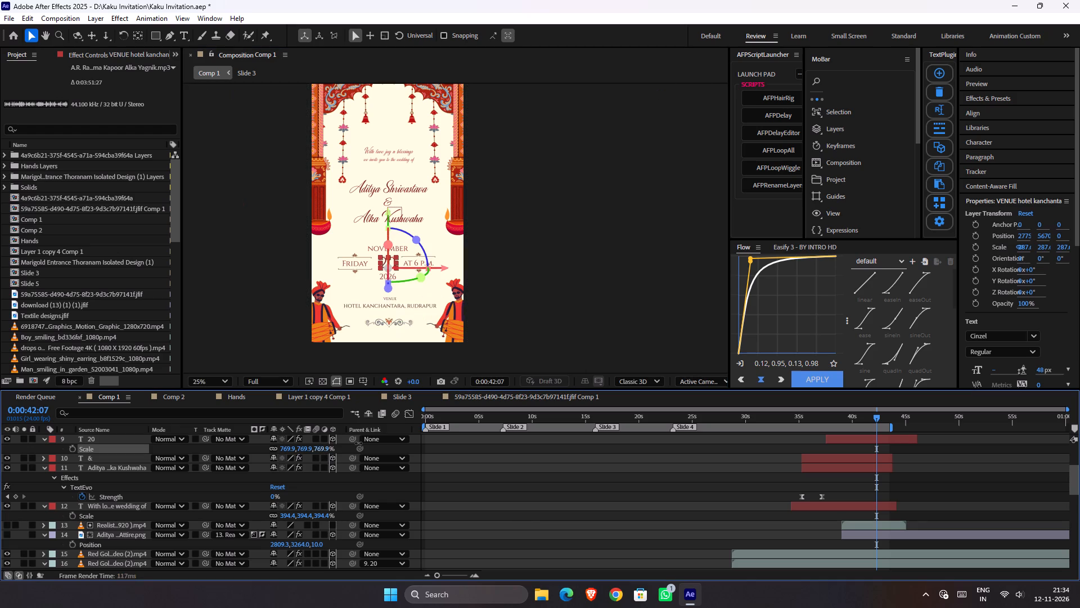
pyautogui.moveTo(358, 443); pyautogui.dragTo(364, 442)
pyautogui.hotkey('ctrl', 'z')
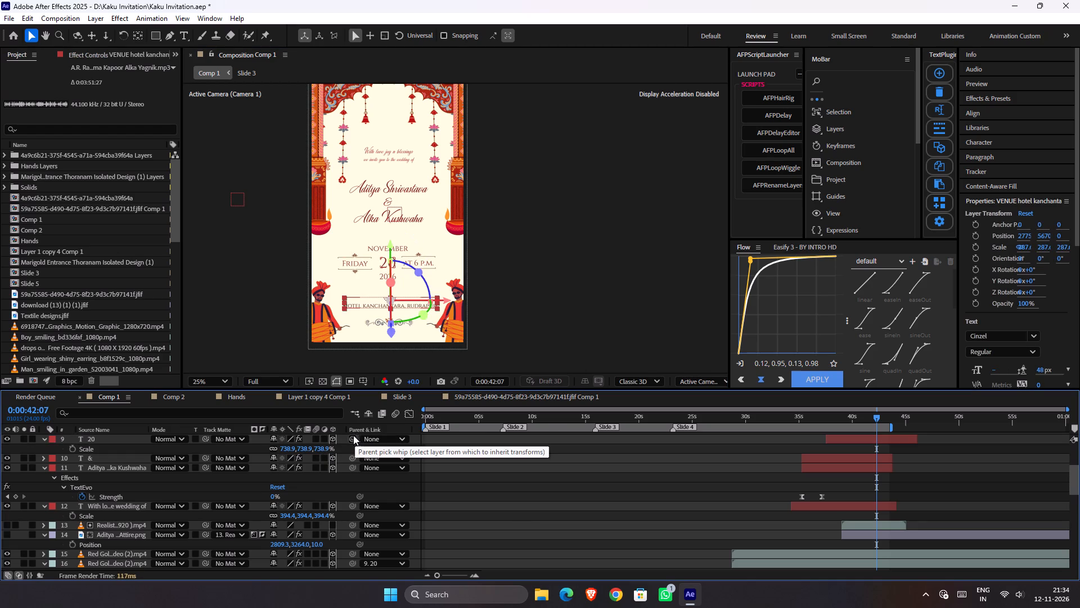
# Increase the 20 layer's scale to 777.9% so the linked date text and frames enlarge together.
pyautogui.click(383, 262)
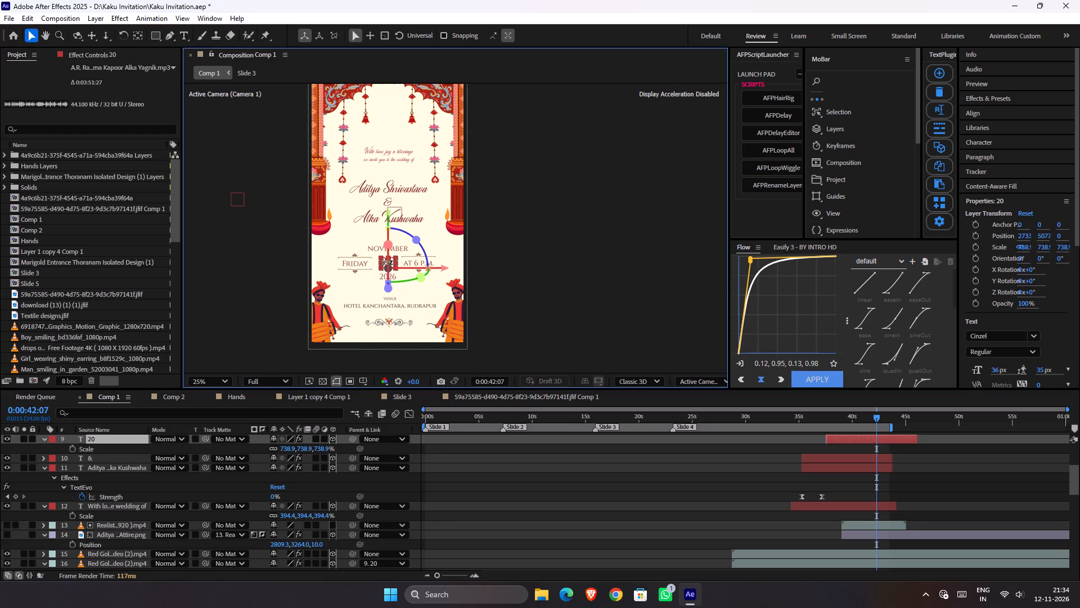
pyautogui.moveTo(323, 449); pyautogui.dragTo(337, 449)
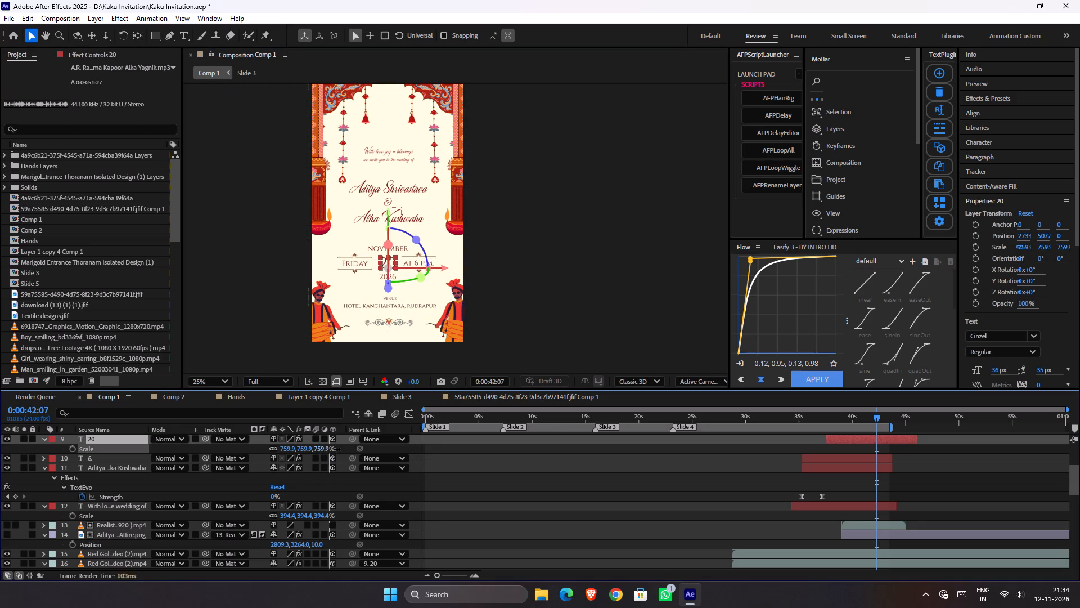
pyautogui.moveTo(337, 449); pyautogui.dragTo(344, 449)
# Enlarge the VENUE and hotel name text layer to a scale of 328.6%.
pyautogui.click(384, 304)
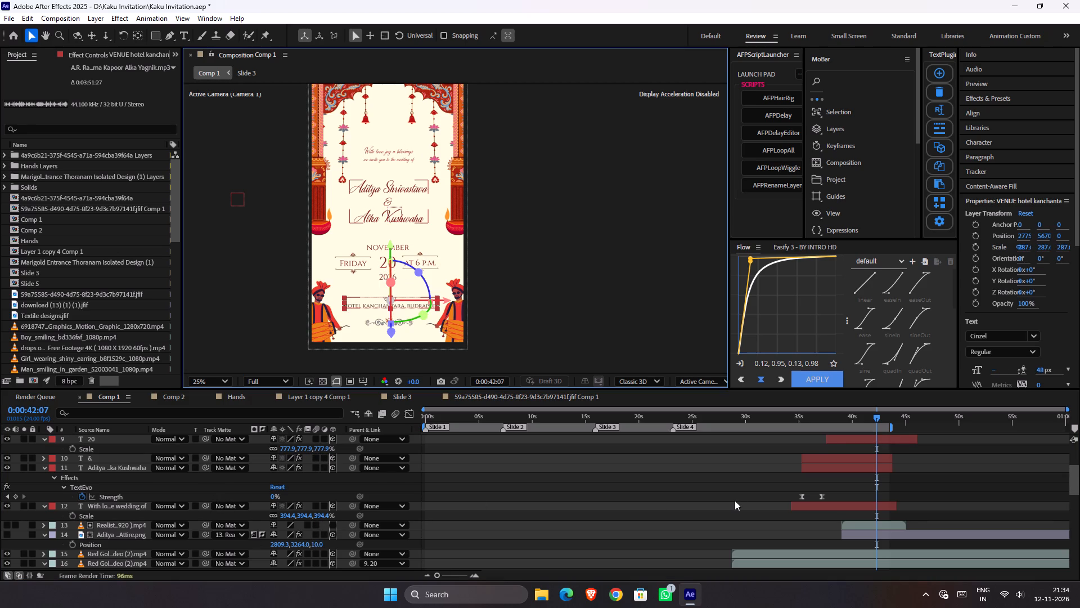
pyautogui.scroll(1, 742, 500)
pyautogui.press('s')
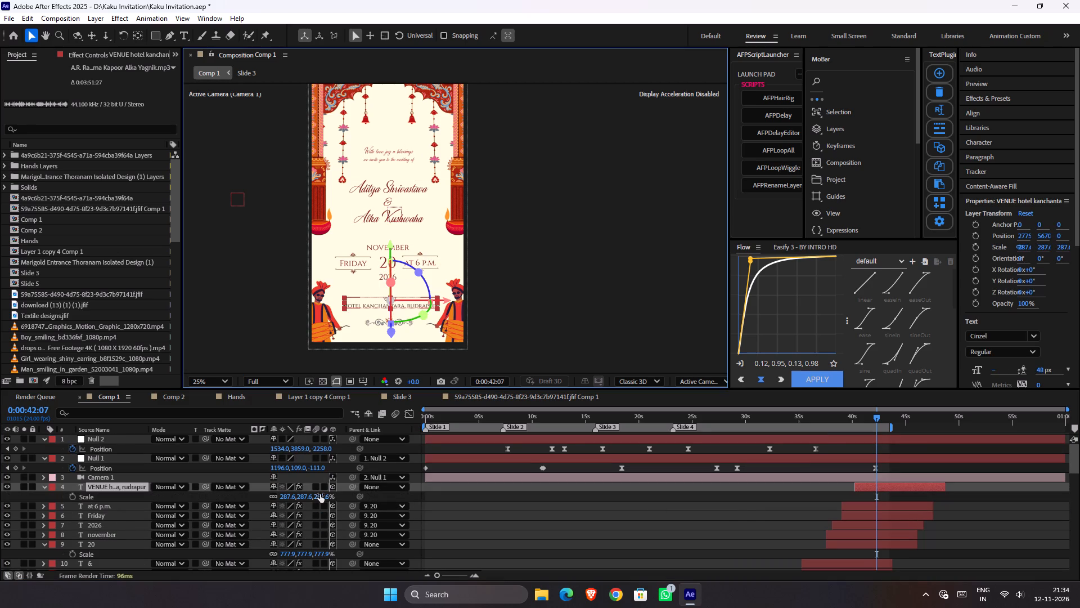
pyautogui.moveTo(320, 494); pyautogui.dragTo(350, 487)
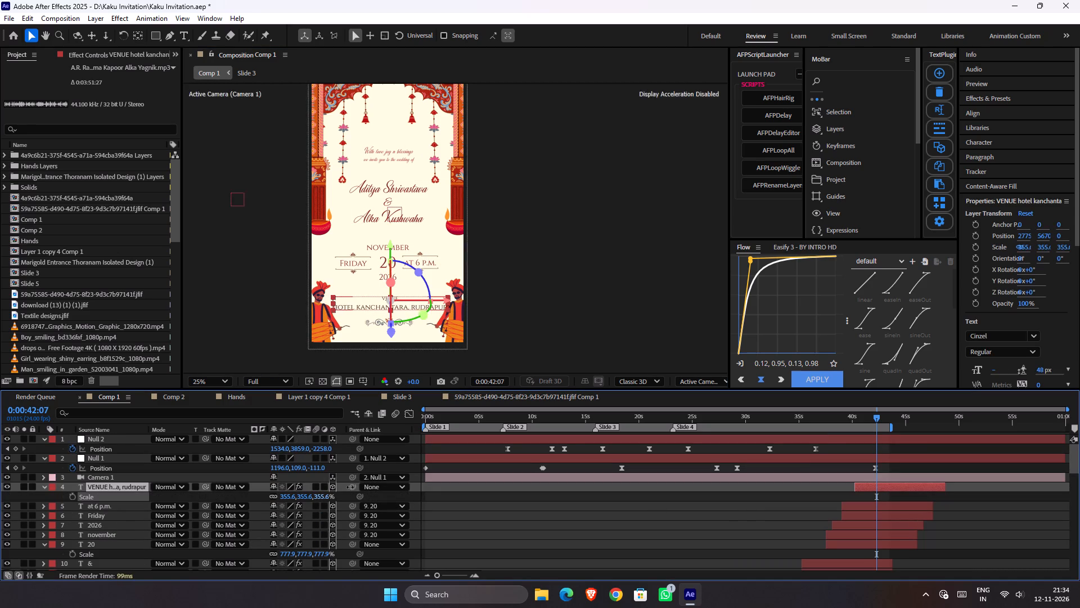
pyautogui.moveTo(350, 487); pyautogui.dragTo(337, 488)
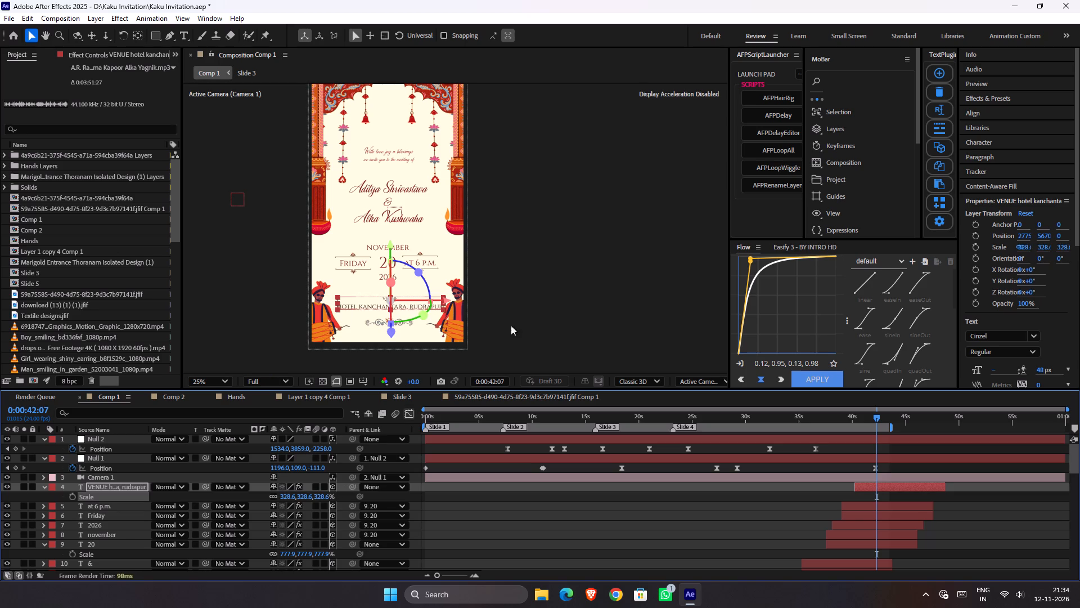
pyautogui.click(541, 292)
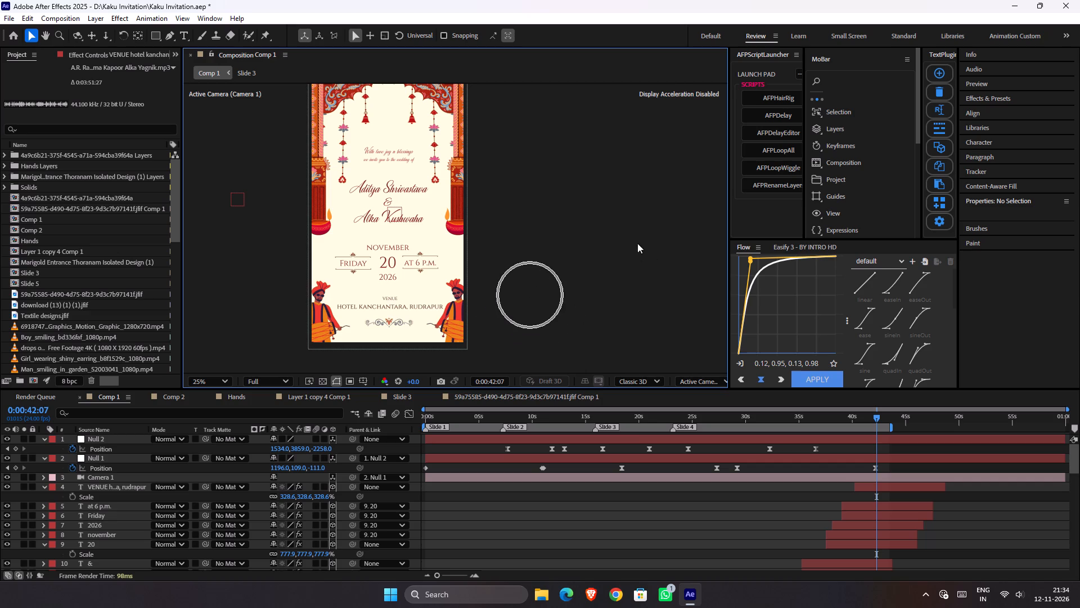
# Nudge the enlarged venue text slightly left to centre it beneath the date block.
pyautogui.click(413, 303)
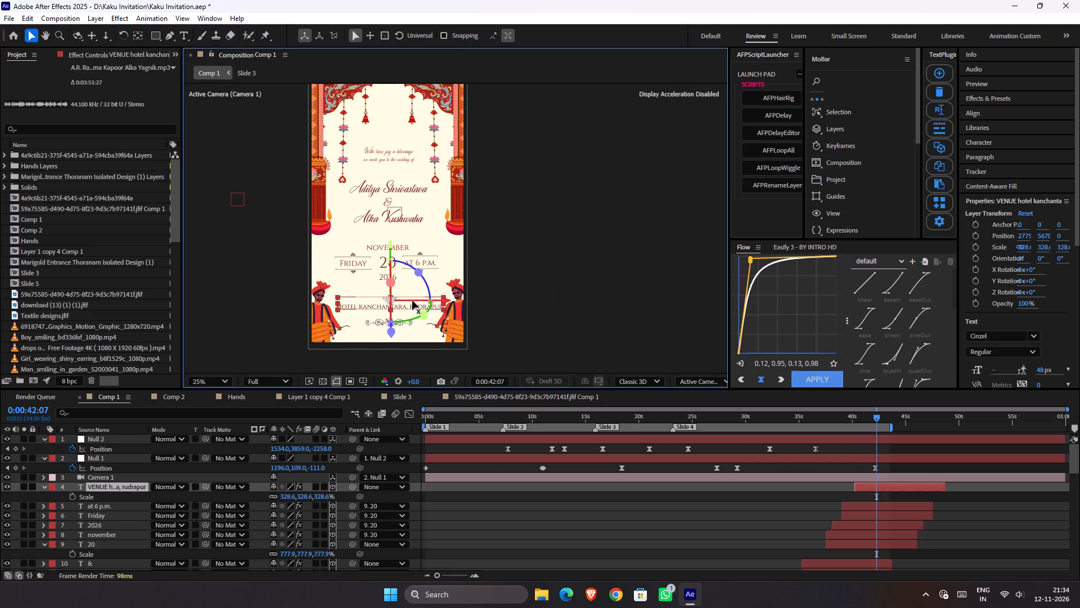
pyautogui.press('Left')
pyautogui.press('Left')
pyautogui.press('Left')
pyautogui.press('Left')
pyautogui.press('Left')
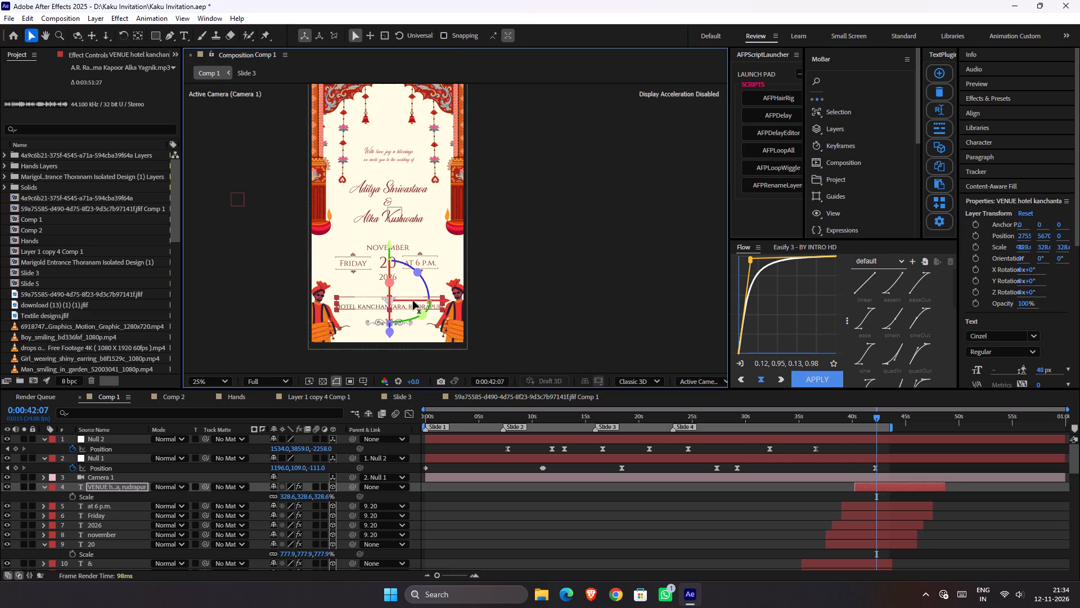
pyautogui.press('Left')
pyautogui.press('Left')
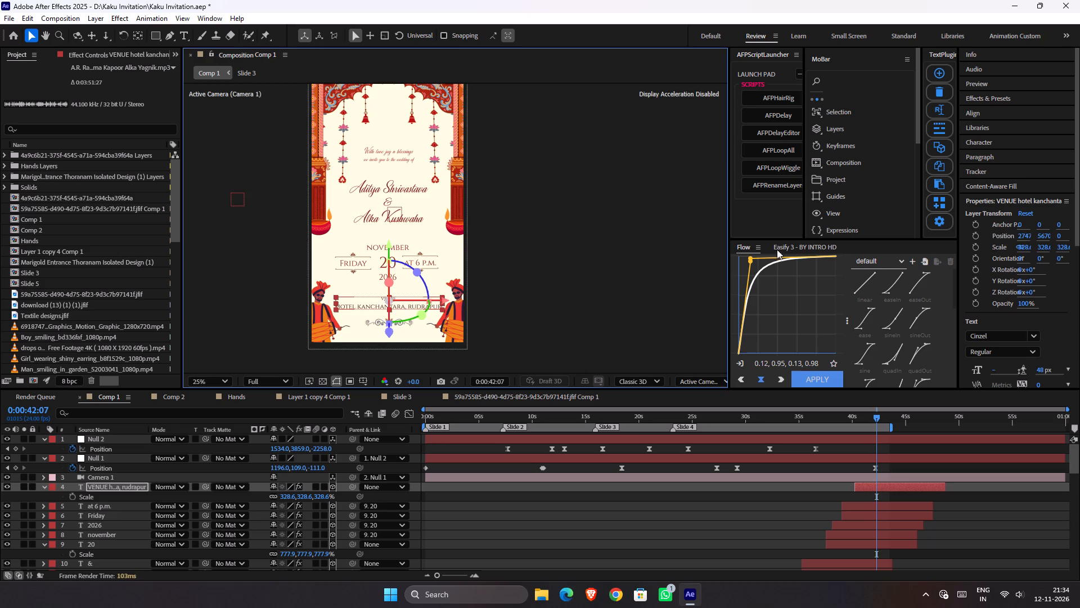
pyautogui.click(516, 245)
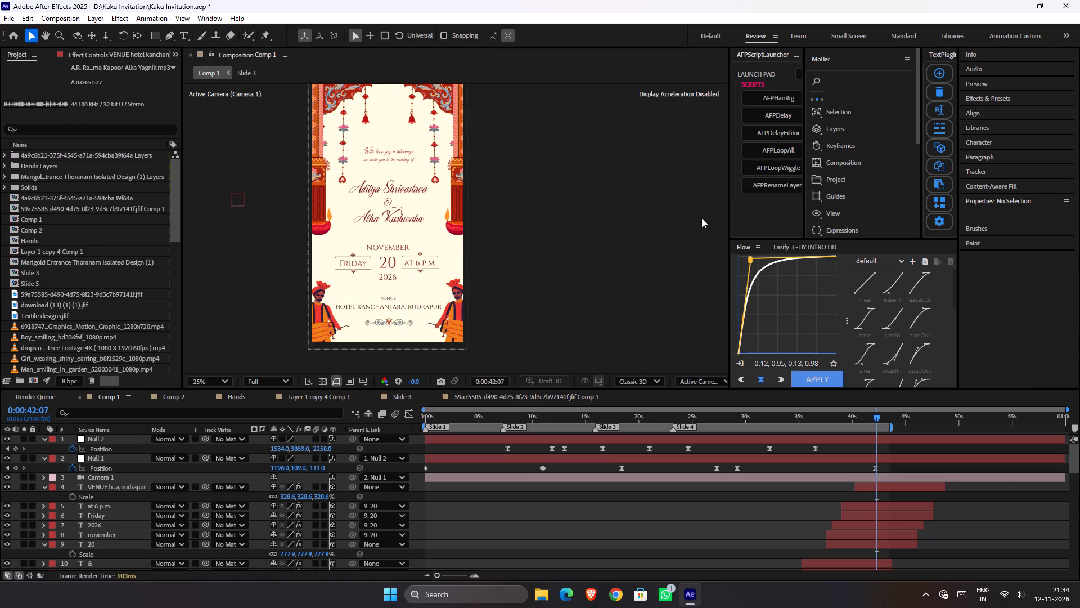
# Check the whole slide and save the project.
pyautogui.scroll(-1, 584, 252)
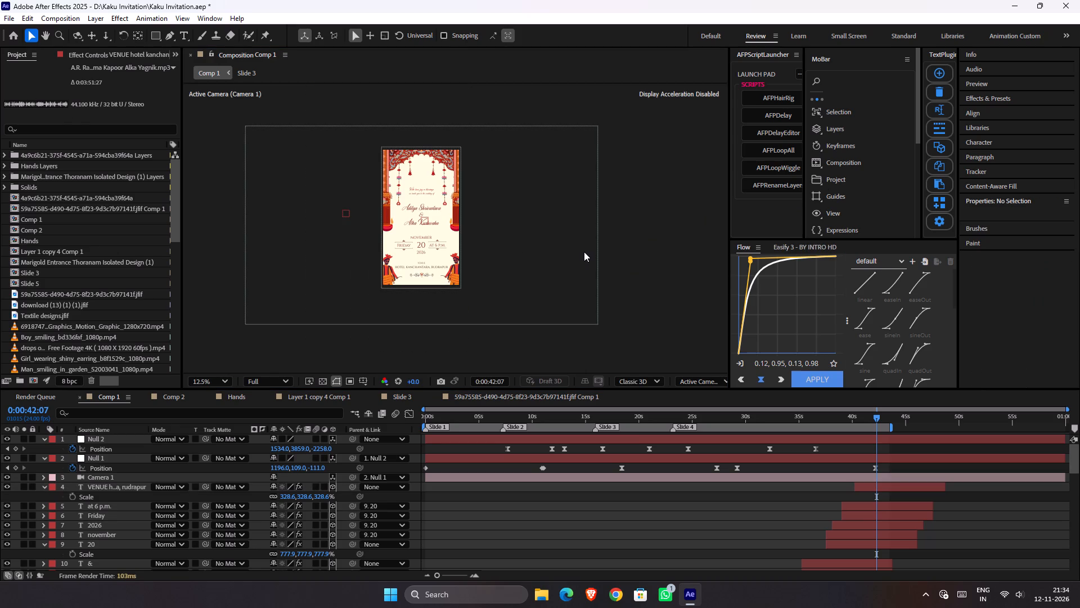
pyautogui.scroll(1, 471, 270)
pyautogui.hotkey('ctrl', 's')
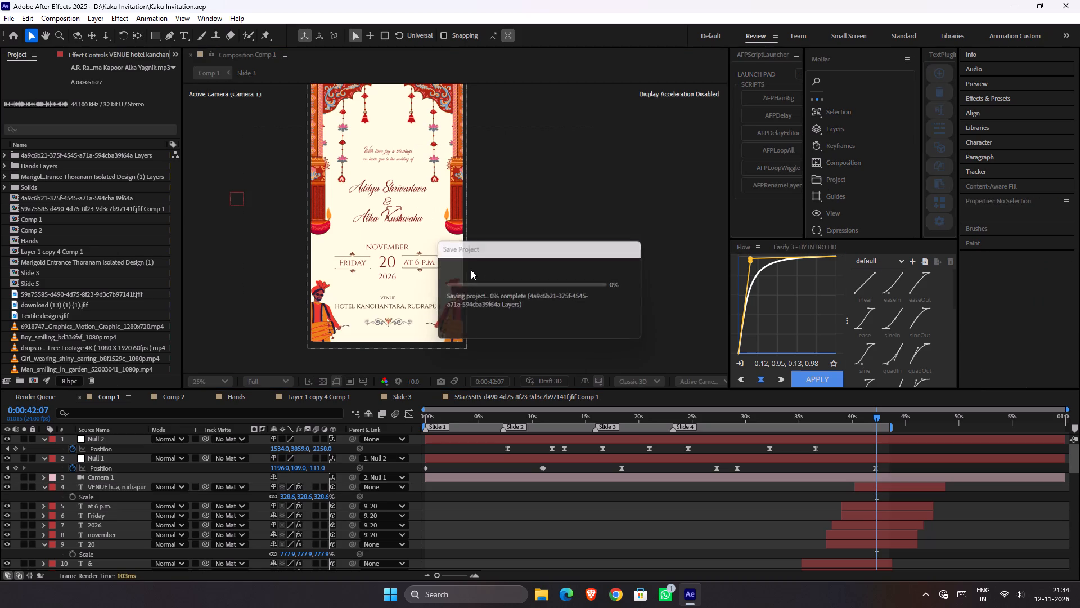
# Move the venue text up to leave more space between the hotel name and the ornament below.
pyautogui.click(396, 305)
pyautogui.moveTo(388, 243); pyautogui.dragTo(388, 236)
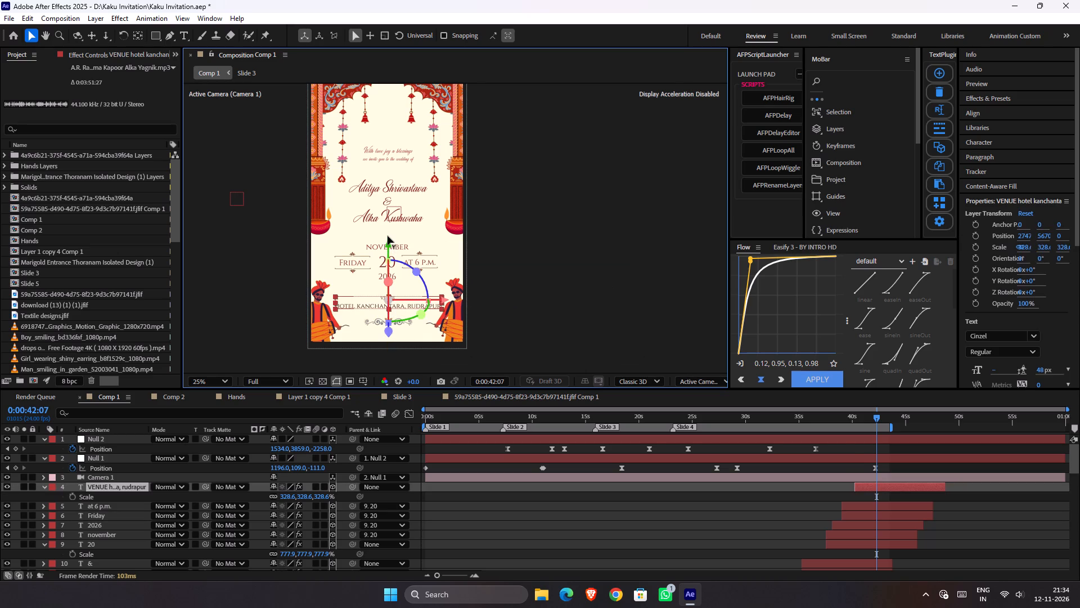
pyautogui.moveTo(388, 236); pyautogui.dragTo(388, 235)
pyautogui.click(561, 255)
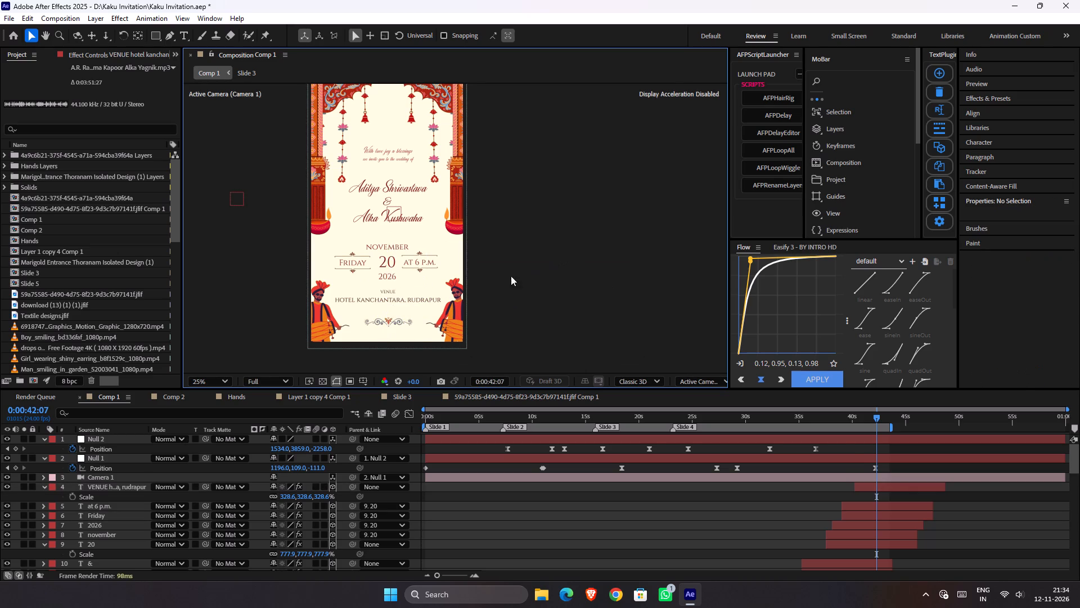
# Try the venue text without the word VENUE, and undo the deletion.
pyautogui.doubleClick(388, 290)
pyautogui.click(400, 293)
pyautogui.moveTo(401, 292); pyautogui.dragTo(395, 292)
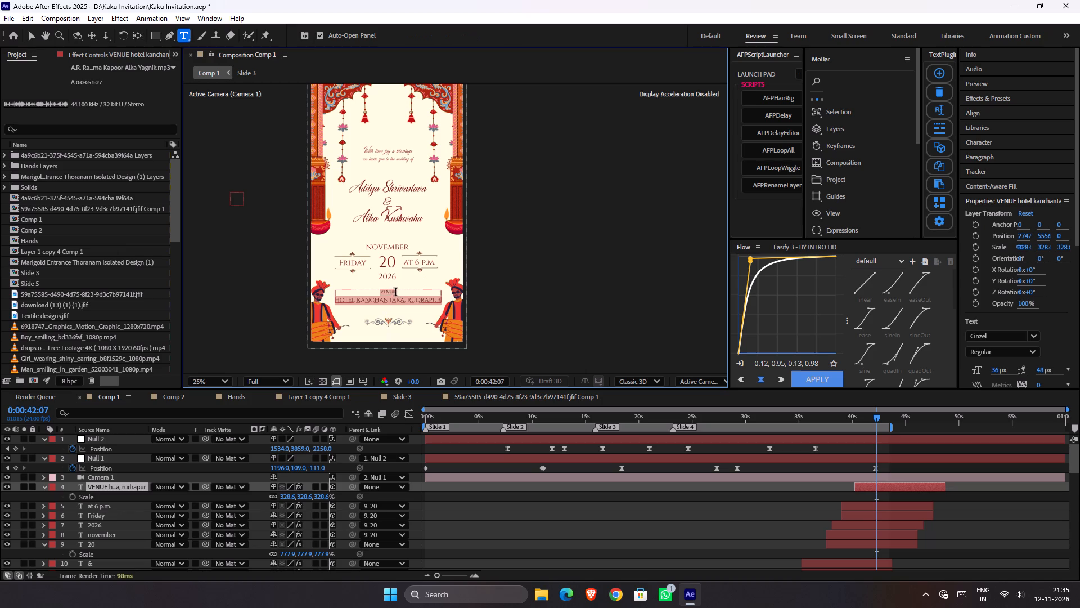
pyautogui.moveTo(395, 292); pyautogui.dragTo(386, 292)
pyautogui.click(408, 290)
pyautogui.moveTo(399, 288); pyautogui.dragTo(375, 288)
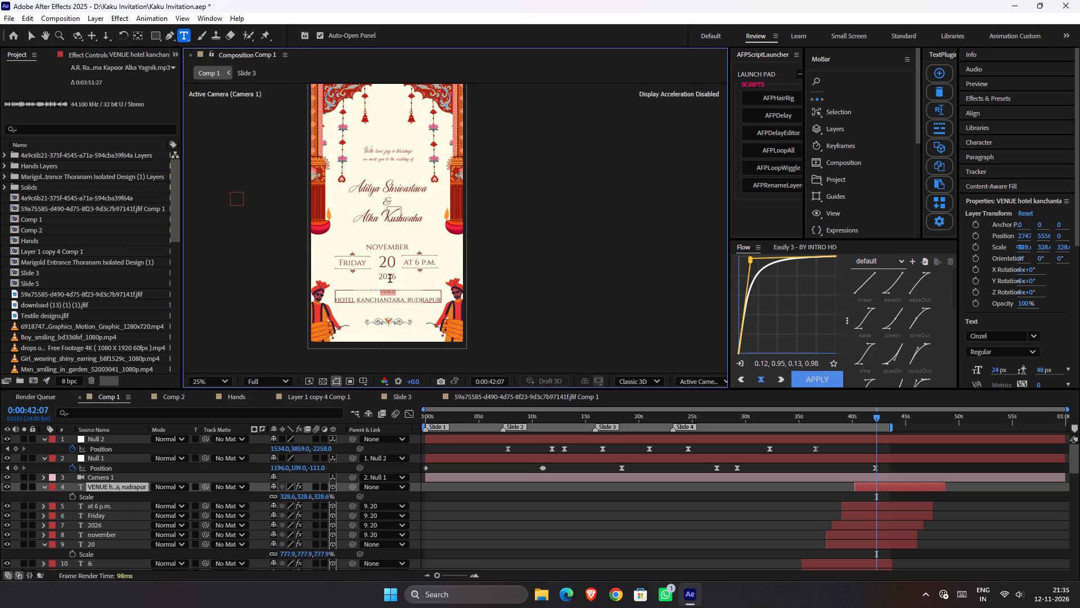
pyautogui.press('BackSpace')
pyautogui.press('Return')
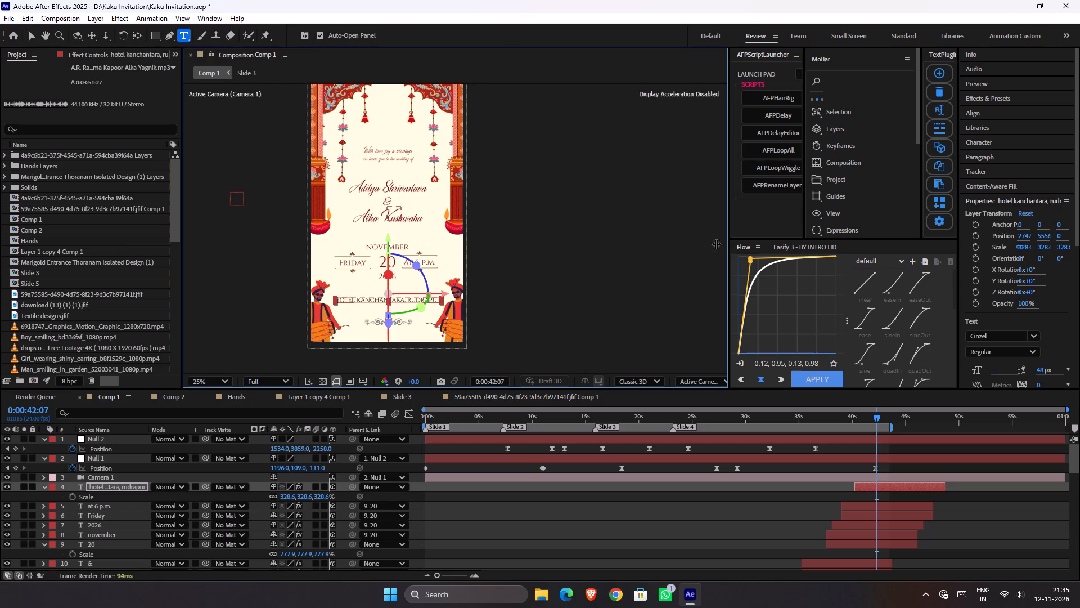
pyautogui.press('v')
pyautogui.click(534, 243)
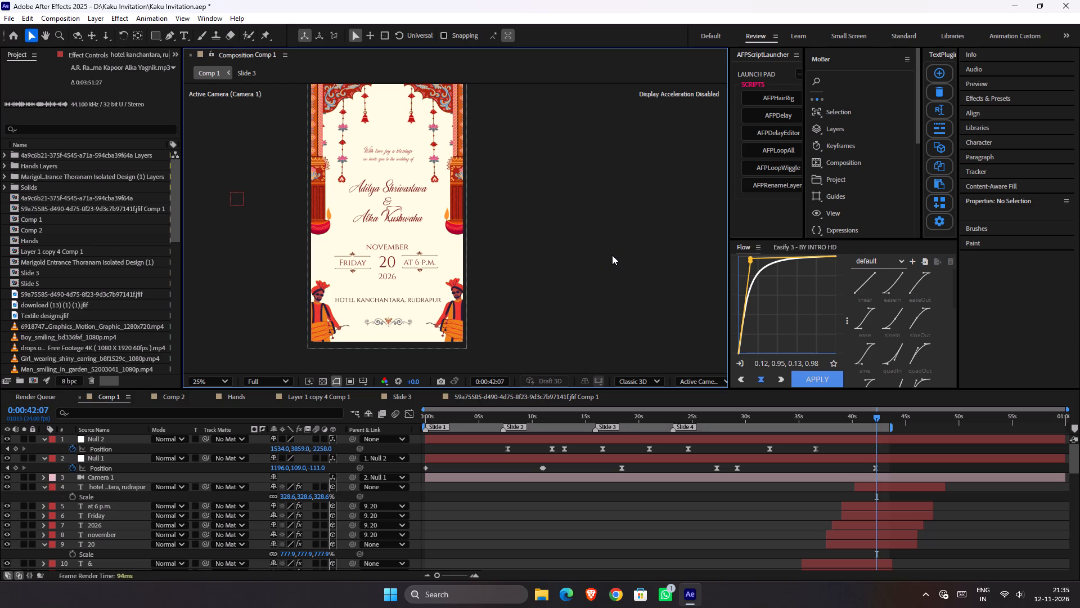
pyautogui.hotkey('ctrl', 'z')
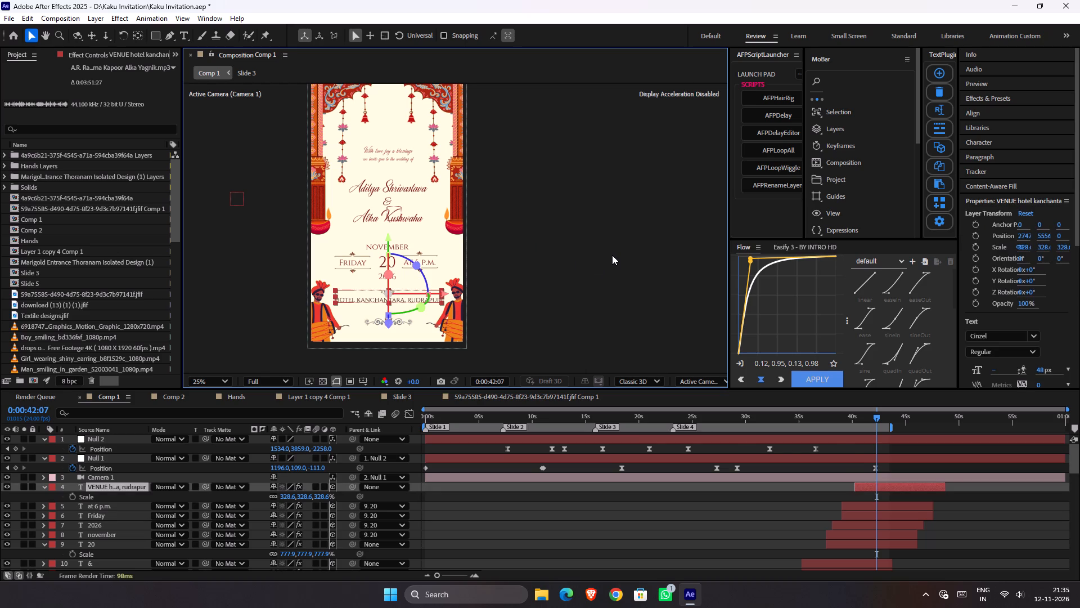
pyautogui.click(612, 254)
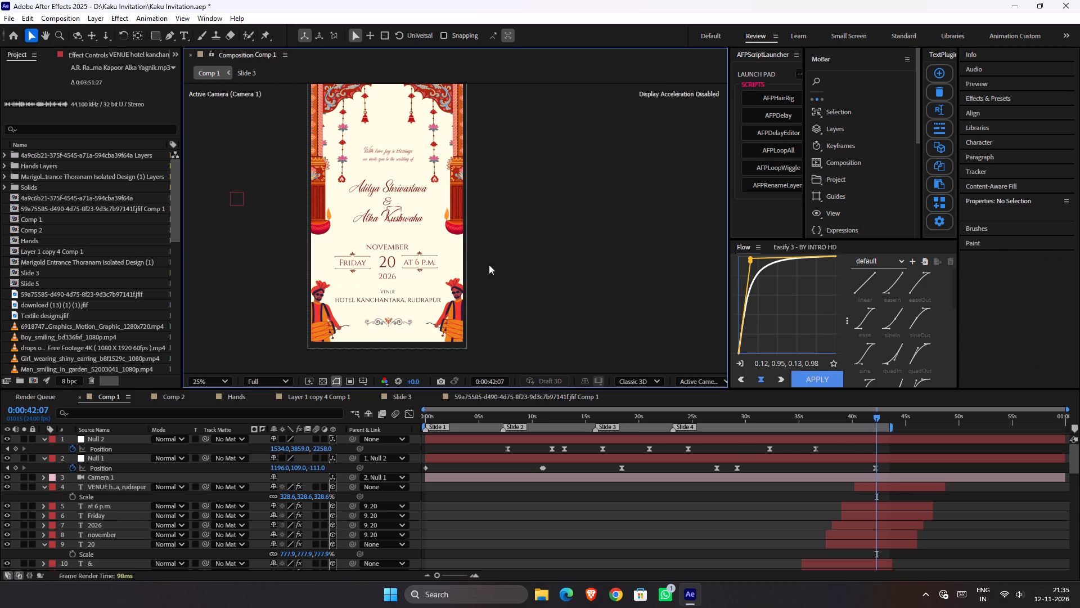
# Shift the venue text down very slightly and save the project.
pyautogui.click(400, 293)
pyautogui.click(391, 241)
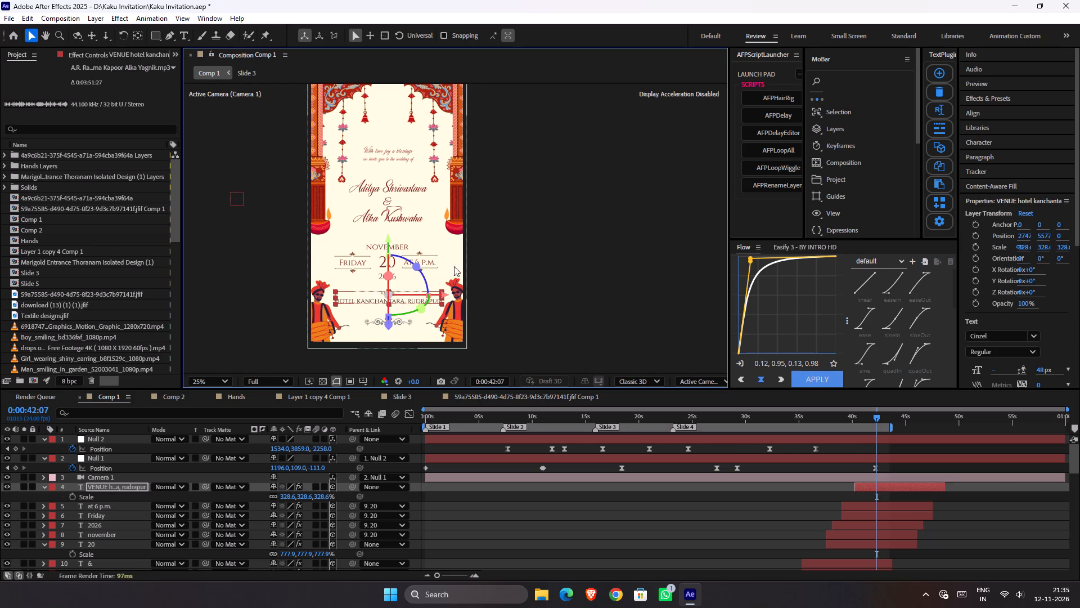
pyautogui.click(506, 280)
pyautogui.hotkey('ctrl', 's')
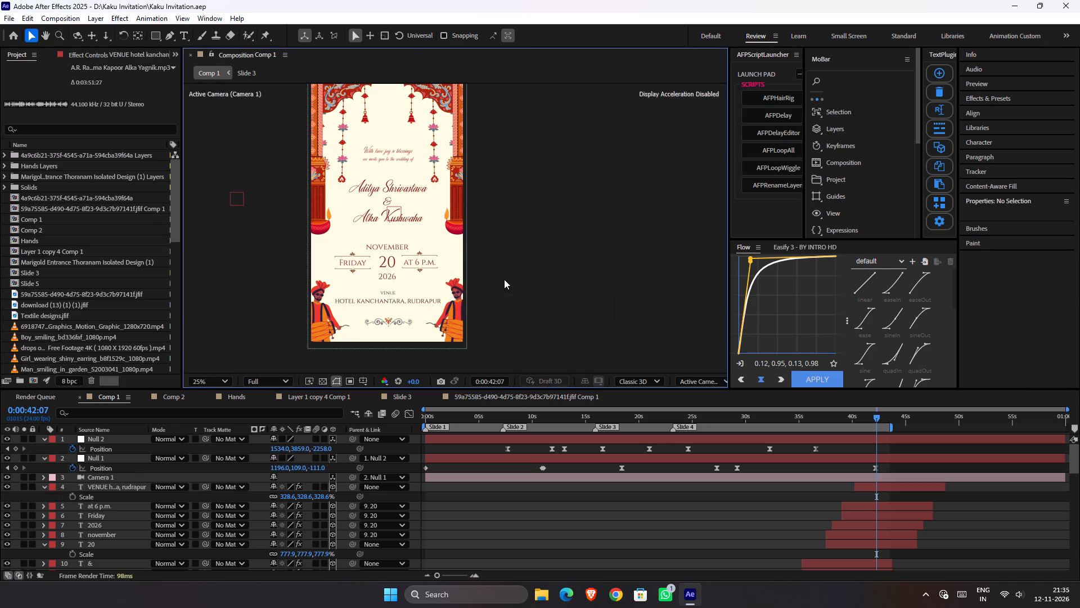
# Nudge the 20 layer and its linked date block slightly upward to widen the gap above the venue text.
pyautogui.click(394, 262)
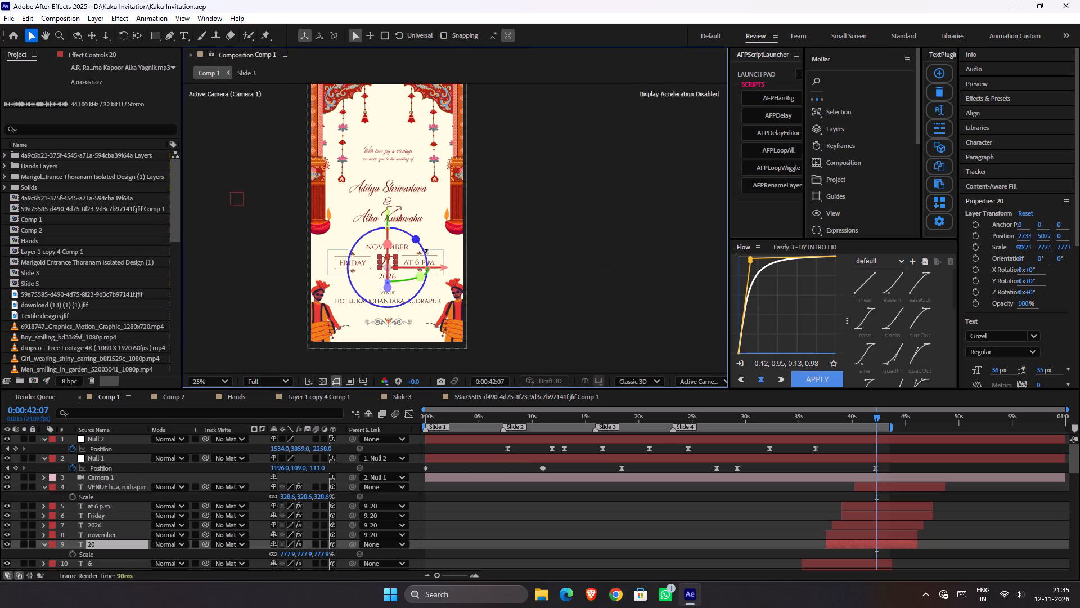
pyautogui.press('Up')
pyautogui.press('Up')
pyautogui.press('Up')
pyautogui.press('Up')
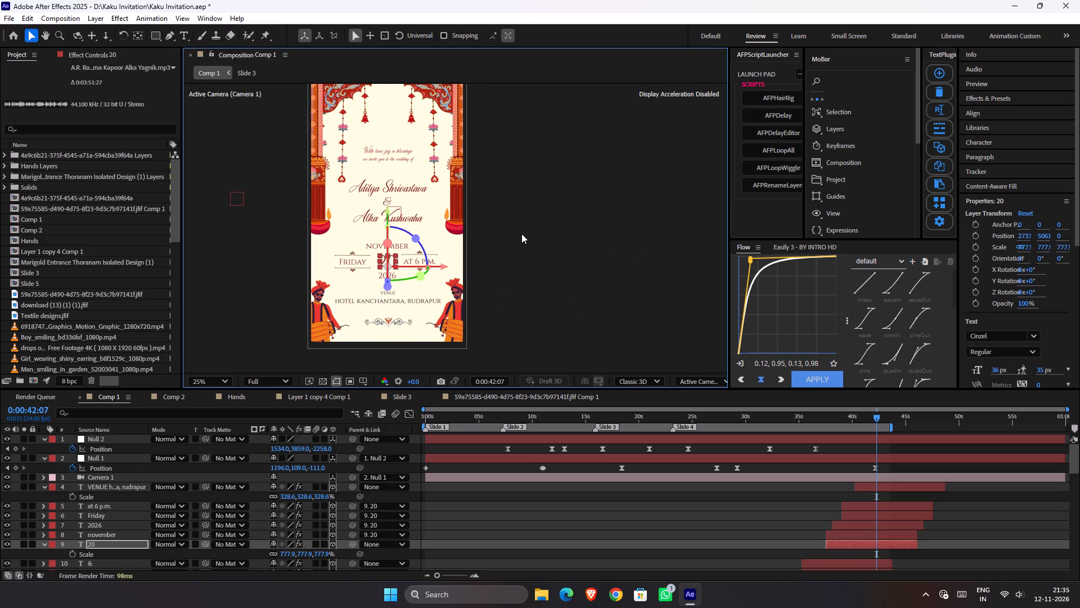
pyautogui.press('Up')
pyautogui.click(521, 234)
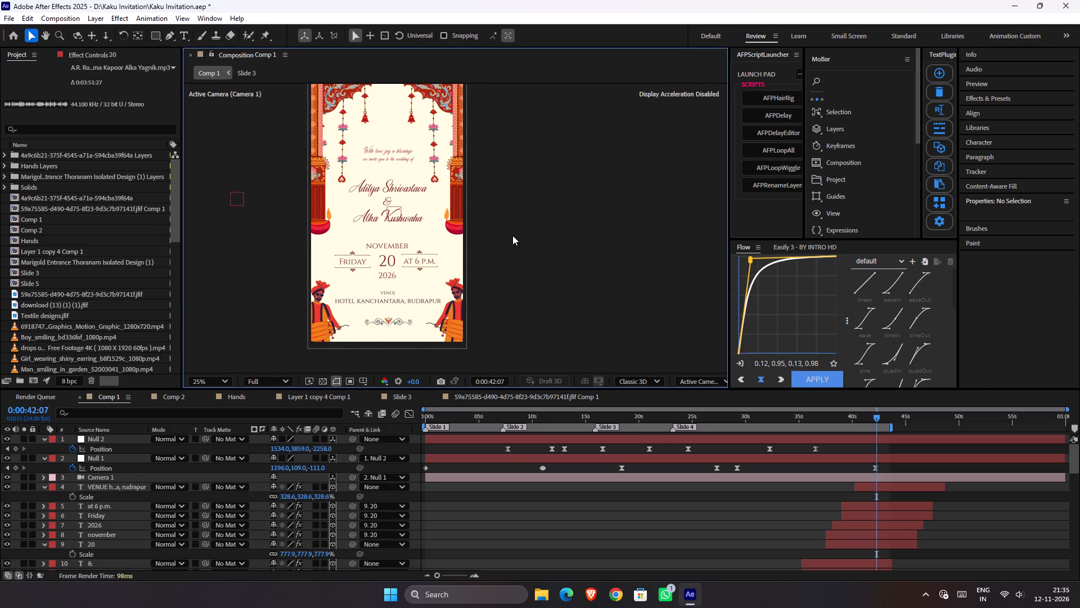
pyautogui.click(381, 260)
pyautogui.press('Up')
pyautogui.press('Up')
pyautogui.click(517, 233)
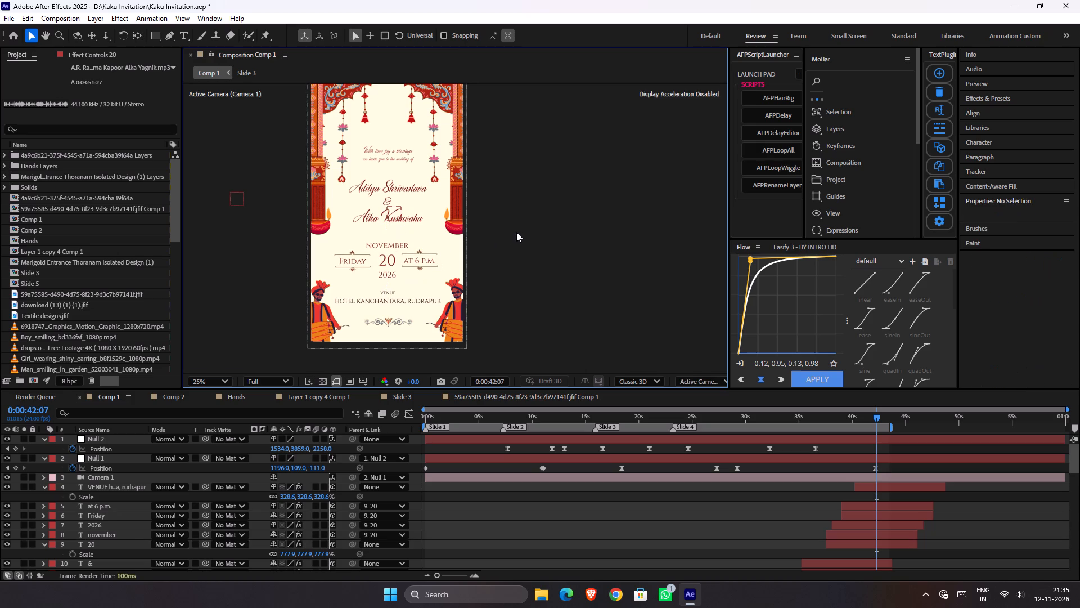
# Parent the & text layer to layer 11, the couple's names.
pyautogui.click(394, 191)
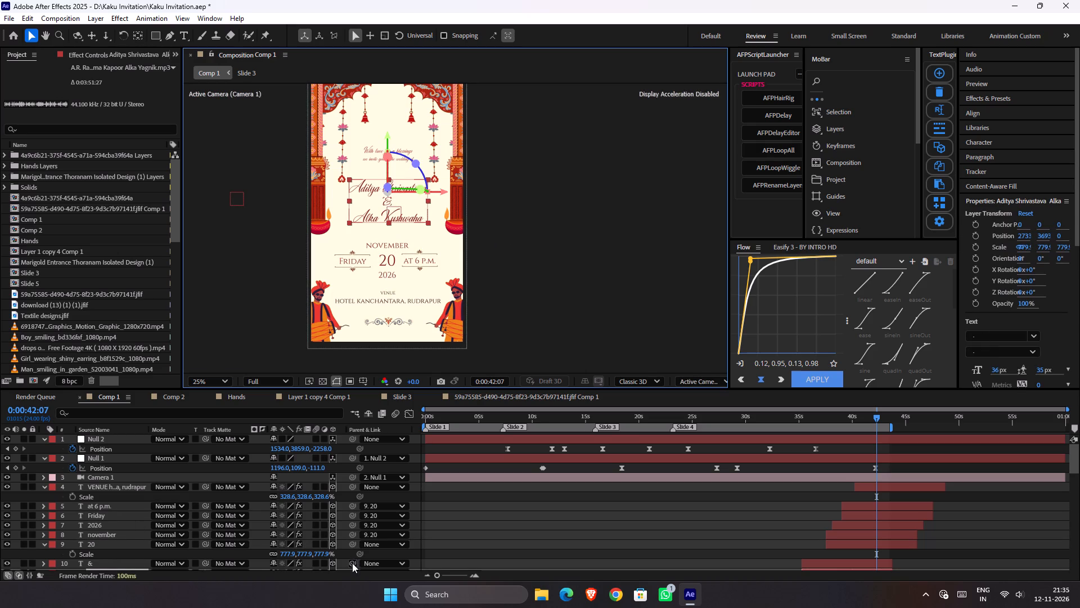
pyautogui.moveTo(352, 563); pyautogui.dragTo(340, 477)
# Nudge the couple's names layer slightly upward together with the linked &.
pyautogui.press('Up')
pyautogui.press('Up')
pyautogui.press('Up')
pyautogui.press('Up')
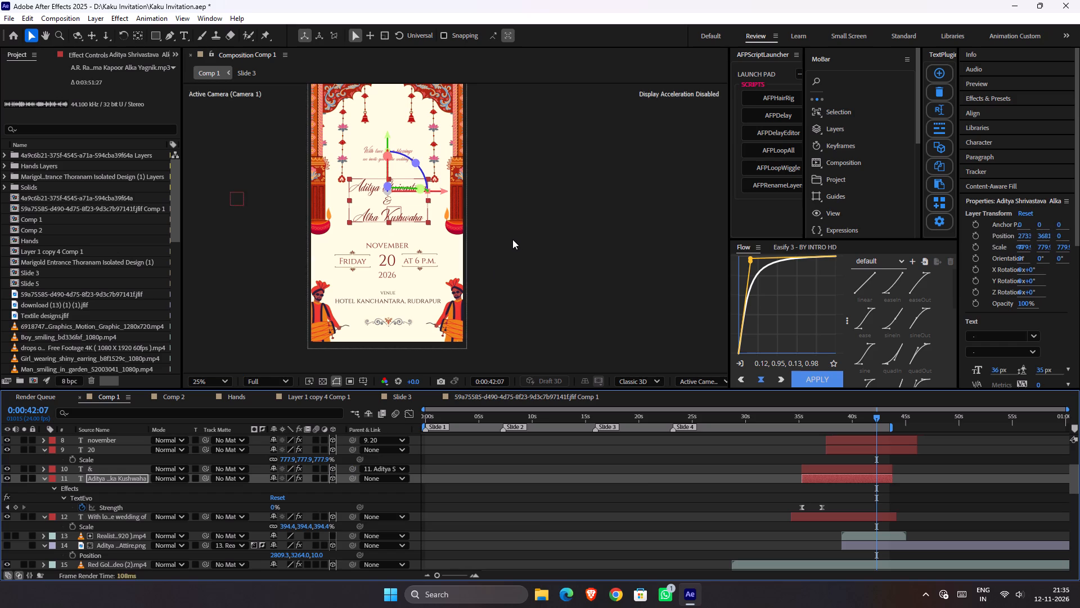
pyautogui.press('Up')
pyautogui.click(515, 238)
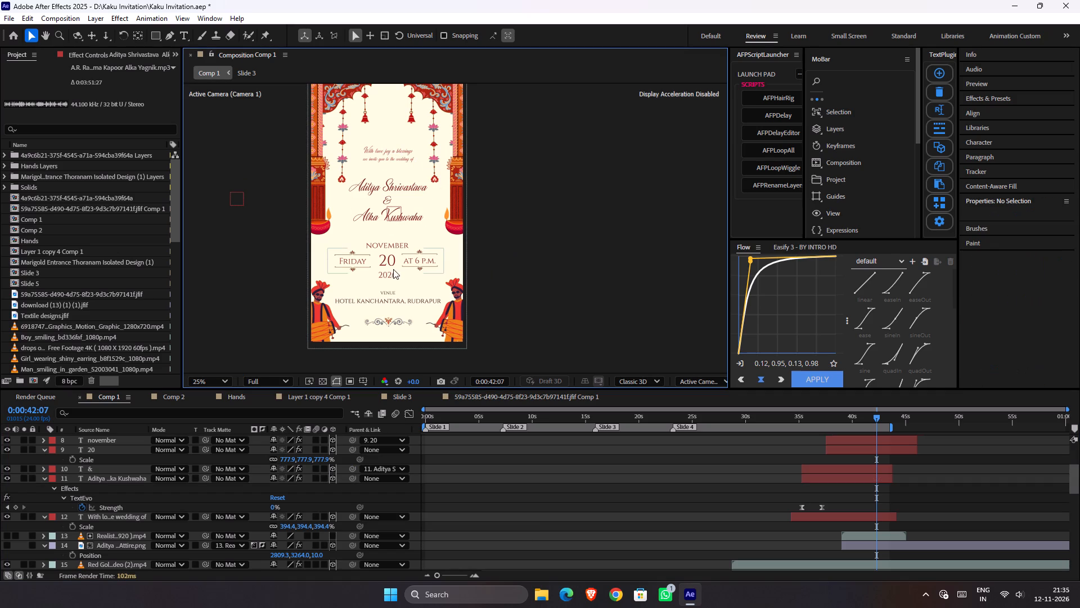
# Nudge the 20 layer and its linked date block up a little more, towards the couple's names.
pyautogui.click(388, 265)
pyautogui.press('Up')
pyautogui.press('Up')
pyautogui.press('Up')
pyautogui.press('Up')
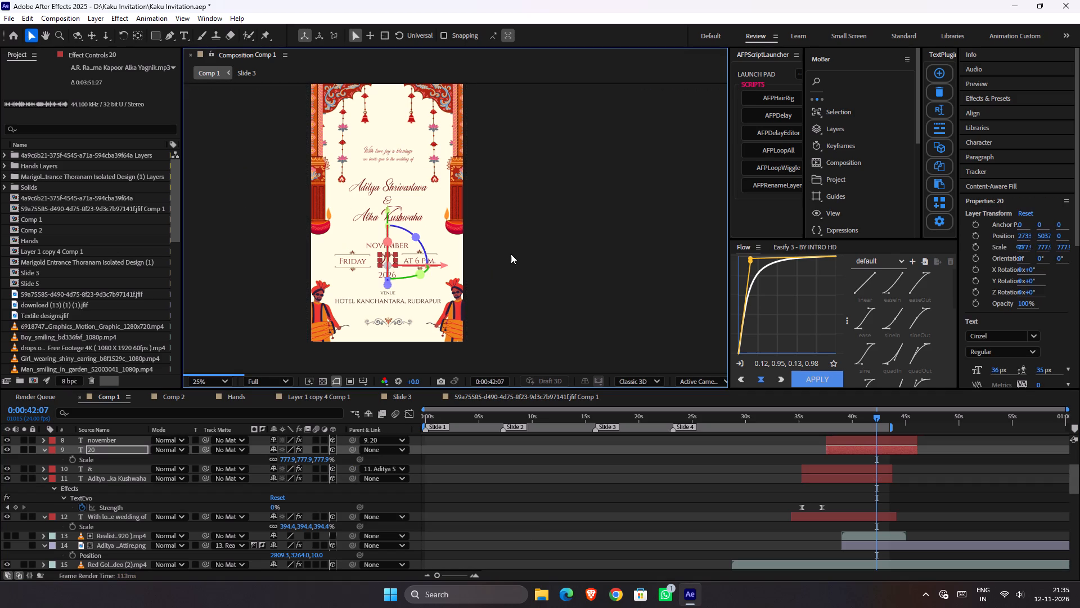
# Nudge the 20 layer and its linked date block up one more small increment, and deselect it.
pyautogui.press('Up')
pyautogui.click(513, 252)
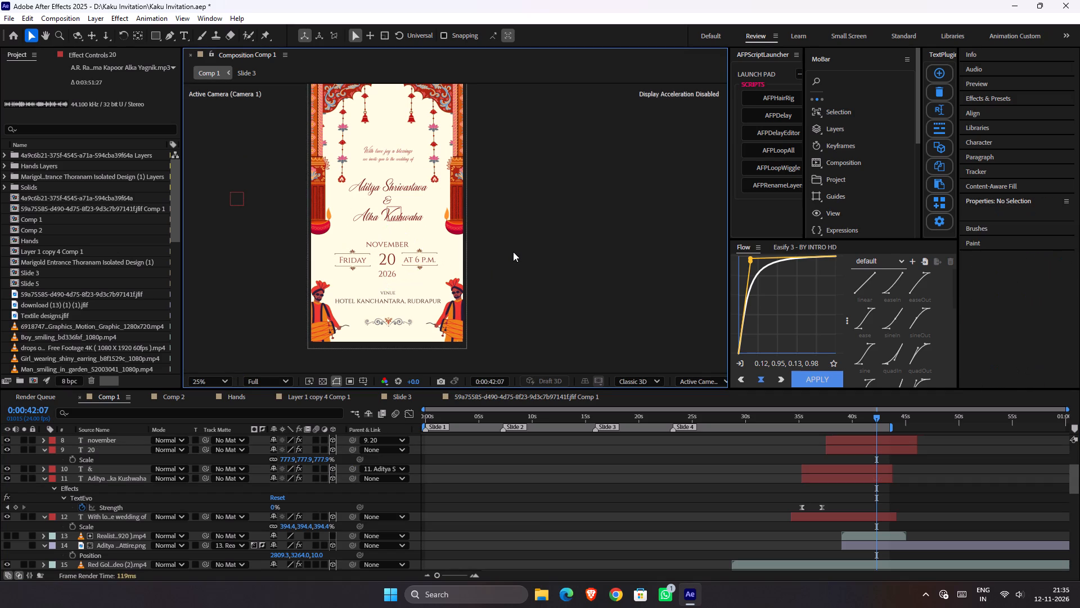
pyautogui.click(546, 274)
pyautogui.scroll(-1, 546, 272)
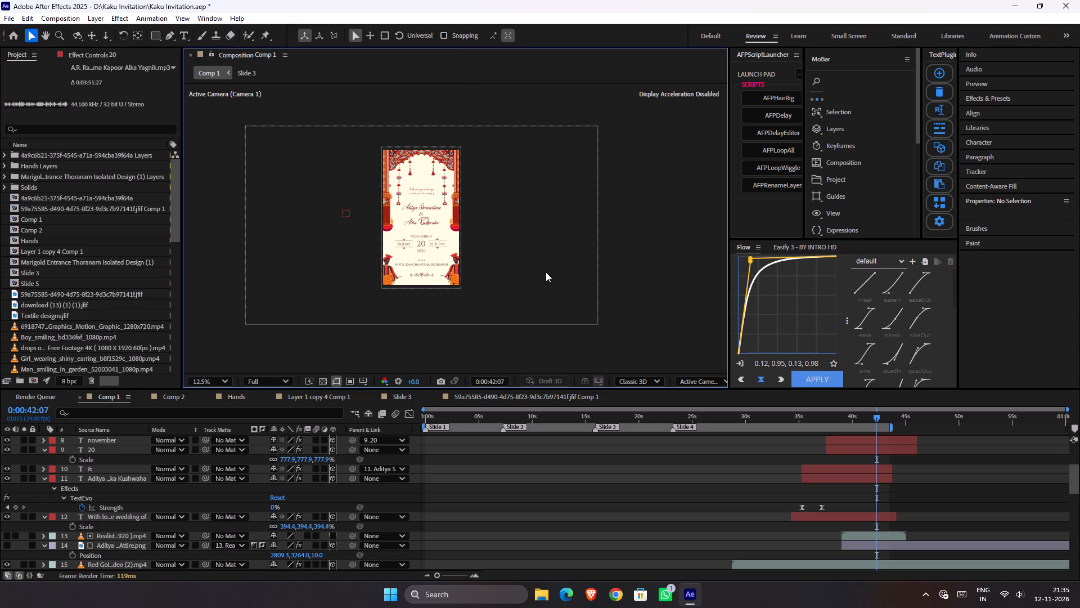
pyautogui.scroll(1, 546, 272)
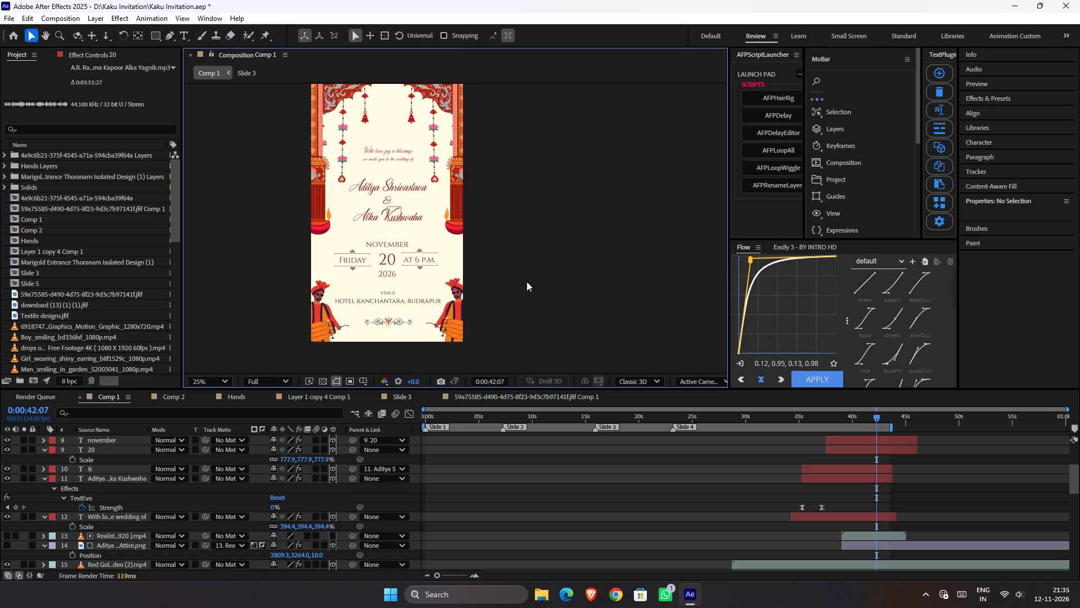
# Match the venue text's fill colour to the dark red of the 20 by sampling it with the eyedropper.
pyautogui.click(399, 299)
pyautogui.click(614, 294)
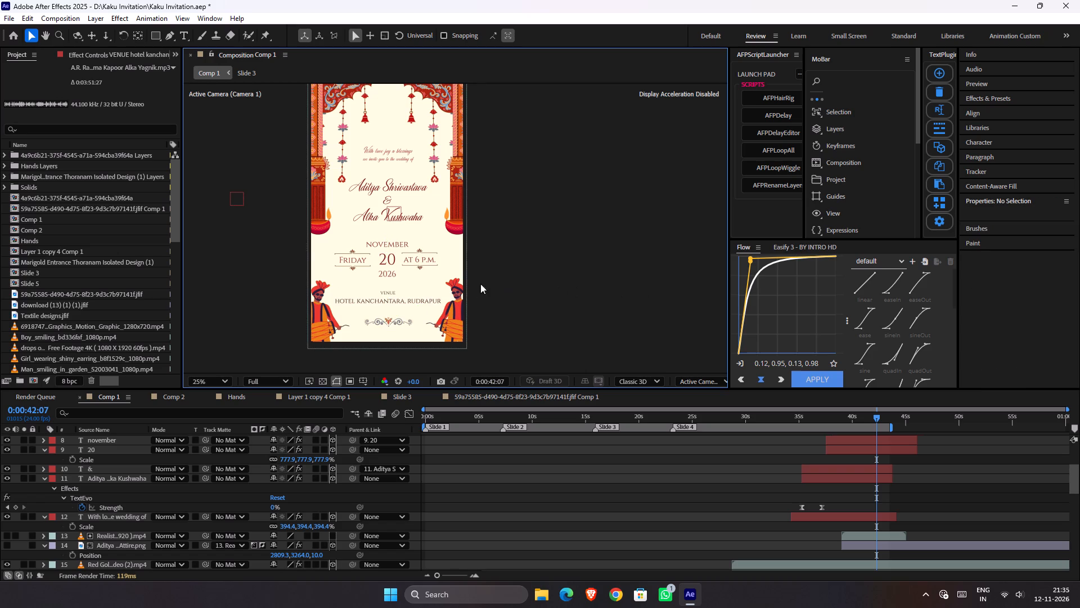
pyautogui.click(420, 294)
pyautogui.scroll(1, 386, 253)
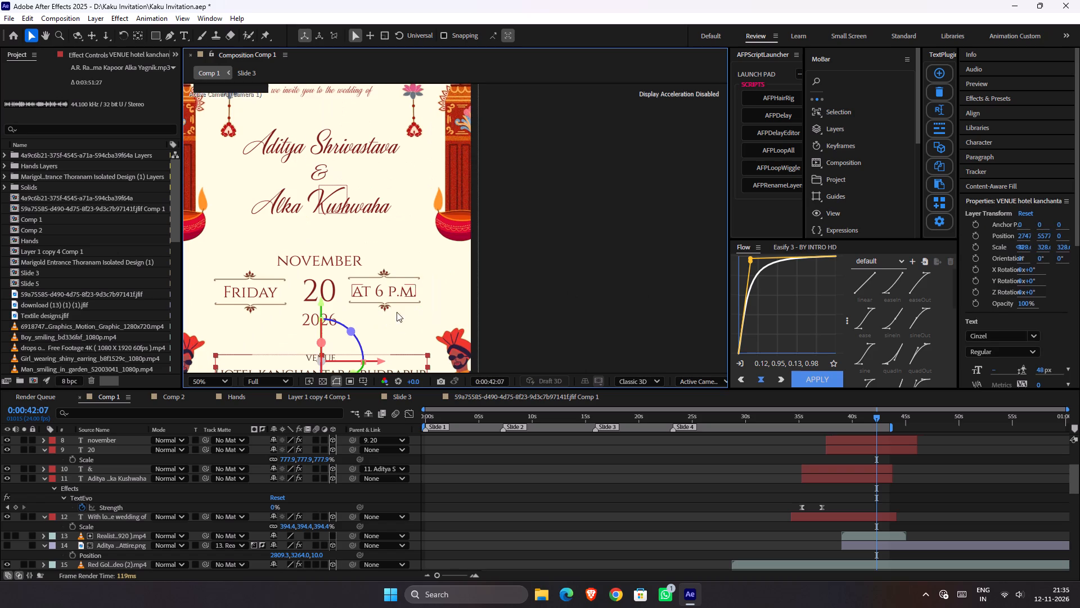
pyautogui.scroll(1, 352, 290)
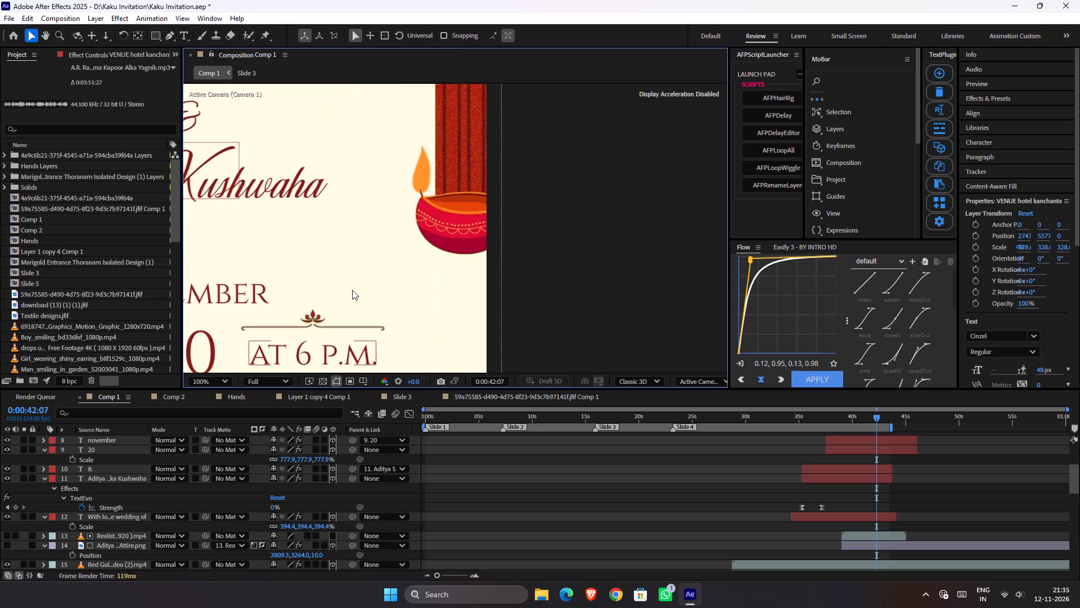
pyautogui.press('space')
pyautogui.press('space')
pyautogui.press('space')
pyautogui.press('space')
pyautogui.press('space')
pyautogui.press('space')
pyautogui.press('space')
pyautogui.press('space')
pyautogui.press('space')
pyautogui.press('space')
pyautogui.press('space')
pyautogui.press('space')
pyautogui.press('space')
pyautogui.press('space')
pyautogui.press('space')
pyautogui.press('space')
pyautogui.press('space')
pyautogui.press('space')
pyautogui.press('space')
pyautogui.moveTo(352, 294); pyautogui.dragTo(681, 182)
pyautogui.scroll(1, 569, 220)
pyautogui.press('space')
pyautogui.press('space')
pyautogui.press('space')
pyautogui.press('space')
pyautogui.press('space')
pyautogui.press('space')
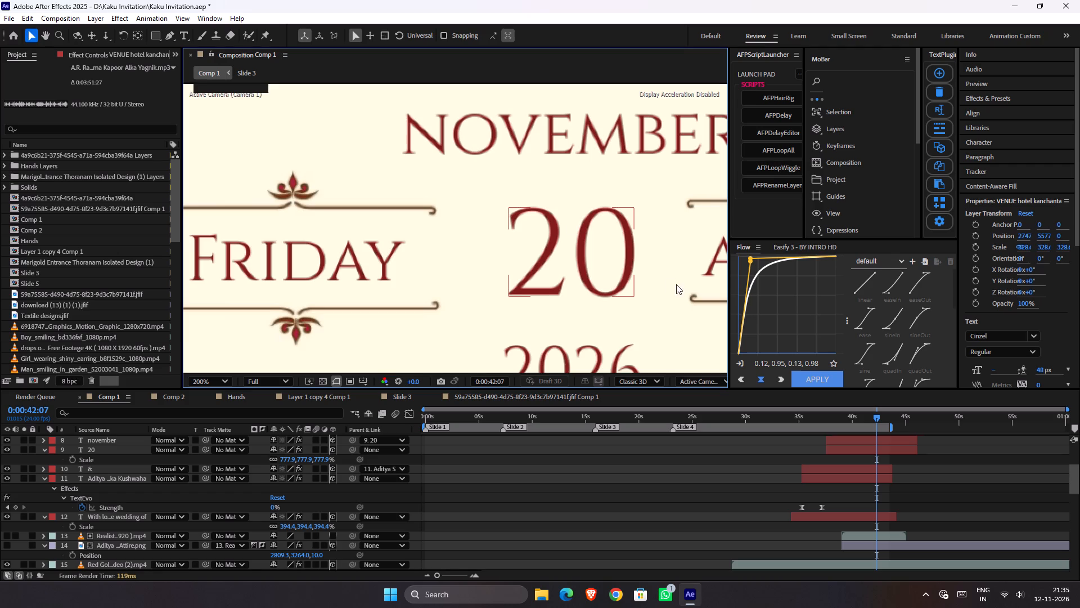
pyautogui.moveTo(674, 285); pyautogui.dragTo(543, 290)
pyautogui.scroll(1, 1071, 341)
pyautogui.scroll(-1, 1045, 339)
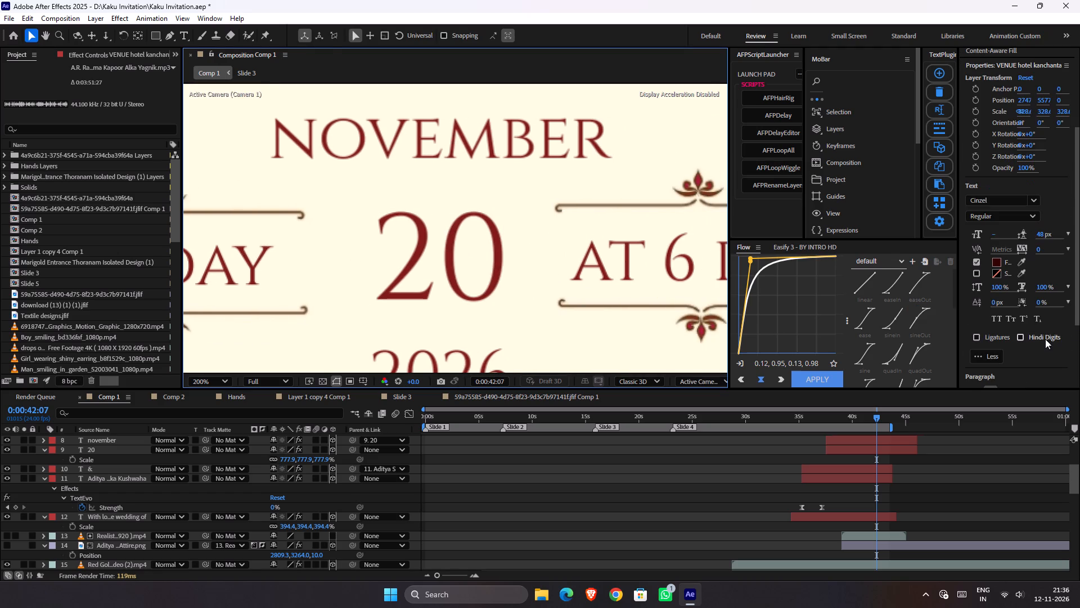
pyautogui.click(1020, 260)
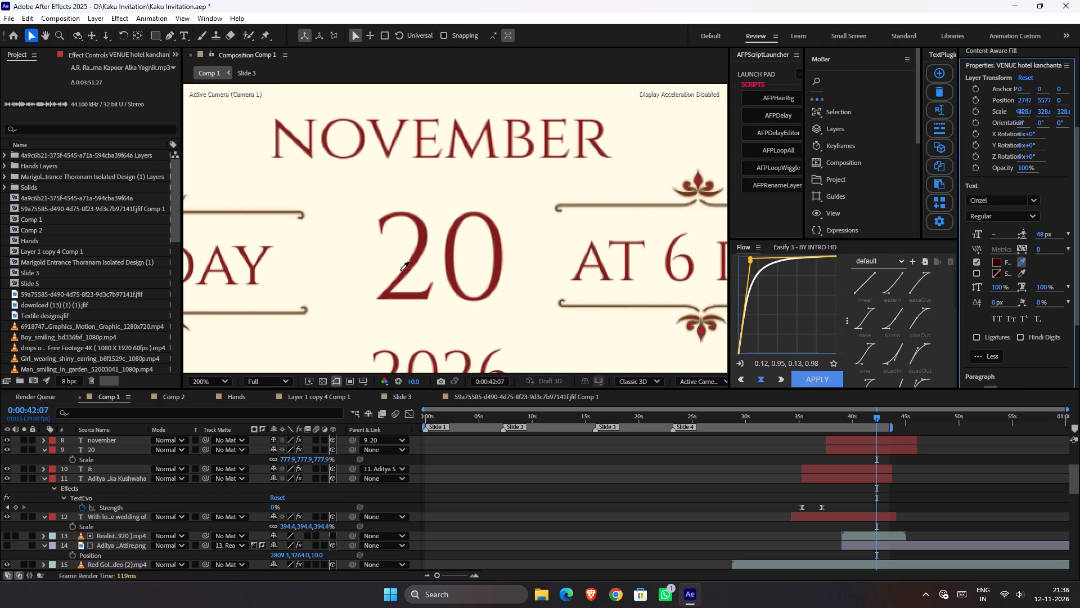
pyautogui.click(420, 246)
pyautogui.scroll(-2, 420, 246)
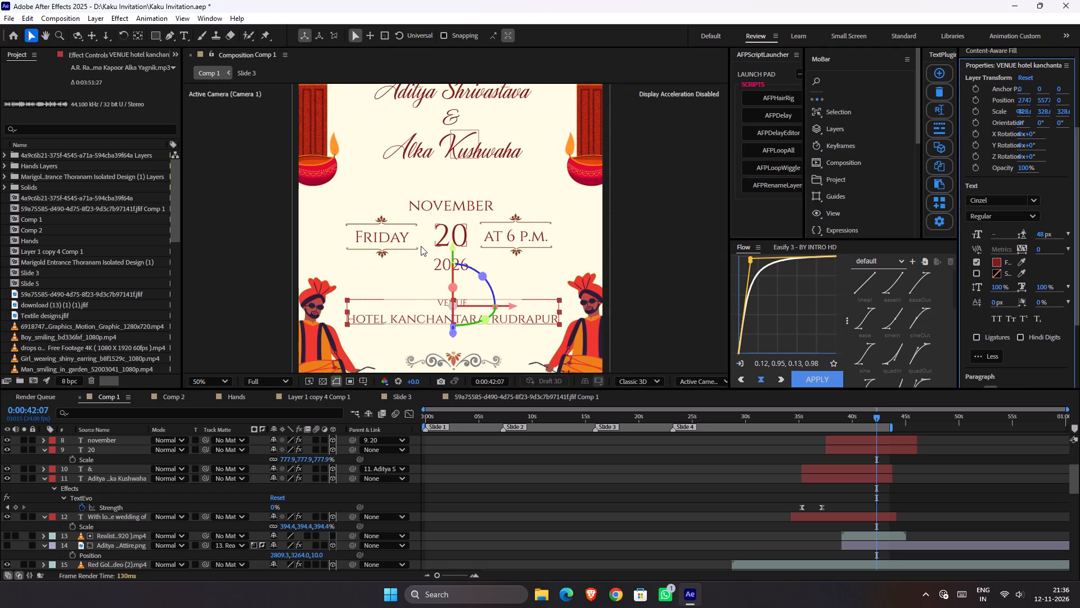
# Examine the whole invitation slide's layout and spacing in a maximized composition view fitted to the frame.
pyautogui.click(627, 310)
pyautogui.click(569, 299)
pyautogui.press('Tab')
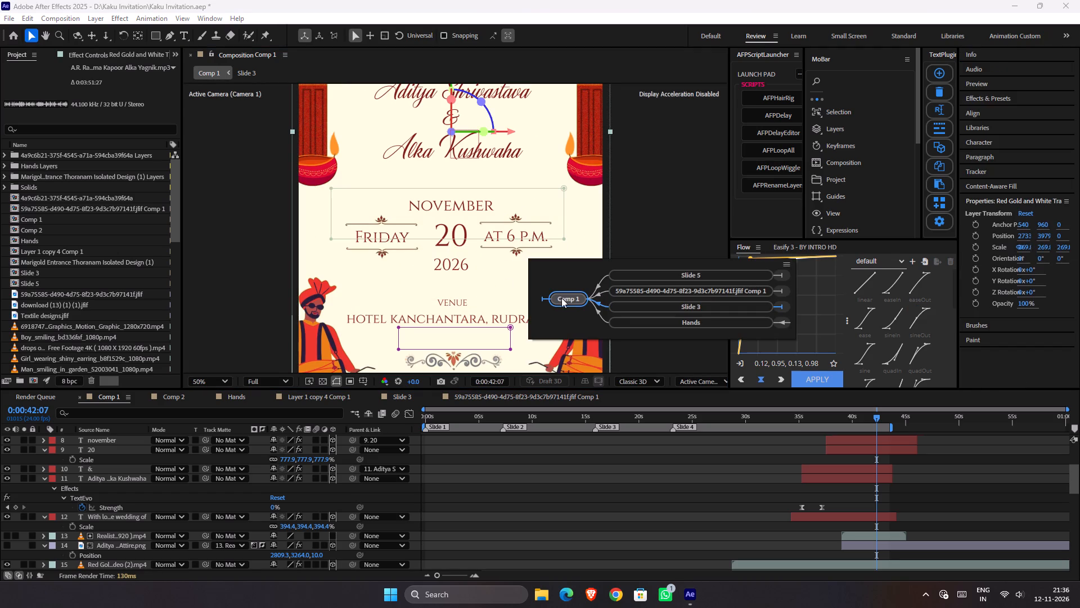
pyautogui.click(637, 213)
pyautogui.press('`')
pyautogui.press('space')
pyautogui.press('space')
pyautogui.moveTo(605, 330); pyautogui.dragTo(551, 350)
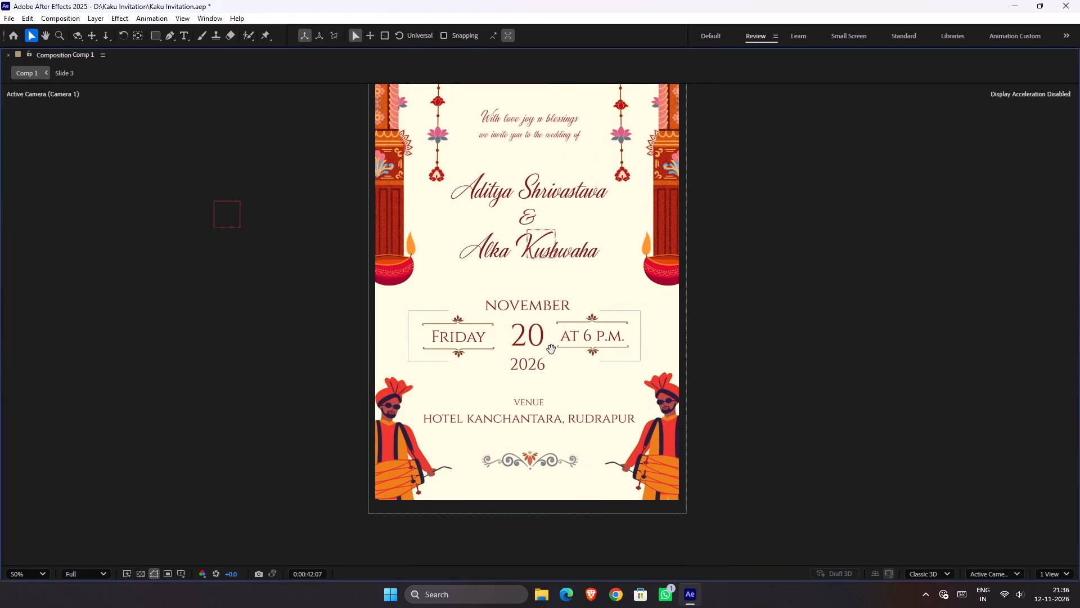
pyautogui.moveTo(551, 350); pyautogui.dragTo(385, 365)
pyautogui.scroll(-1, 384, 364)
pyautogui.press('space')
pyautogui.moveTo(422, 319); pyautogui.dragTo(366, 336)
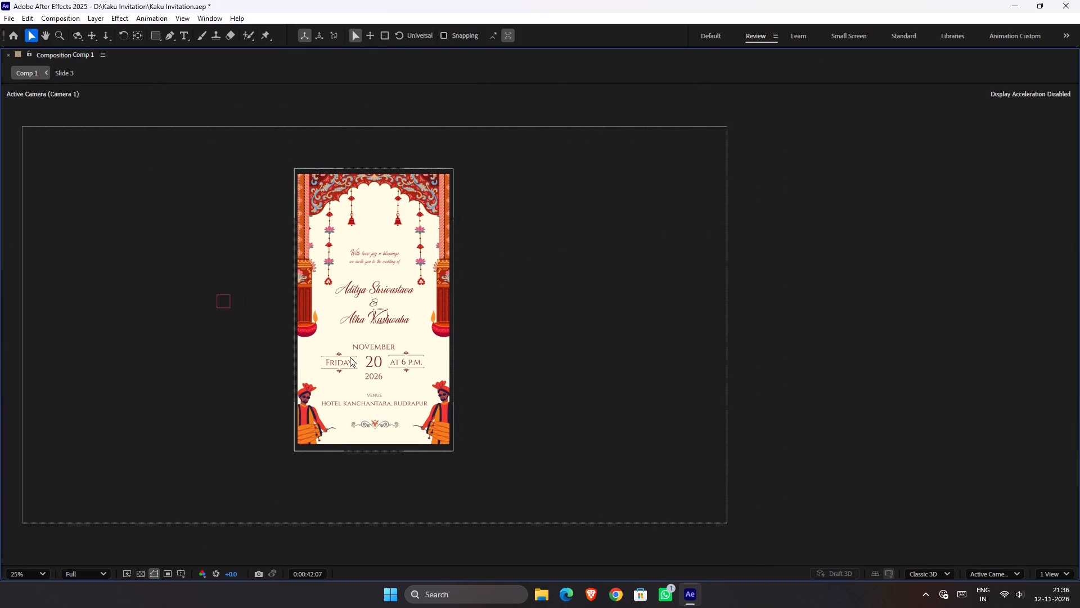
pyautogui.click(38, 569)
pyautogui.click(53, 365)
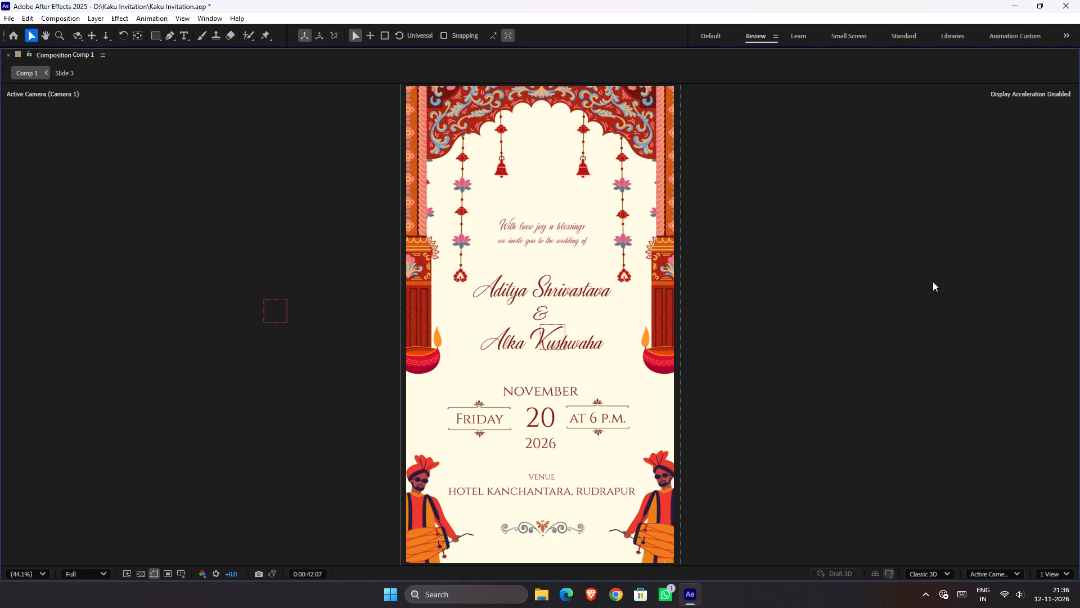
pyautogui.press('`')
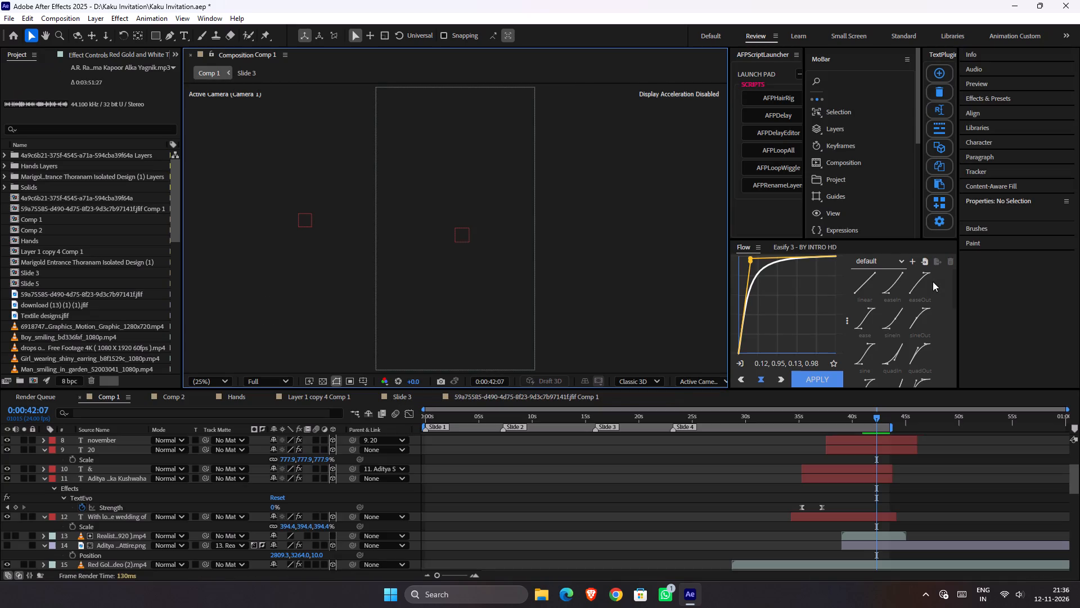
# Save the project.
pyautogui.hotkey('ctrl', 's')
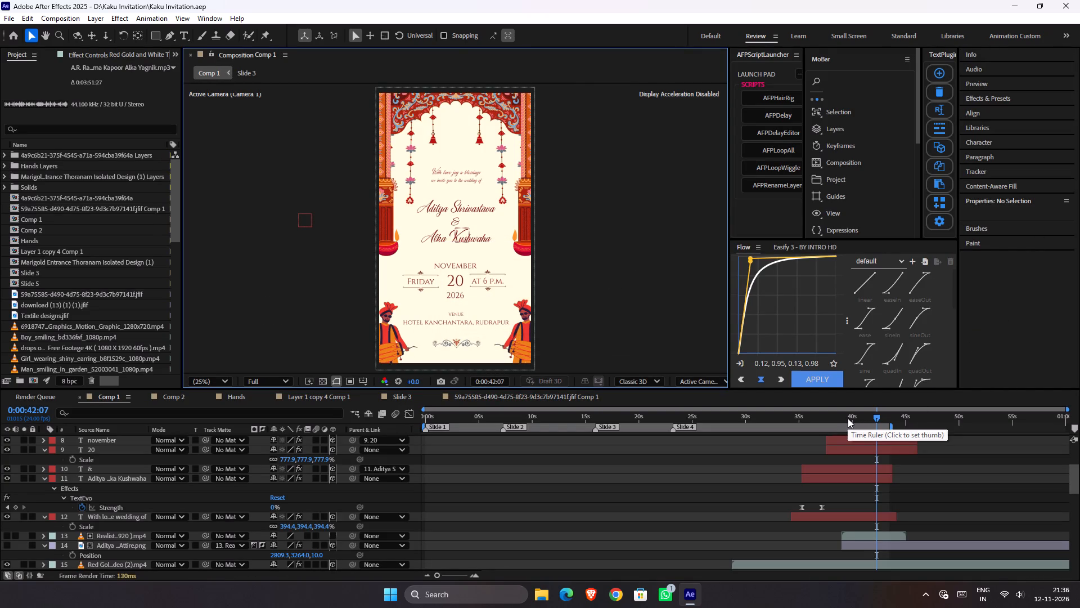
# Shift the & text layer slightly later in time so it starts just after the couple's names layer.
pyautogui.click(93, 472)
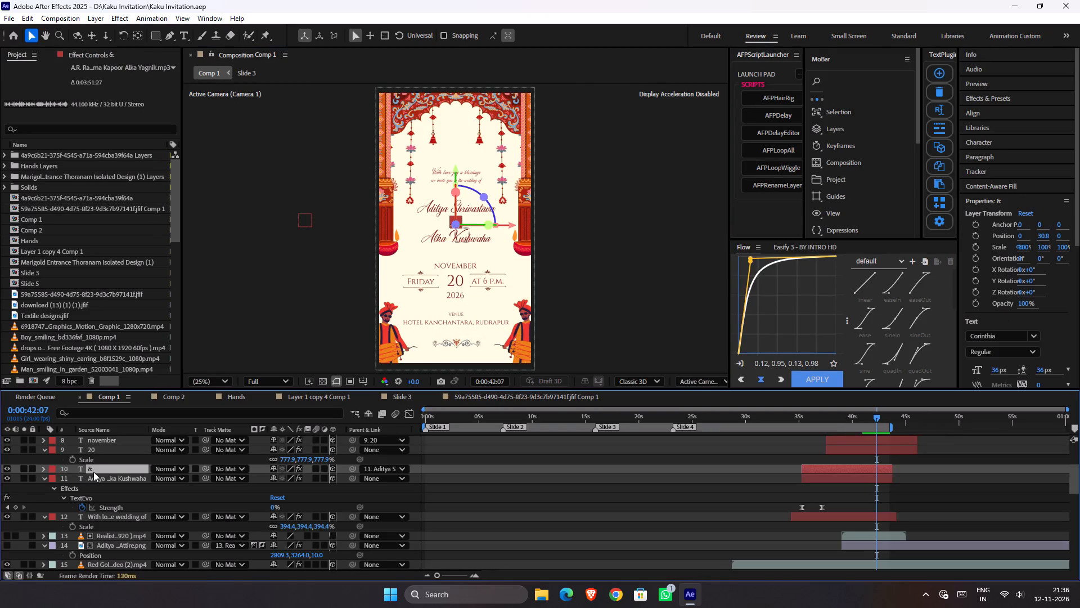
pyautogui.click(826, 471)
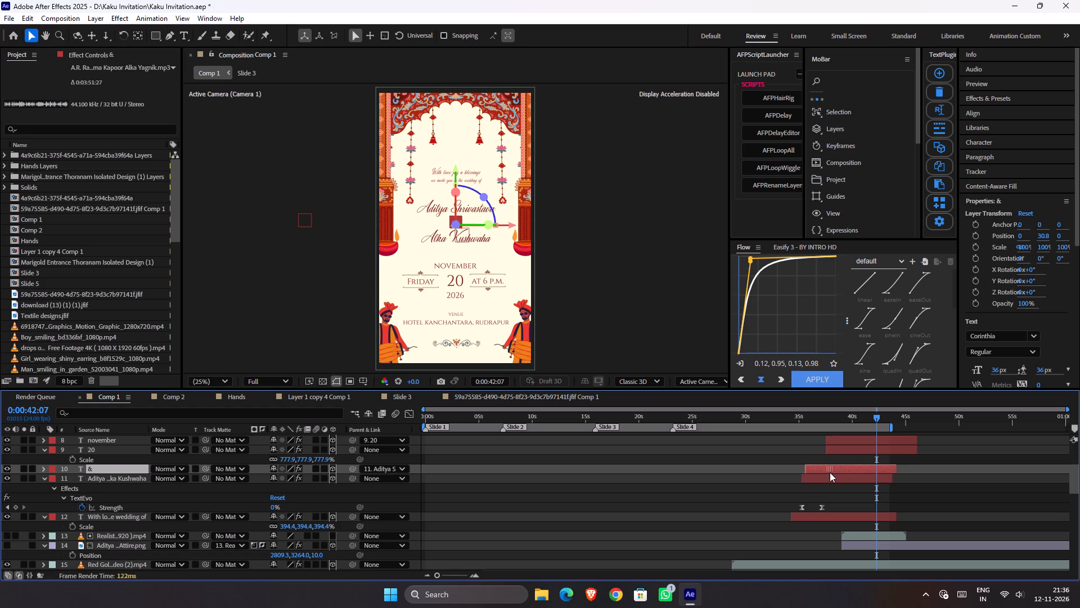
pyautogui.press('v')
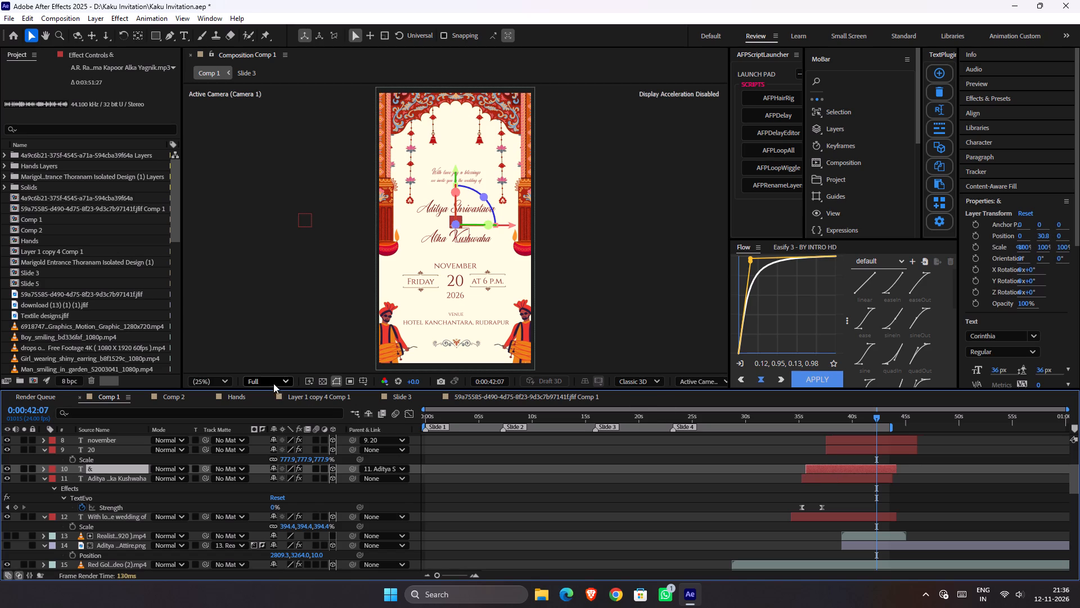
# Preview the invitation slide's text animation from about 35 seconds at Quarter resolution.
pyautogui.click(273, 383)
pyautogui.click(267, 455)
pyautogui.click(796, 416)
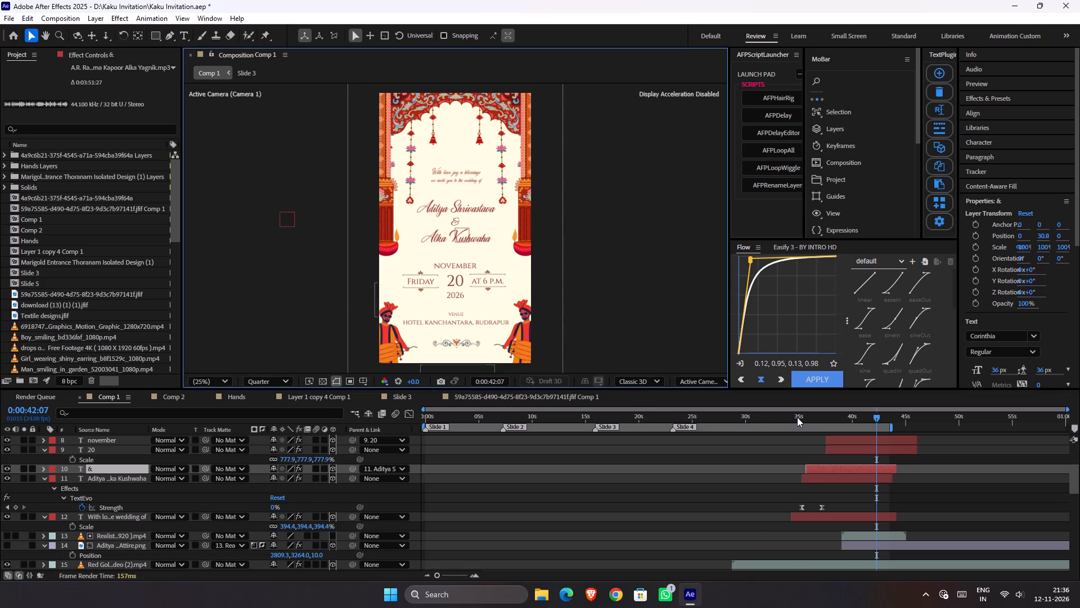
pyautogui.press('space')
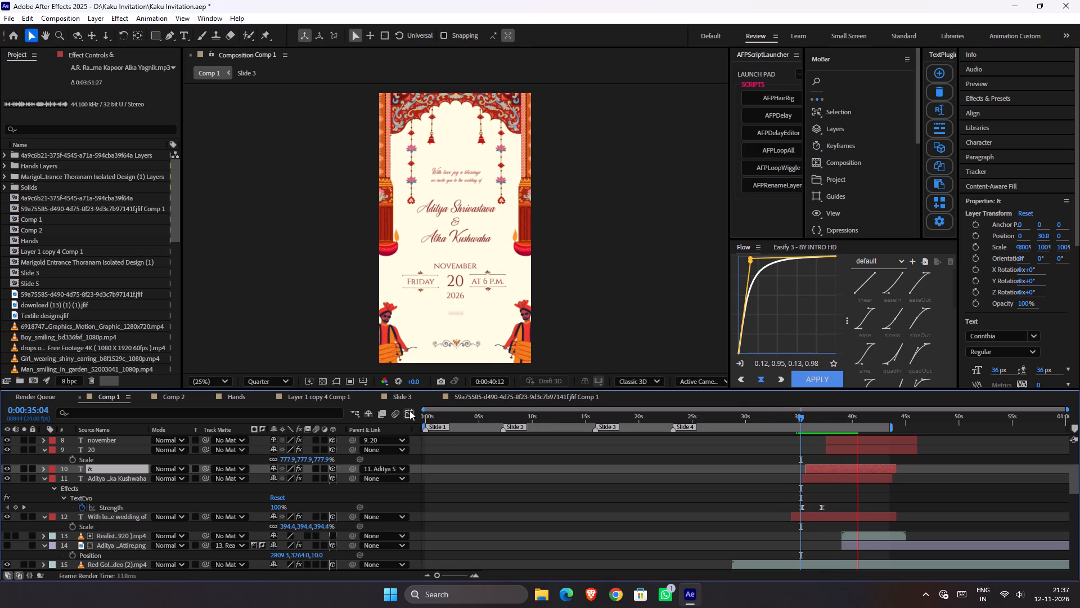
pyautogui.press('space')
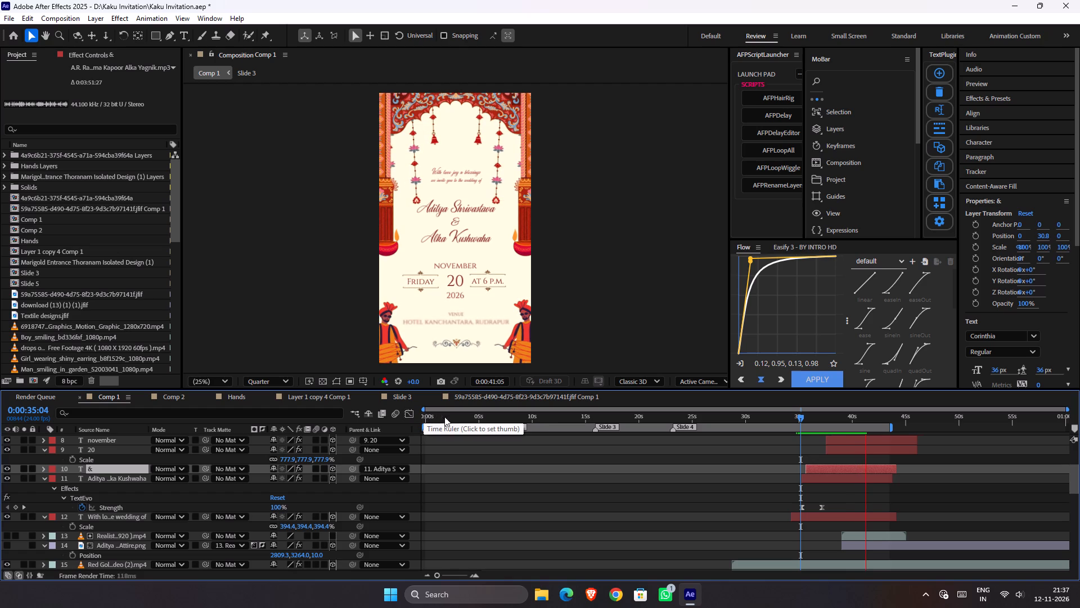
# Move the current time to about 5:15 in the opening slide and save the project.
pyautogui.moveTo(456, 417); pyautogui.dragTo(485, 424)
pyautogui.hotkey('ctrl', 's')
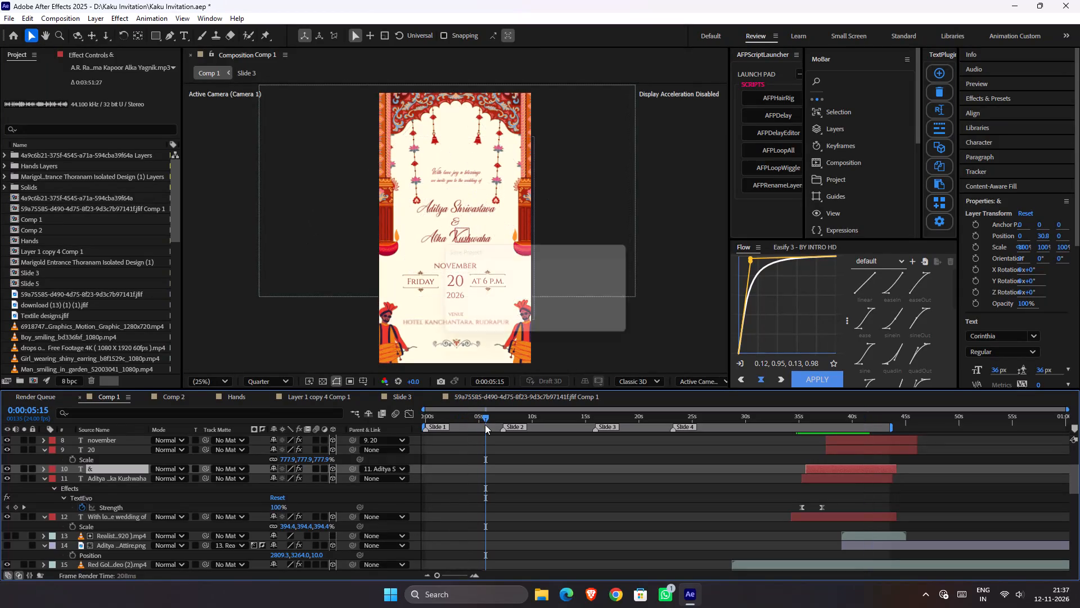
# Scrub between about 5 and 9 seconds to review the transition from the welcome slide to the hands slide, and save.
pyautogui.moveTo(512, 415); pyautogui.dragTo(526, 418)
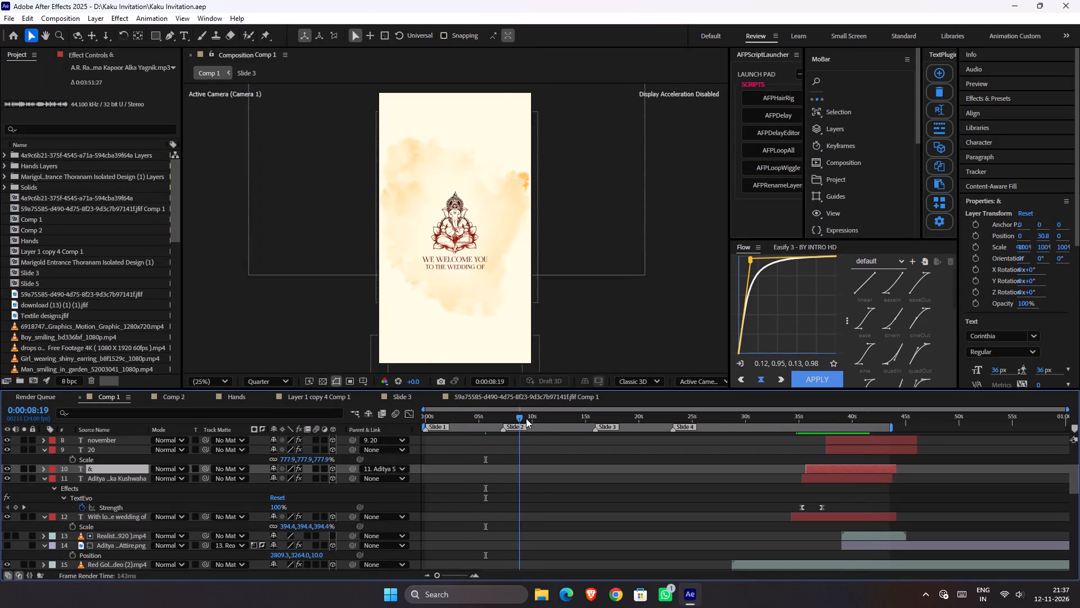
pyautogui.moveTo(526, 418); pyautogui.dragTo(499, 423)
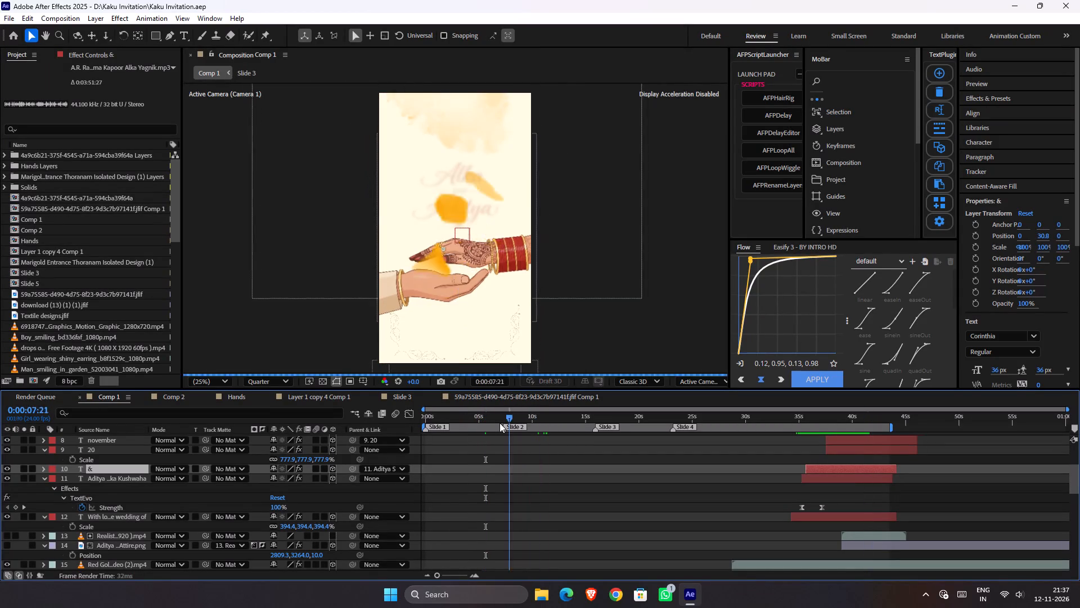
pyautogui.moveTo(499, 423); pyautogui.dragTo(488, 426)
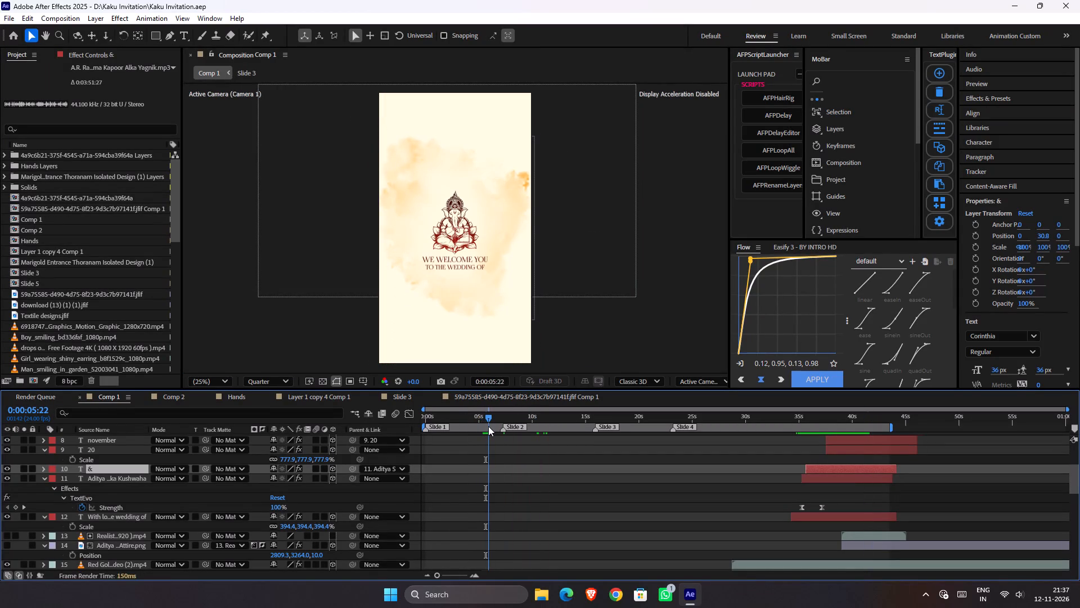
pyautogui.moveTo(488, 426); pyautogui.dragTo(484, 424)
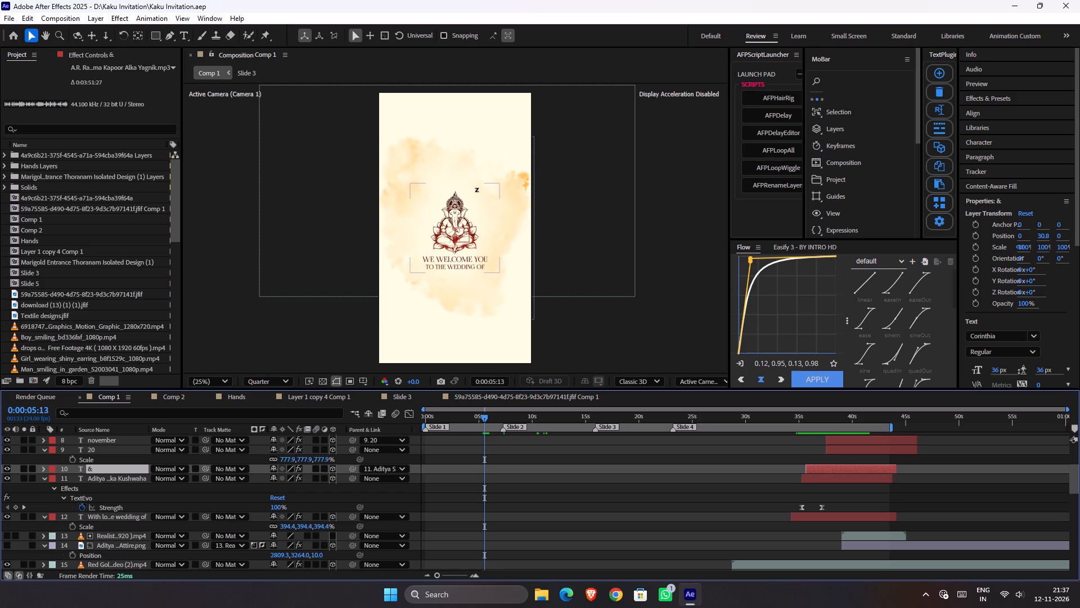
pyautogui.hotkey('ctrl', 's')
# Examine the opening slides' layers and scrub back from about 11 seconds to 6:19 to check the hands transition.
pyautogui.scroll(1, 499, 520)
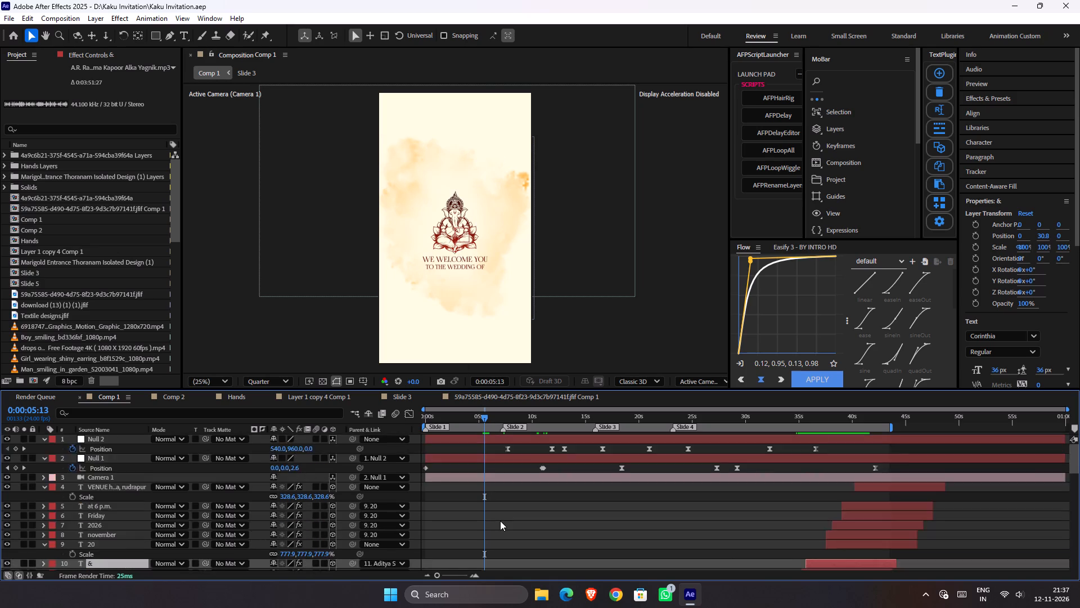
pyautogui.scroll(-7, 500, 521)
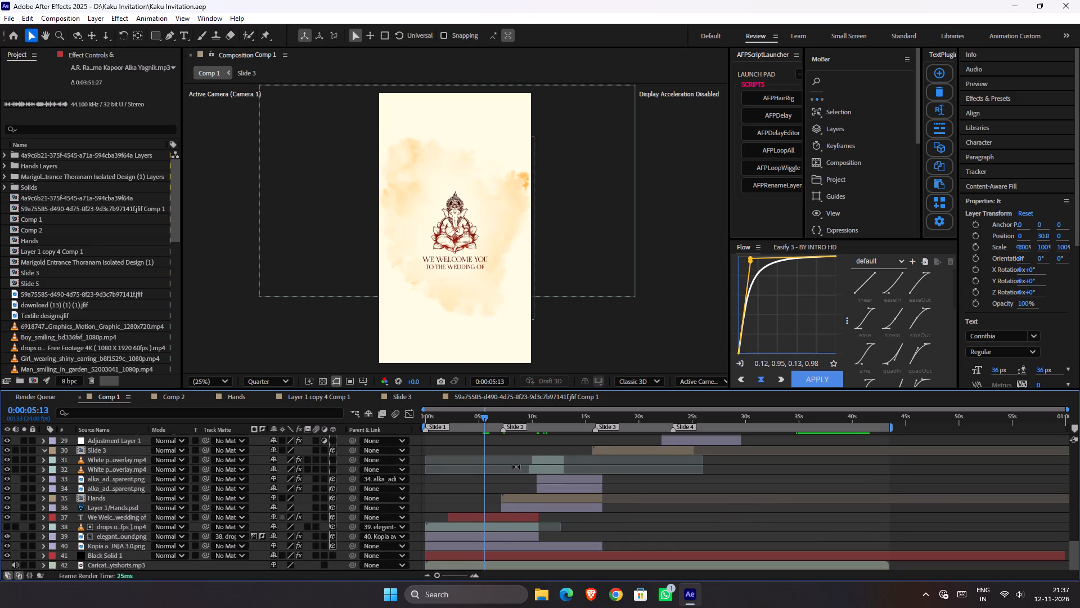
pyautogui.click(119, 557)
pyautogui.click(119, 550)
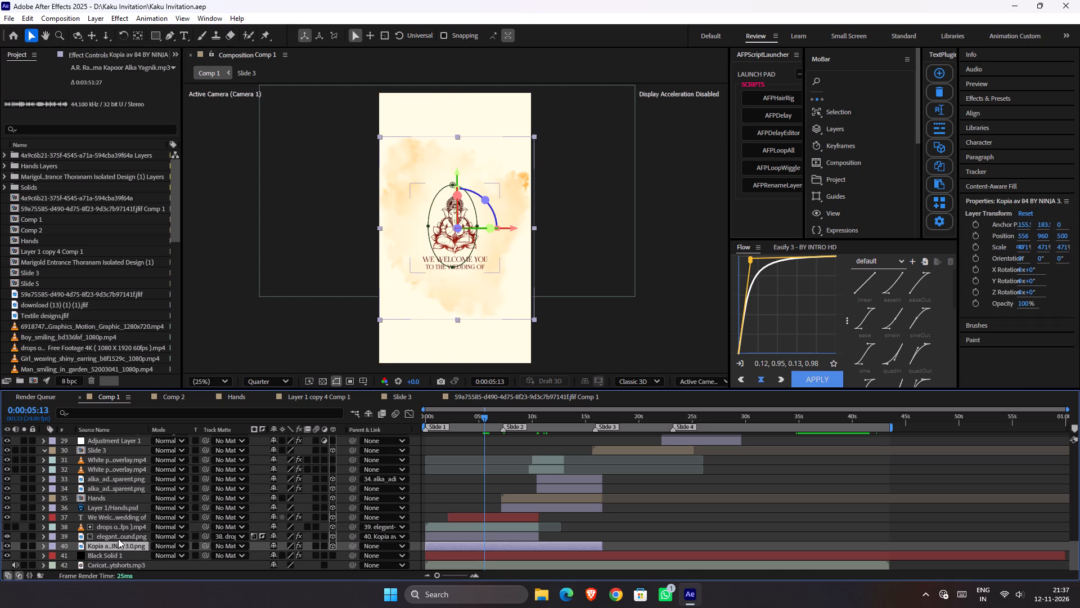
pyautogui.keyDown('shift'); pyautogui.click(543, 459); pyautogui.keyUp('shift')
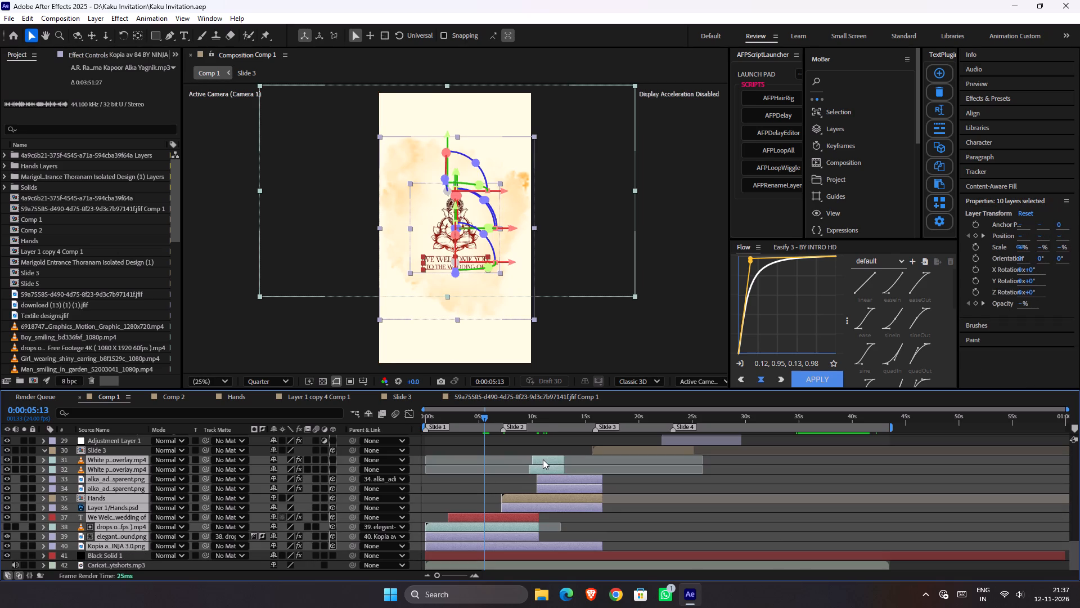
pyautogui.click(543, 421)
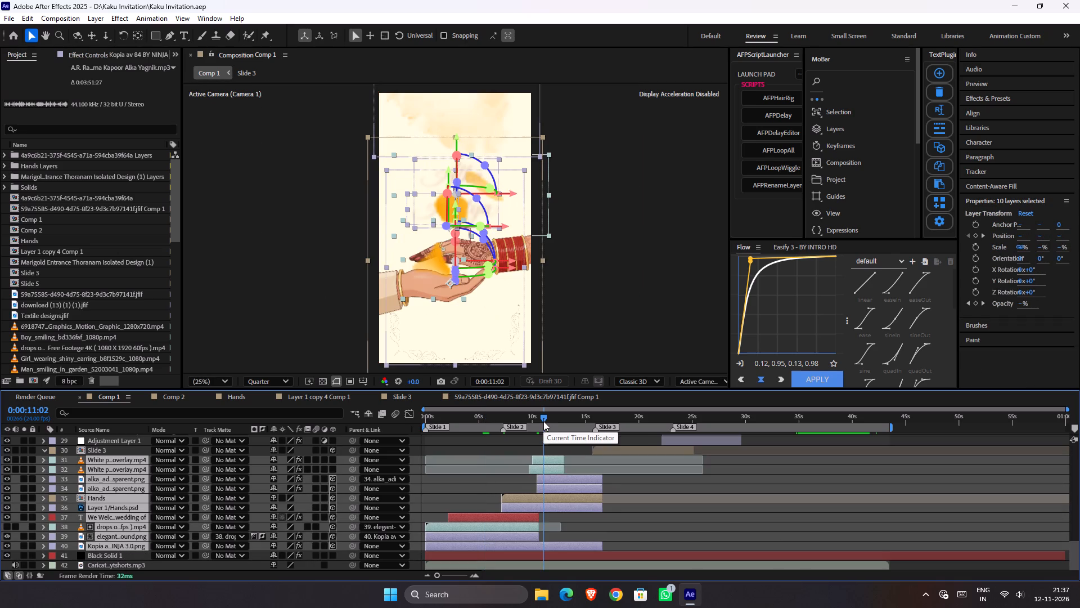
pyautogui.moveTo(543, 421); pyautogui.dragTo(529, 424)
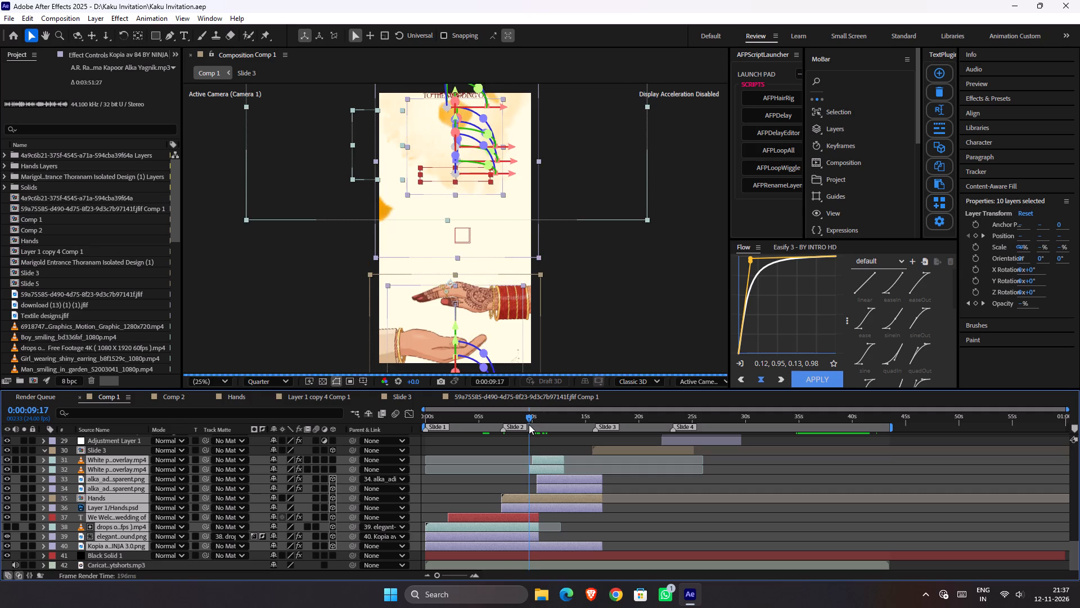
pyautogui.moveTo(529, 424); pyautogui.dragTo(498, 433)
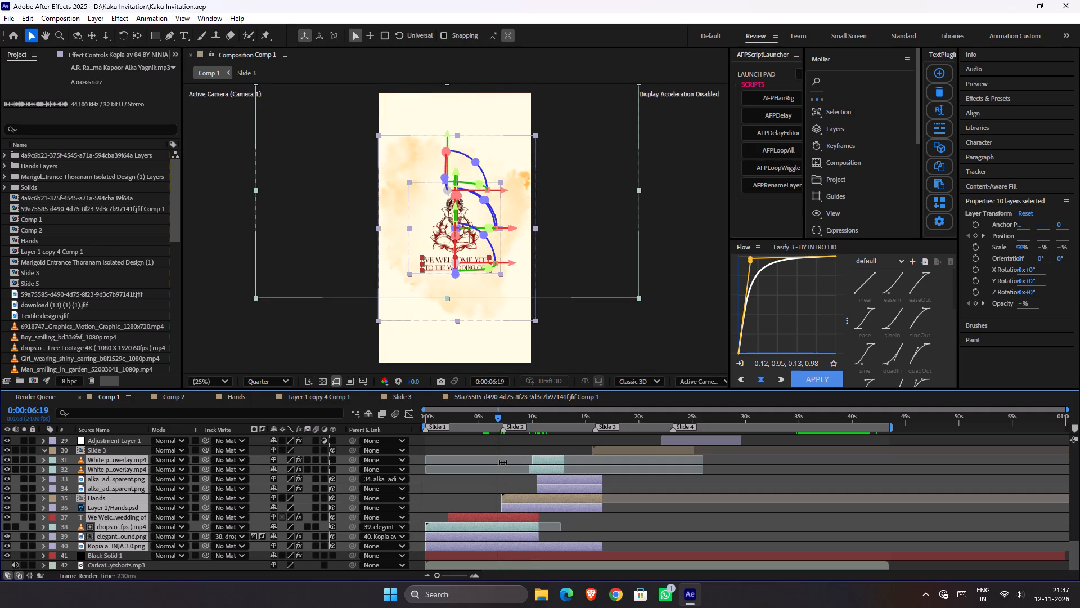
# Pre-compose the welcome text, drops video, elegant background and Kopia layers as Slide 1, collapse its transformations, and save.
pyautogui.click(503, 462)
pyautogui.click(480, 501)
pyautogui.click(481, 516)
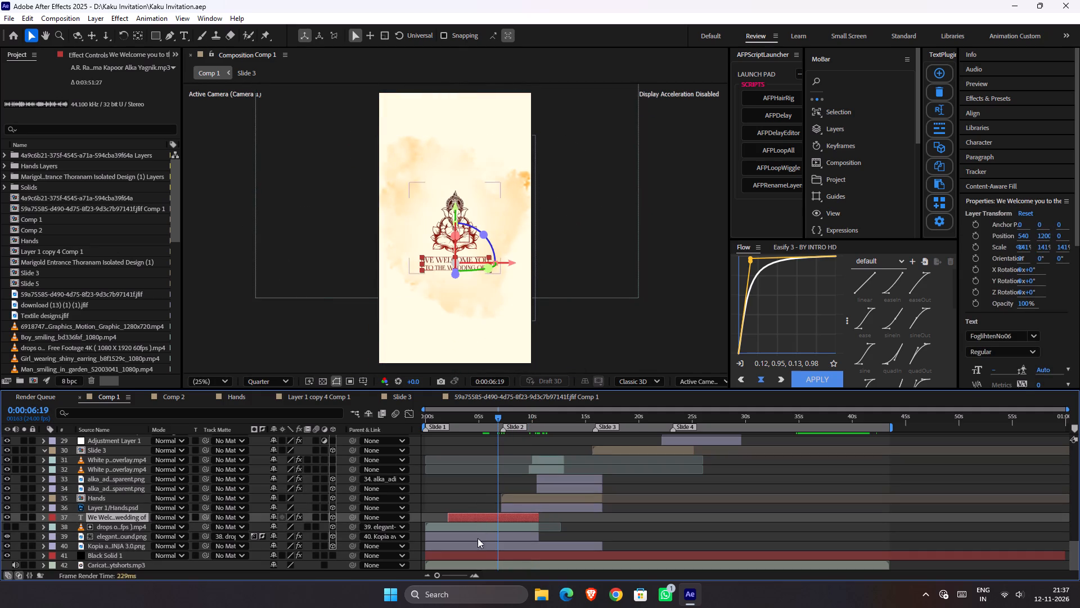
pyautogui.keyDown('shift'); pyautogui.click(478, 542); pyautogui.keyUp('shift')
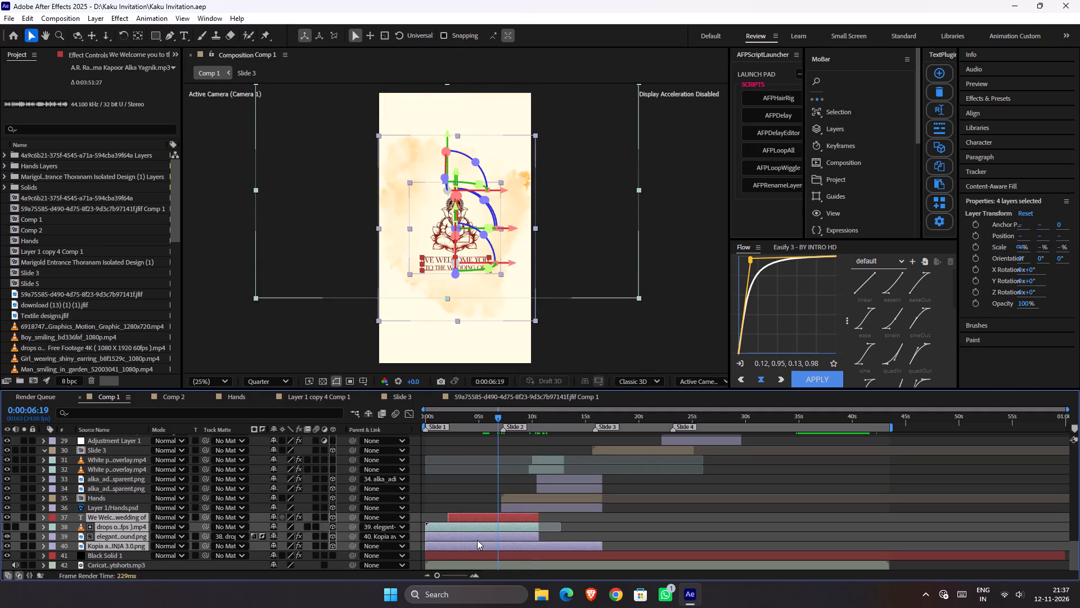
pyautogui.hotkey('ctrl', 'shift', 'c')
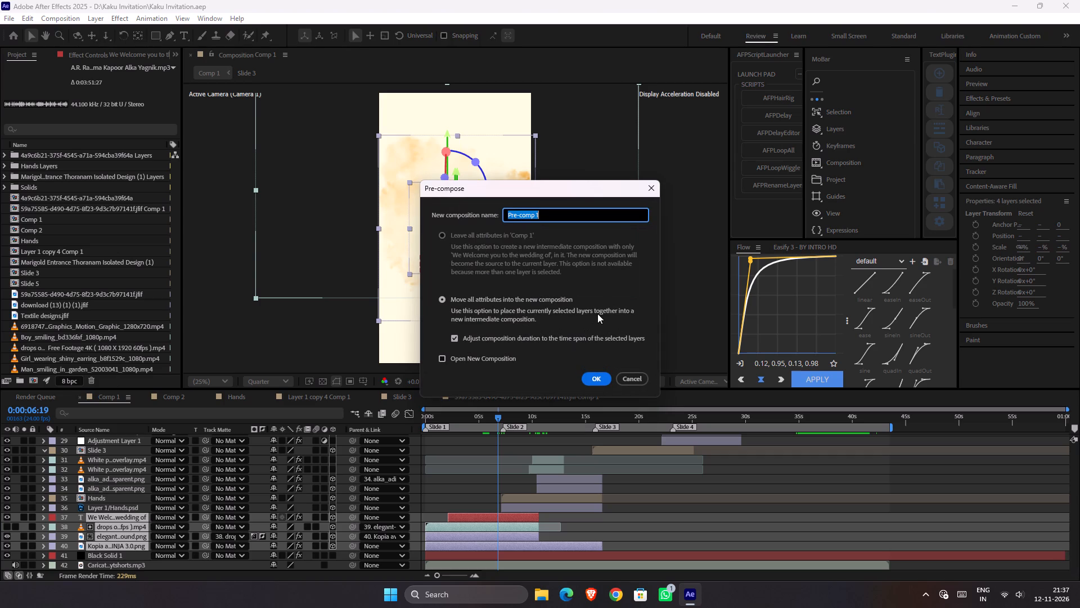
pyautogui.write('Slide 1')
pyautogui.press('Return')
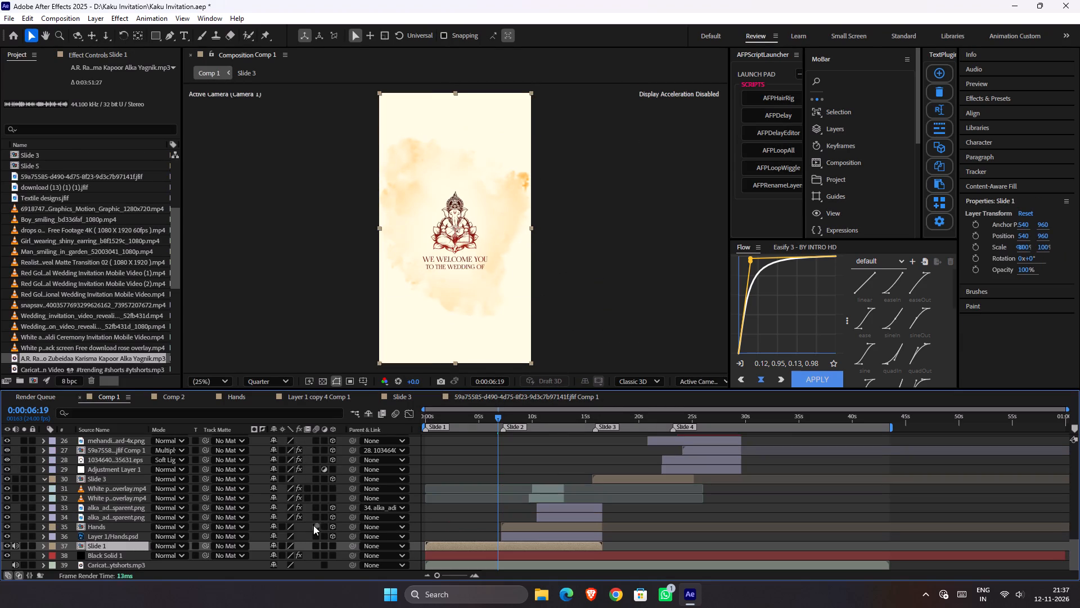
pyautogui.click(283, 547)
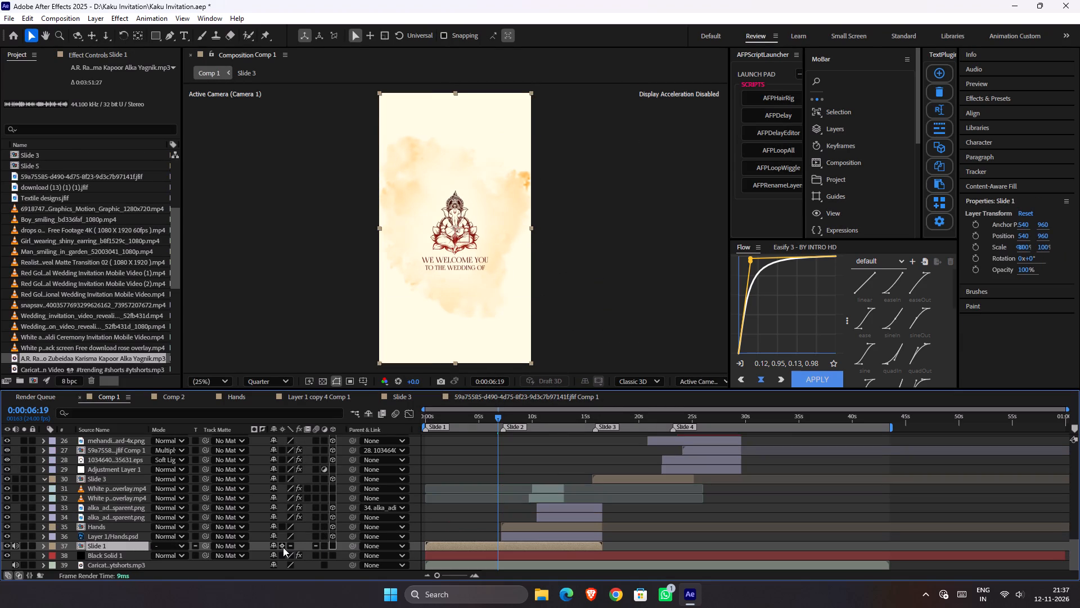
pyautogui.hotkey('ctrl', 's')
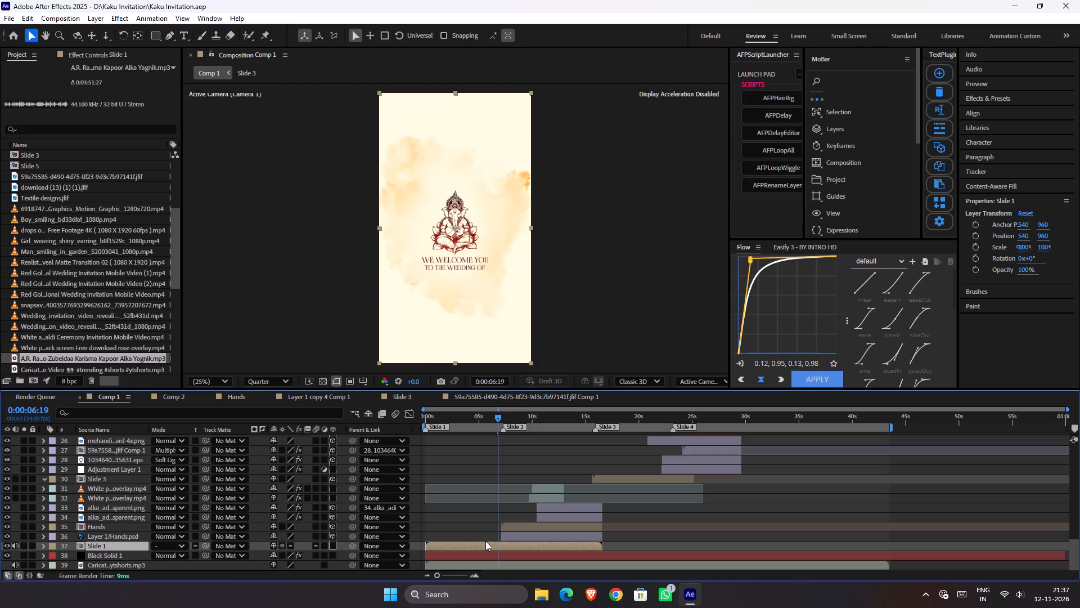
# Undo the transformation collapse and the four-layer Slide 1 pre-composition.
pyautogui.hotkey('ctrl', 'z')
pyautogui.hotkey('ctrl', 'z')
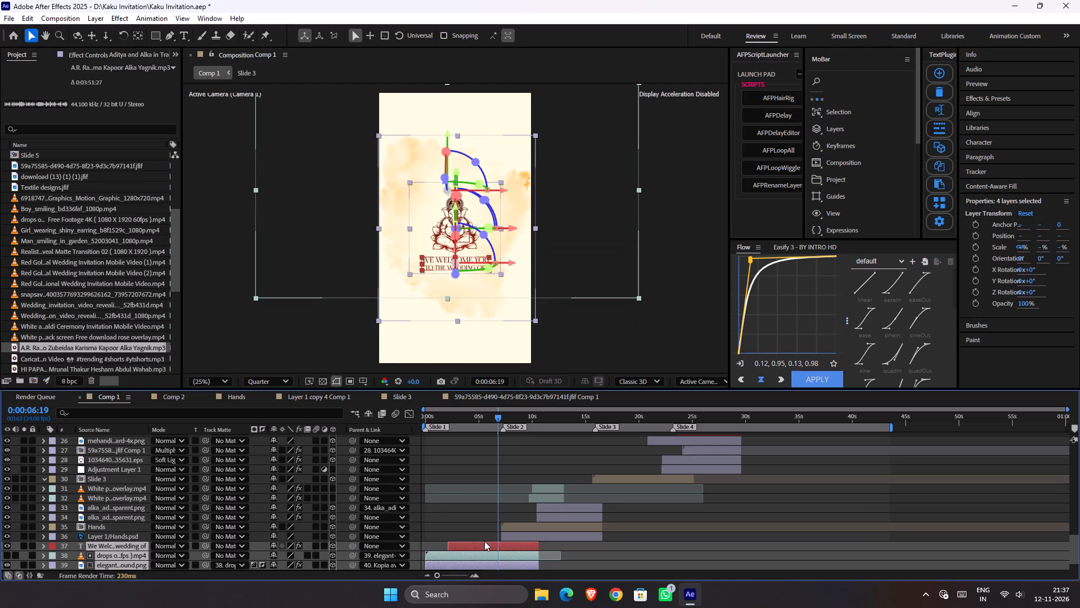
# Pre-compose the welcome text, drops video and elegant background layers, without Kopia, as Slide 1, collapse its transformations, and save.
pyautogui.scroll(-1, 453, 521)
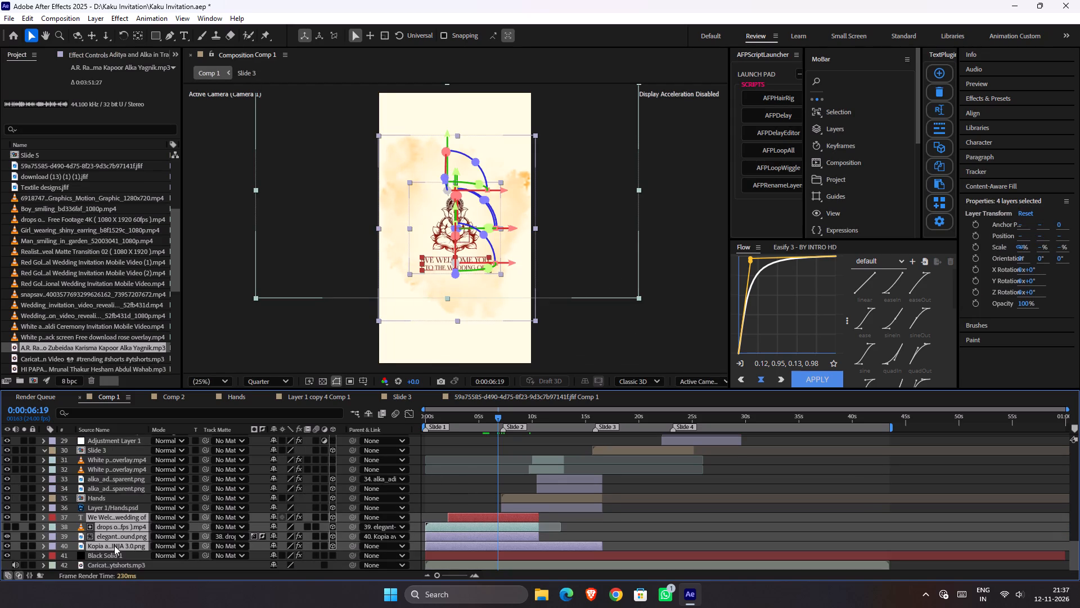
pyautogui.keyDown('ctrl'); pyautogui.click(114, 547); pyautogui.keyUp('ctrl')
pyautogui.hotkey('ctrl', 'shift', 'c')
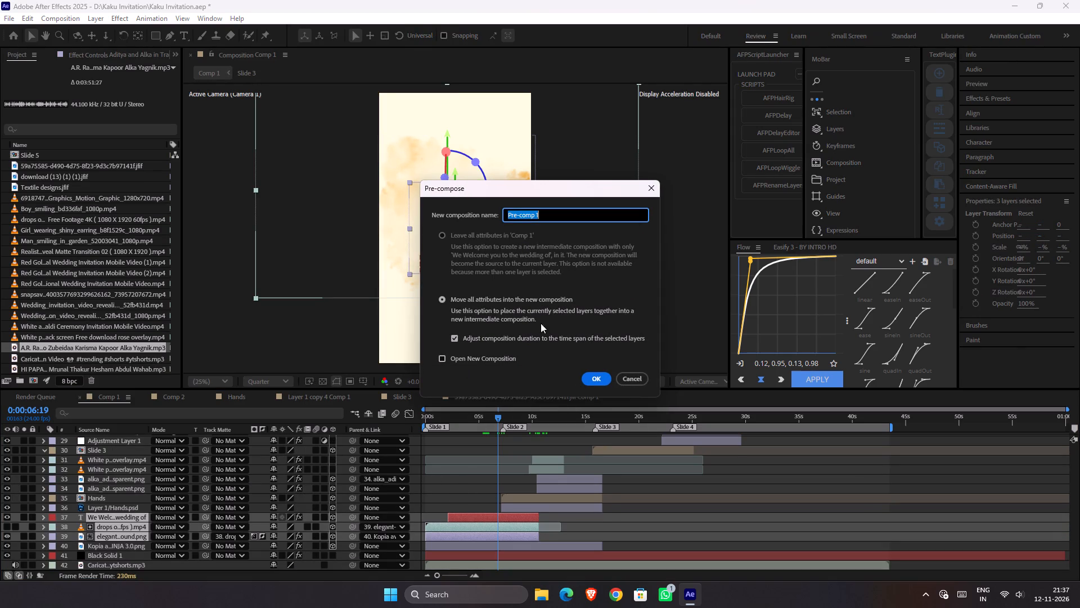
pyautogui.write('Slide 1')
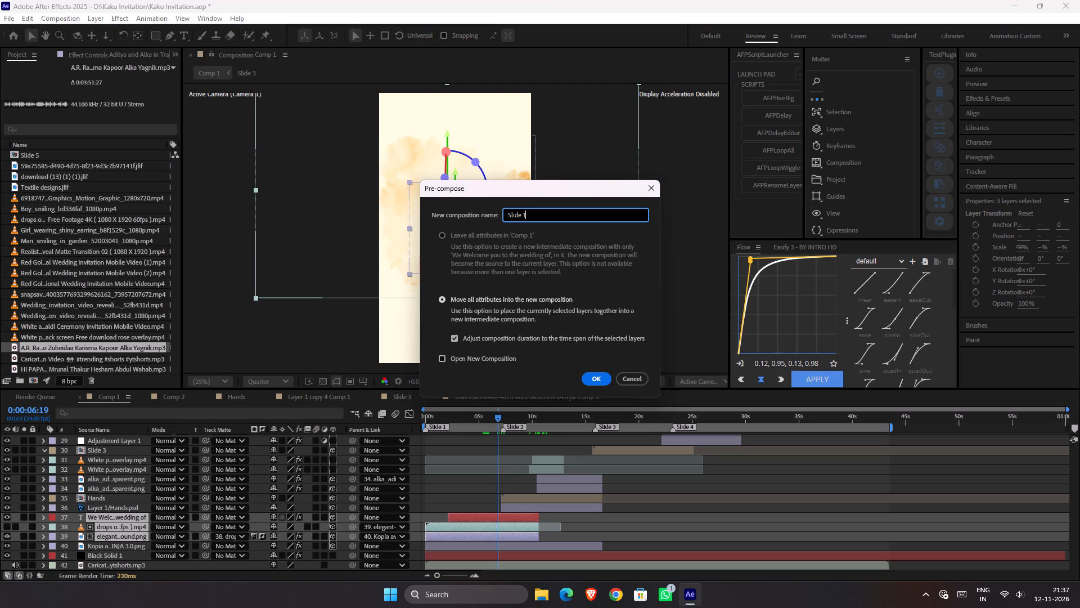
pyautogui.press('Return')
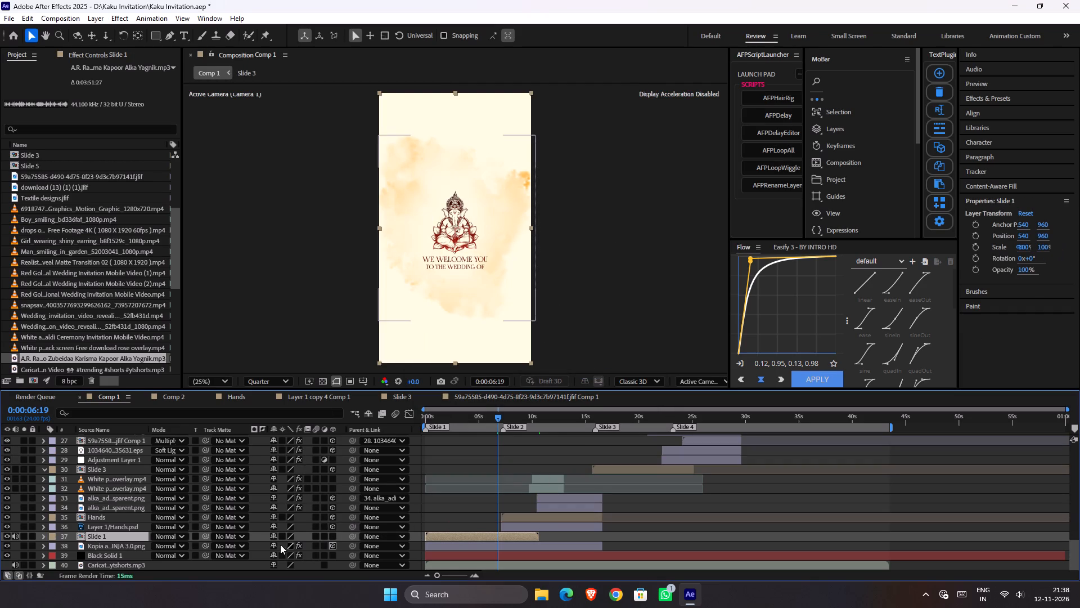
pyautogui.click(285, 537)
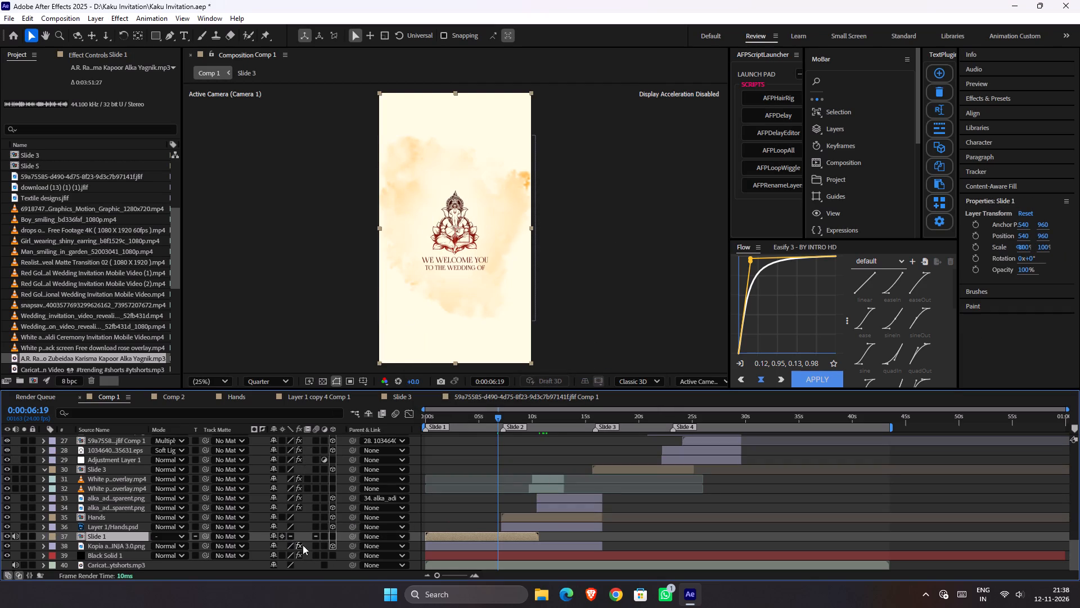
pyautogui.hotkey('ctrl', 's')
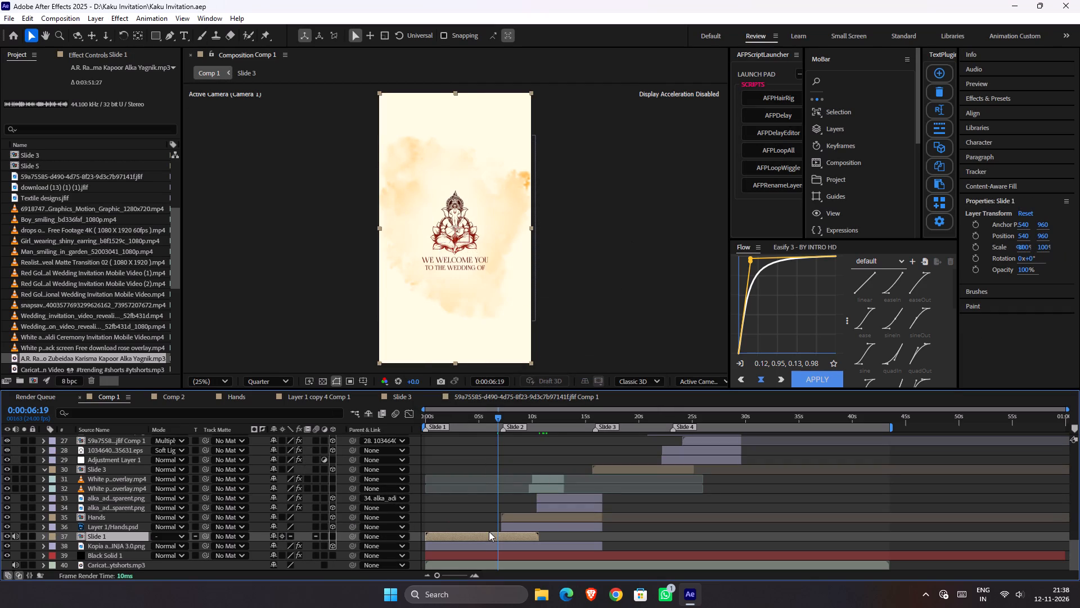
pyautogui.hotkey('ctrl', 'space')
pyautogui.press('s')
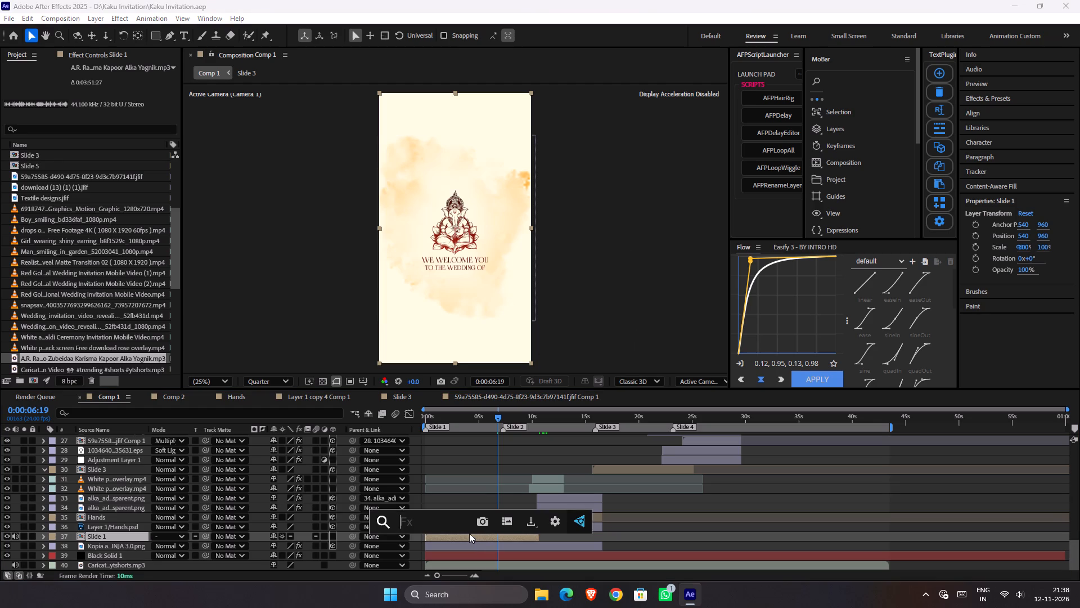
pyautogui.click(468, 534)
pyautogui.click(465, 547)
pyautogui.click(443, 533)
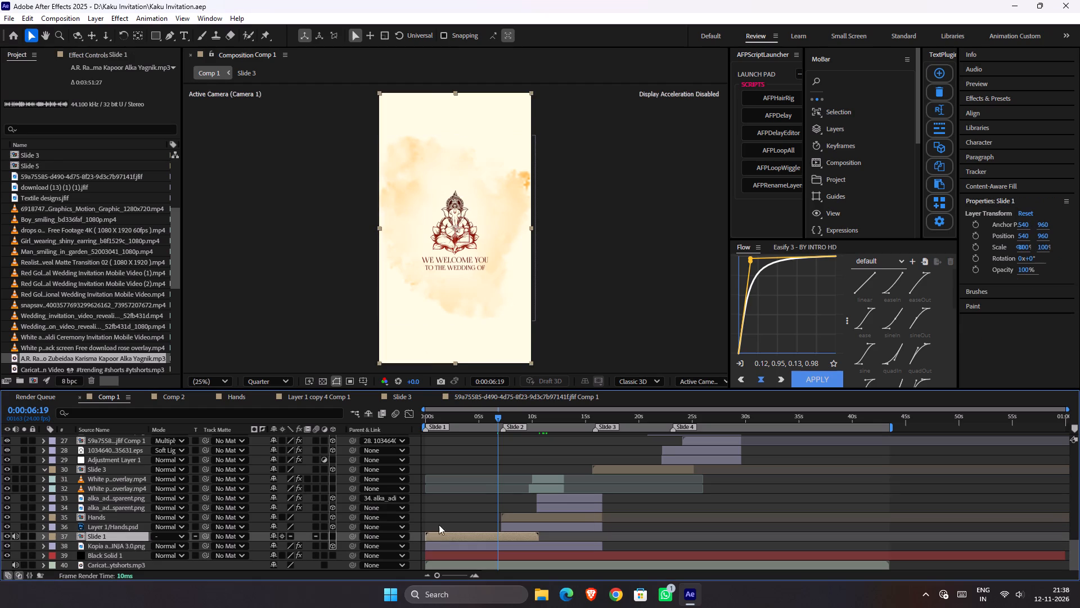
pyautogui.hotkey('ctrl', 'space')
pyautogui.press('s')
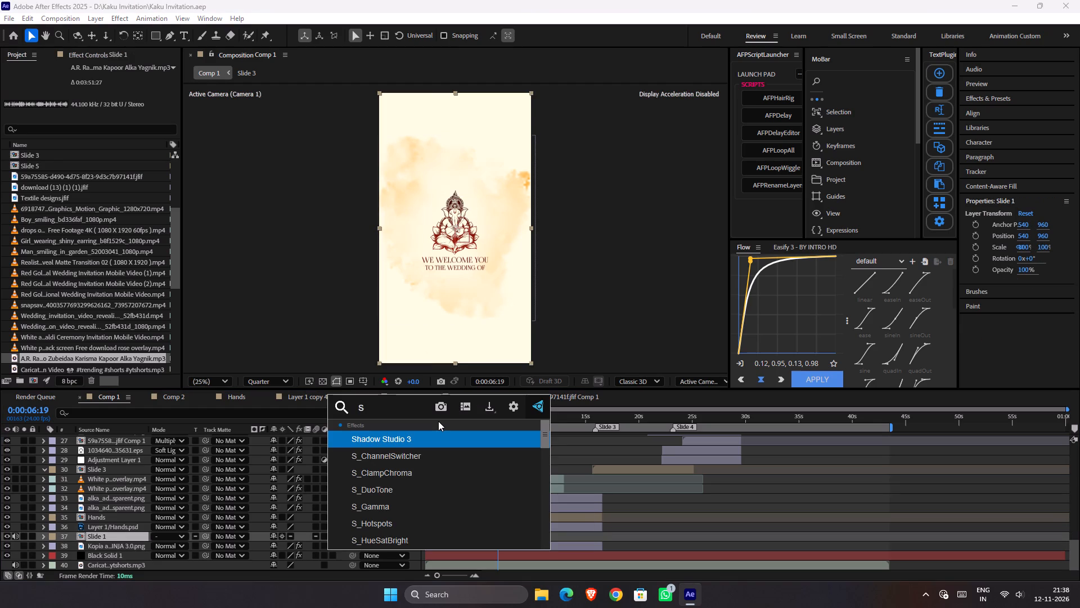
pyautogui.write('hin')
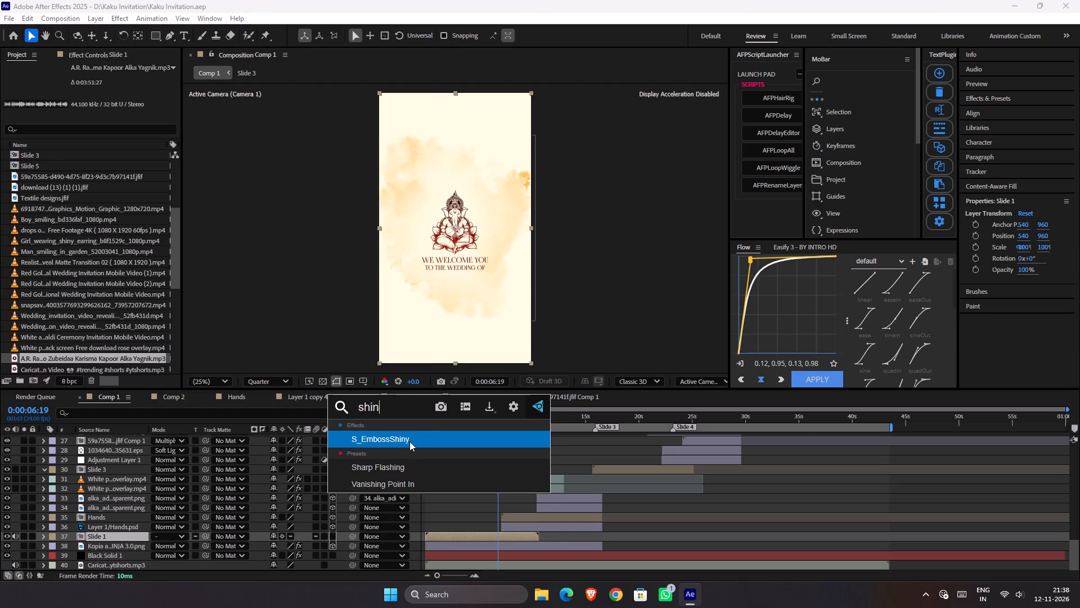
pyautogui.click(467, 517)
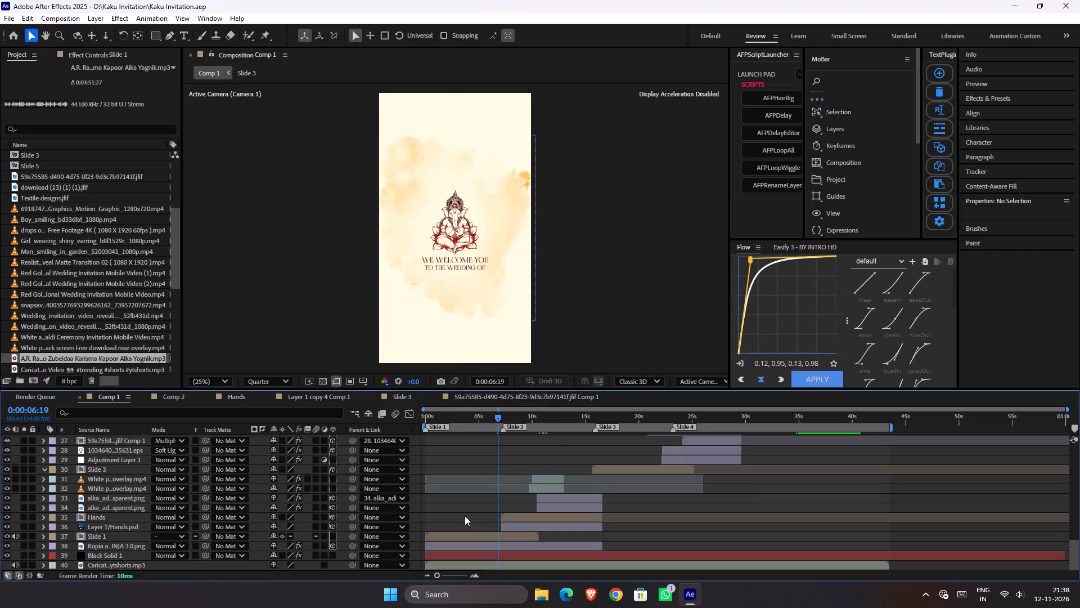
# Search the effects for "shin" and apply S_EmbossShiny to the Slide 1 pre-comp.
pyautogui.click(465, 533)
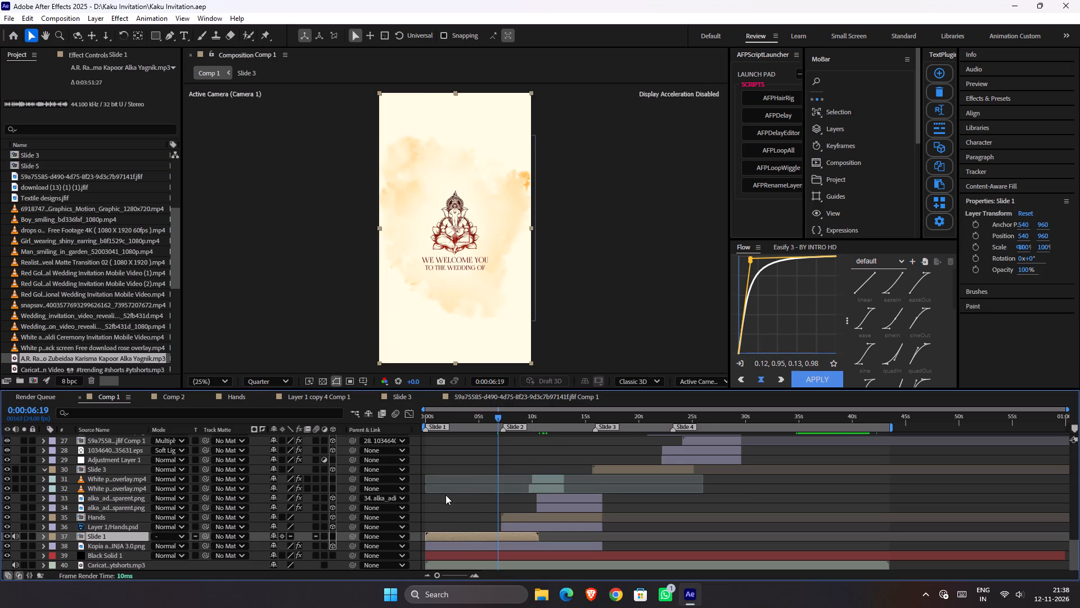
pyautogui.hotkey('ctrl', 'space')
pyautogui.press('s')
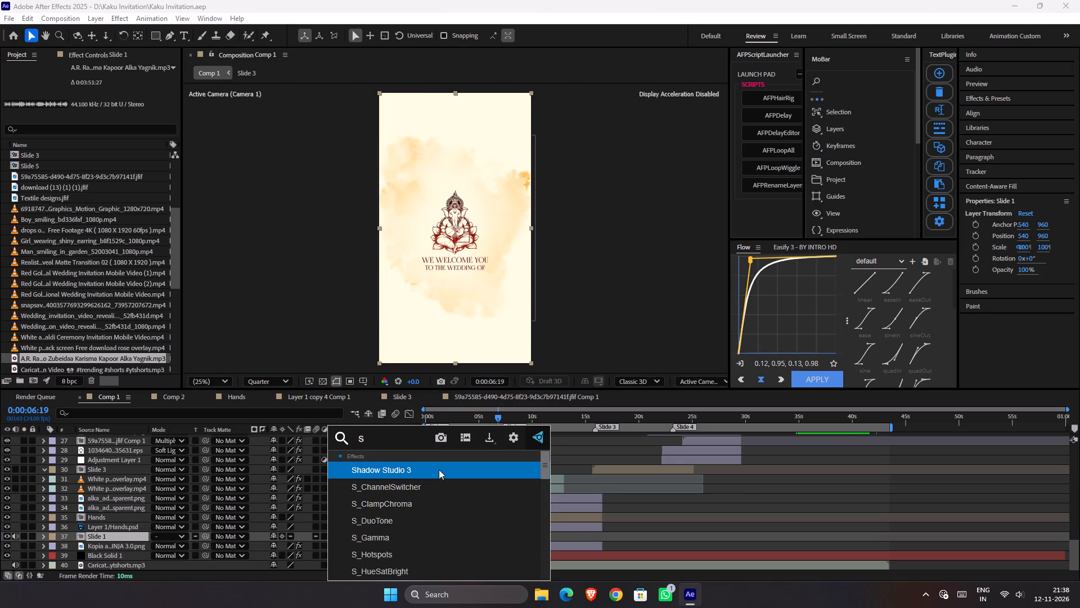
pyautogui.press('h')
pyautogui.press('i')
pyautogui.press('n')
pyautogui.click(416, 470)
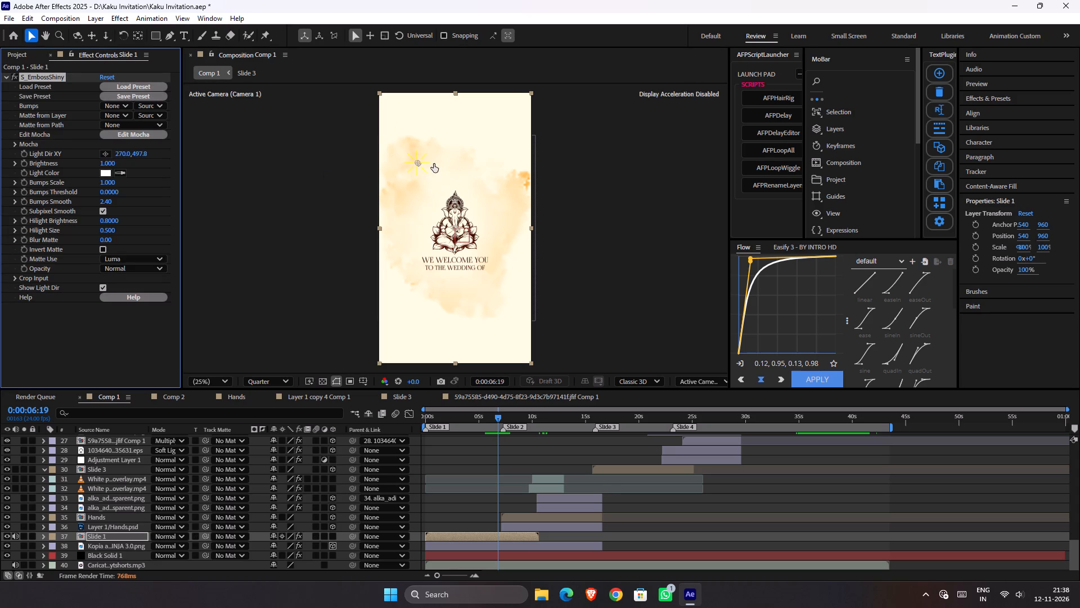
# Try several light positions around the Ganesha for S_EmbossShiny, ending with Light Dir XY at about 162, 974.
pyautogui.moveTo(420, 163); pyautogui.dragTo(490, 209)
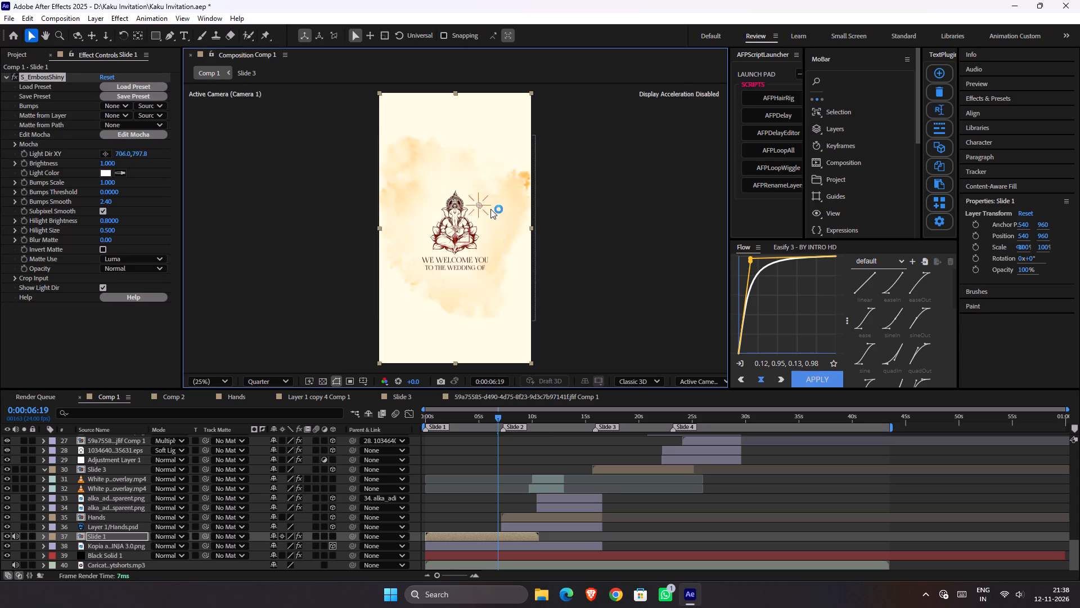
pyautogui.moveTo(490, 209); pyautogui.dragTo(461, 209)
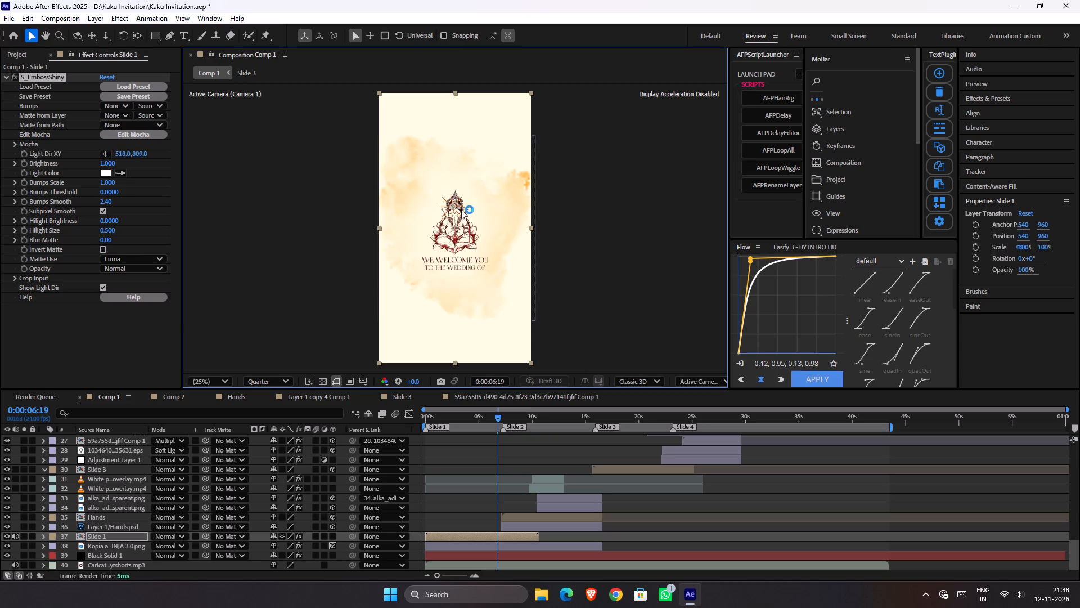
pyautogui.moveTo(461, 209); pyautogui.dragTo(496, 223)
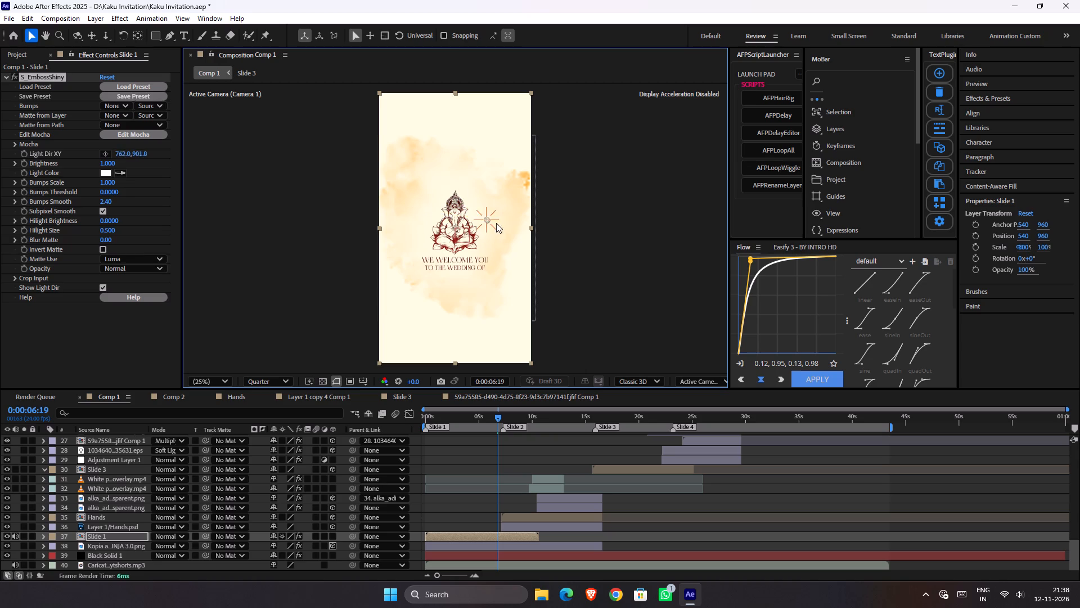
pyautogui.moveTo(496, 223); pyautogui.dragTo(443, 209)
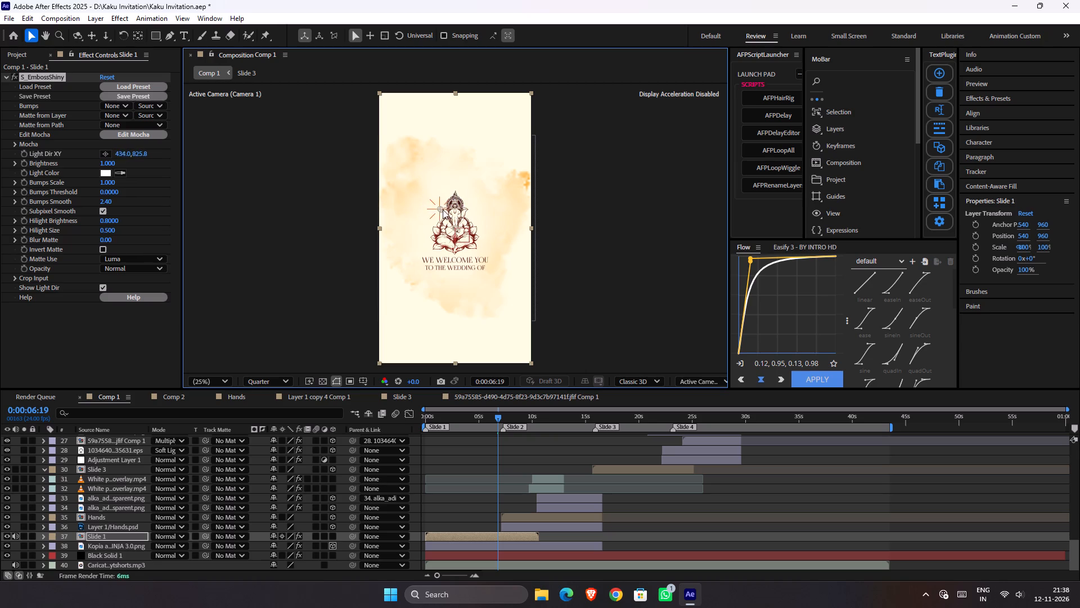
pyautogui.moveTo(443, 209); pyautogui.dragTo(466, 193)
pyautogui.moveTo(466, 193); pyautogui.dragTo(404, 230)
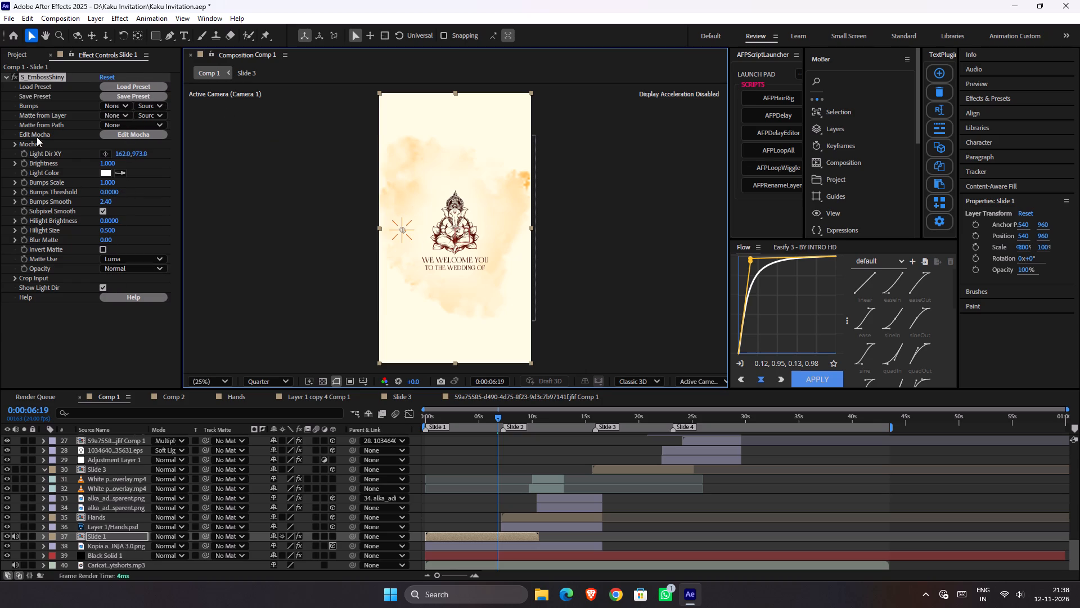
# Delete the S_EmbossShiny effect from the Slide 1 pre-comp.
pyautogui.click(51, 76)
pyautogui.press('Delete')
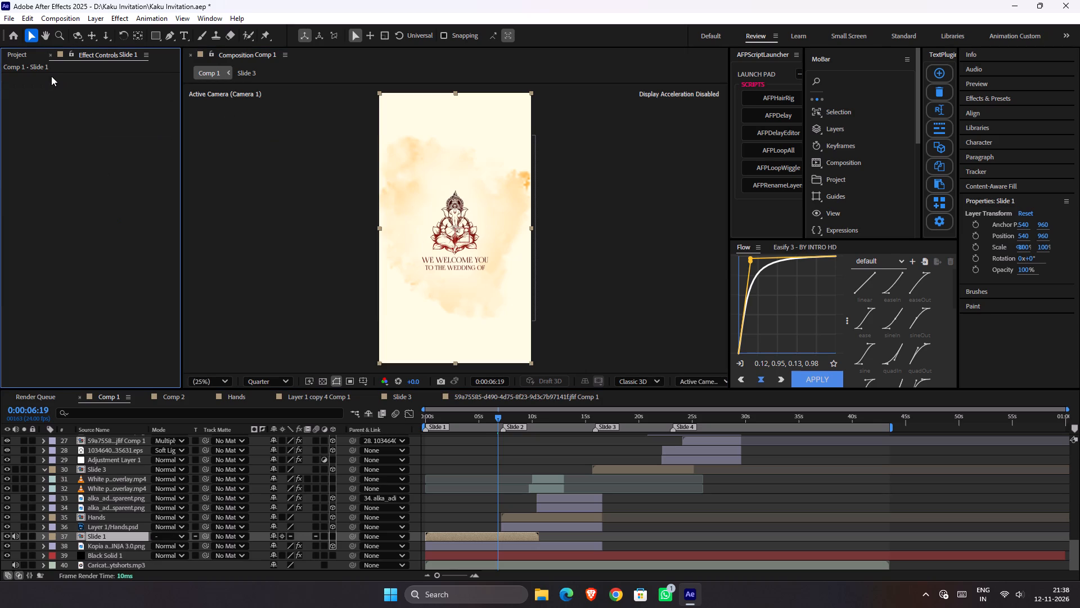
# Save the project.
pyautogui.hotkey('ctrl', 's')
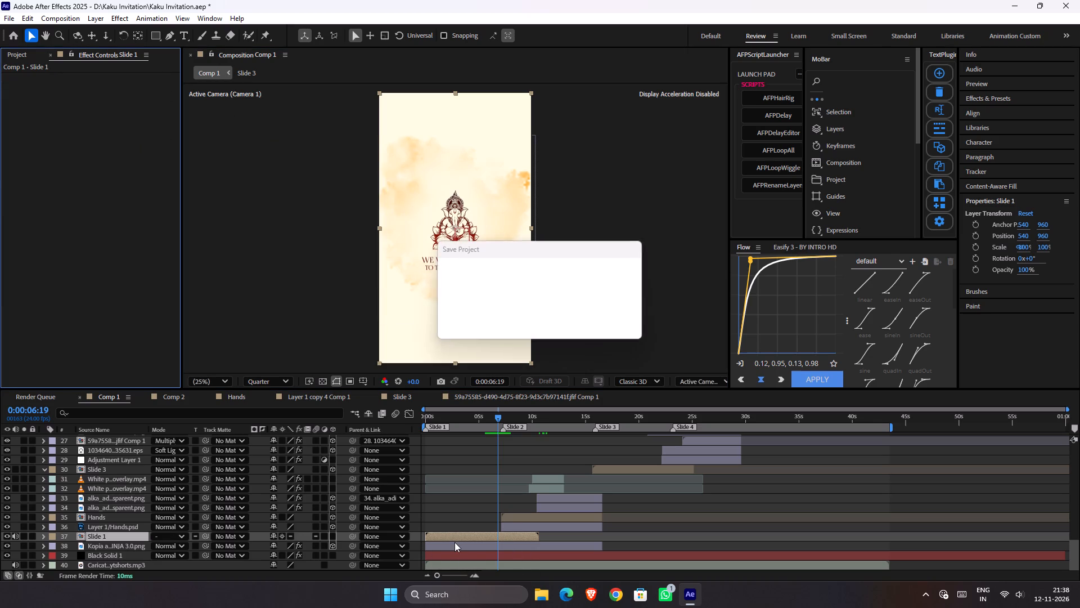
# Duplicate Black Solid 1, place the copy directly above Slide 1, and trim its end to 0:00:06:19.
pyautogui.click(451, 553)
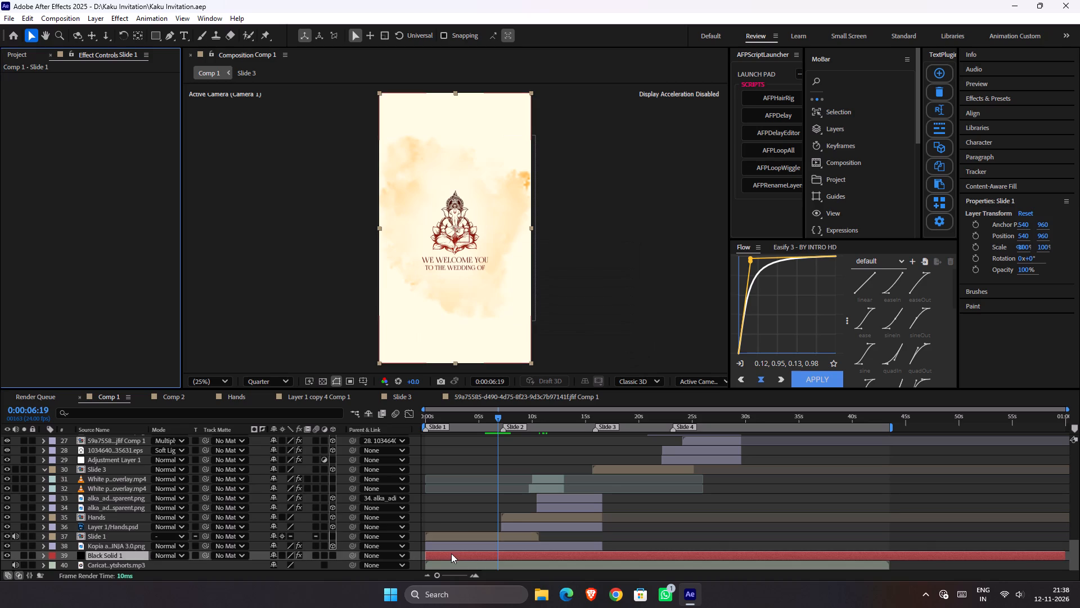
pyautogui.hotkey('ctrl', 'd')
pyautogui.moveTo(126, 557); pyautogui.dragTo(129, 527)
pyautogui.hotkey('alt', ']')
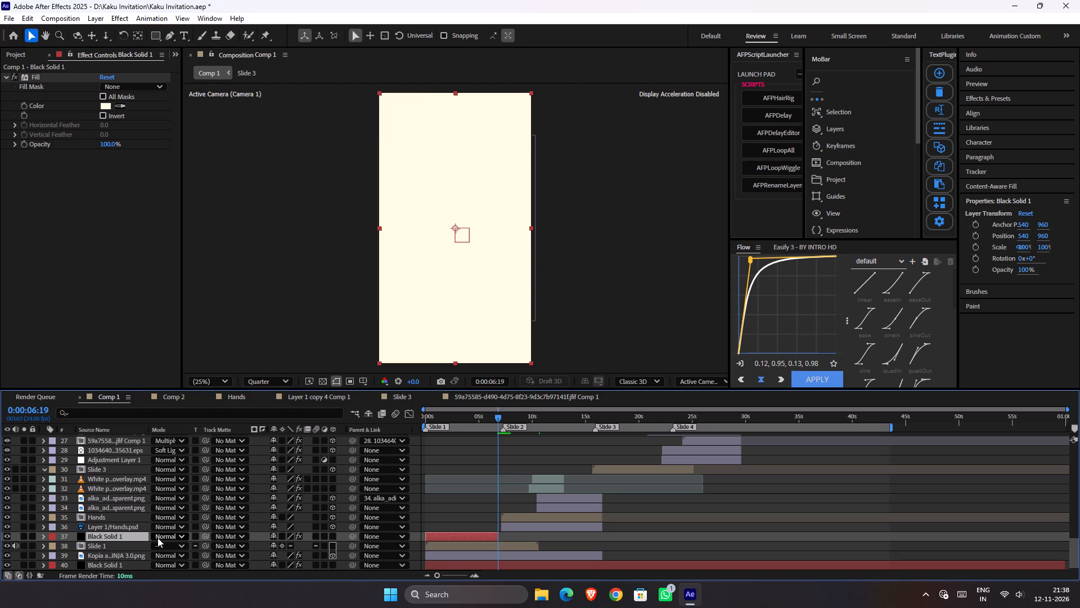
# Change the Fill colour of the duplicated Black Solid 1 to pure white and save the project.
pyautogui.click(107, 108)
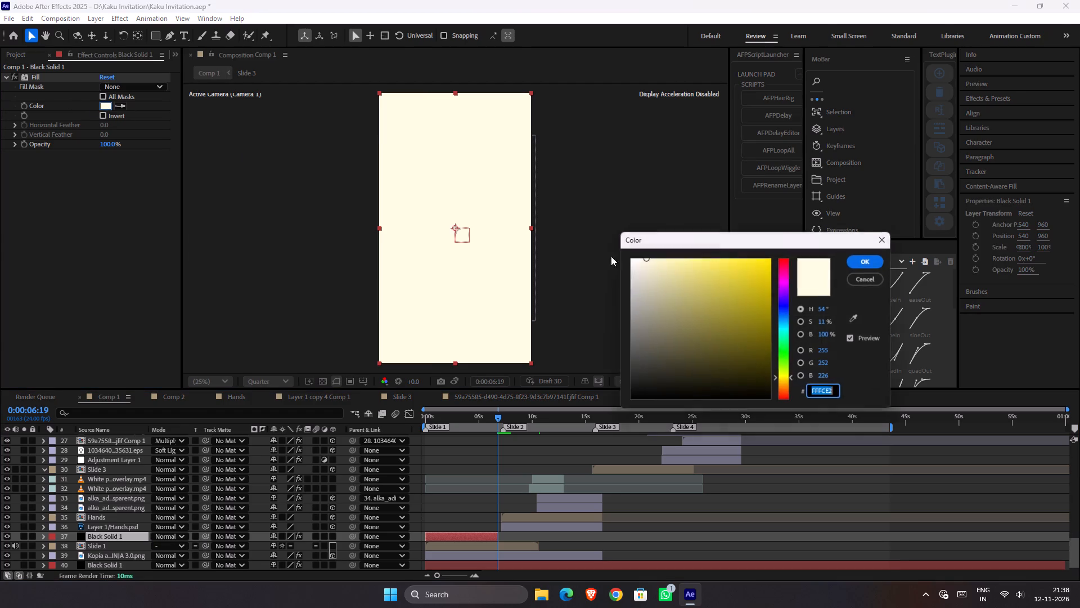
pyautogui.moveTo(733, 307); pyautogui.dragTo(521, 171)
pyautogui.press('Return')
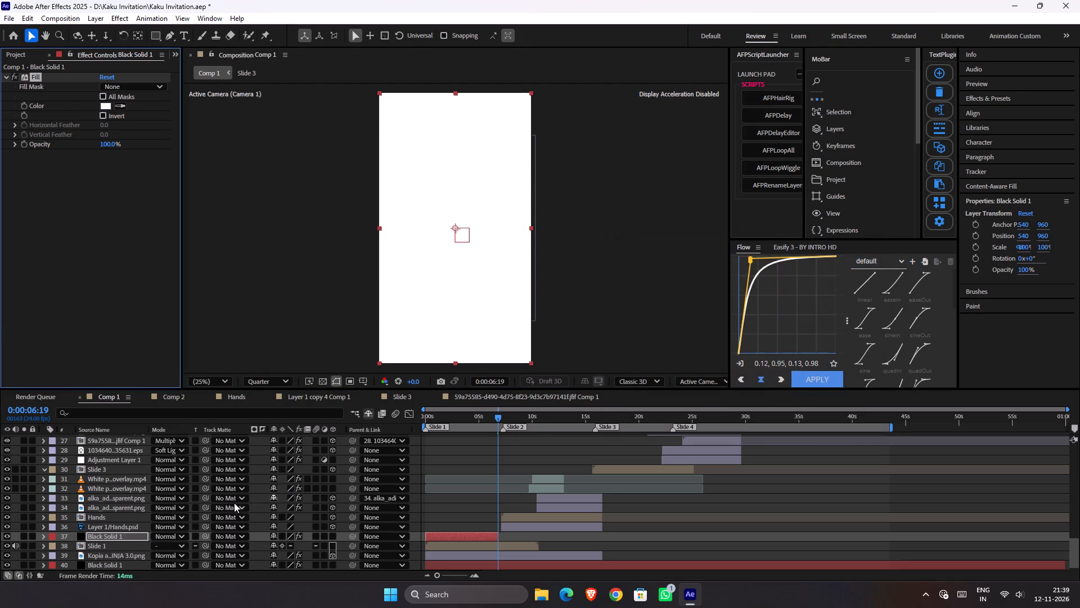
pyautogui.hotkey('ctrl', 's')
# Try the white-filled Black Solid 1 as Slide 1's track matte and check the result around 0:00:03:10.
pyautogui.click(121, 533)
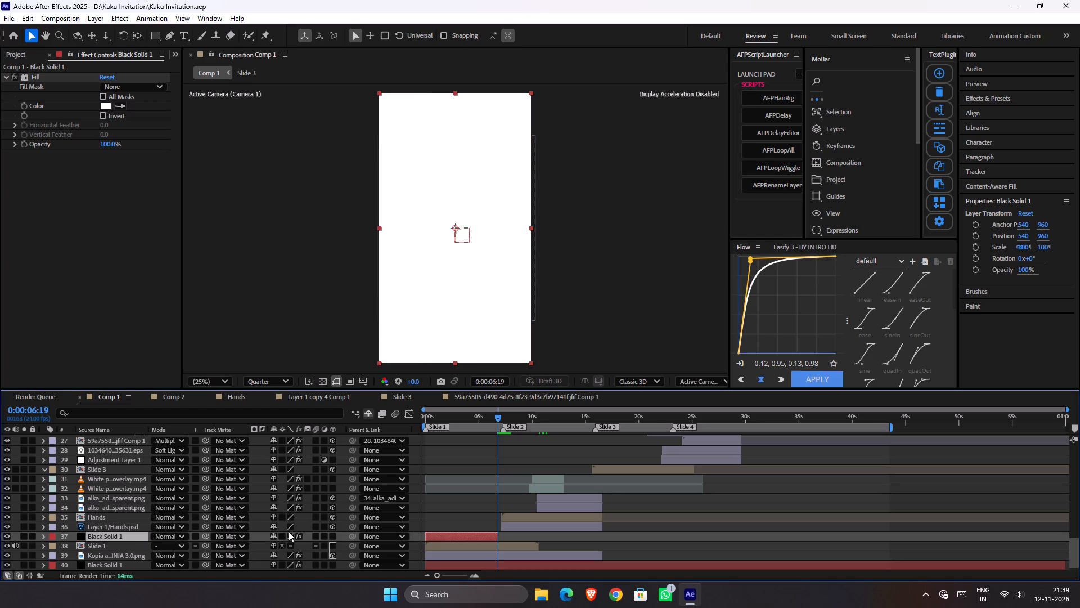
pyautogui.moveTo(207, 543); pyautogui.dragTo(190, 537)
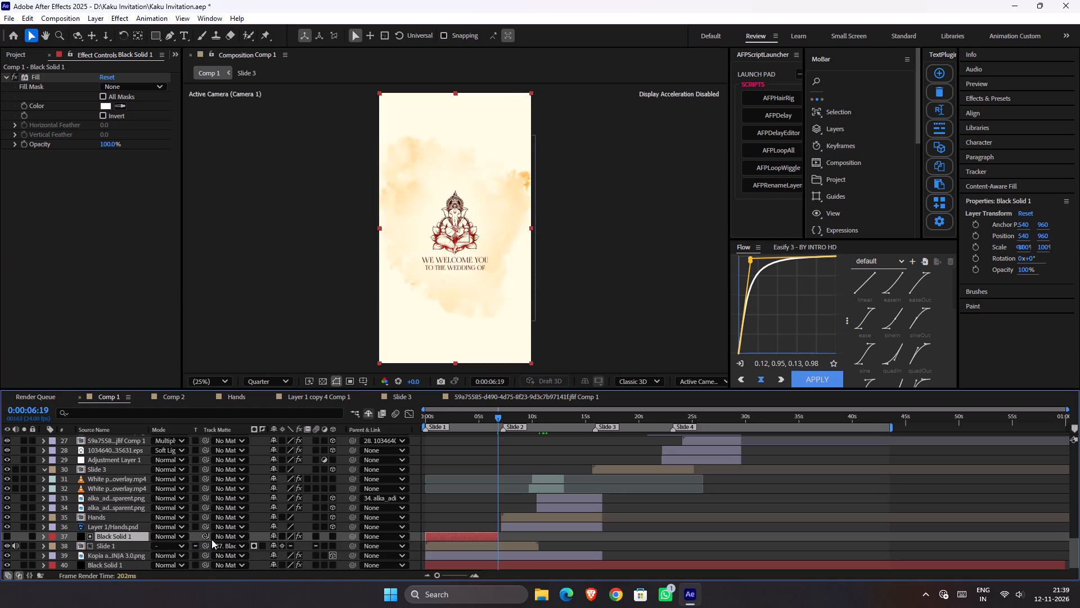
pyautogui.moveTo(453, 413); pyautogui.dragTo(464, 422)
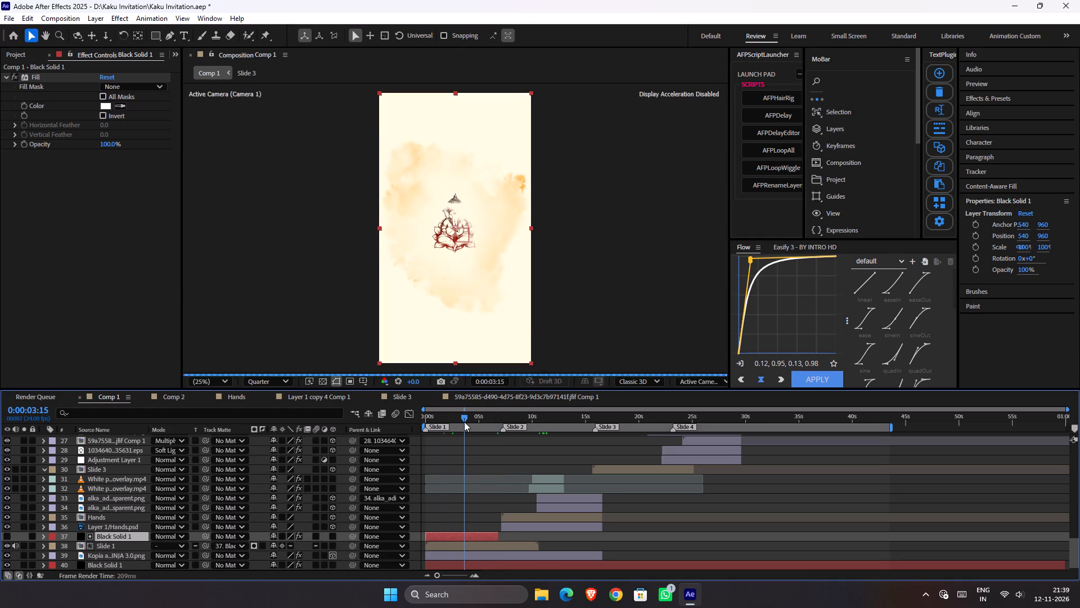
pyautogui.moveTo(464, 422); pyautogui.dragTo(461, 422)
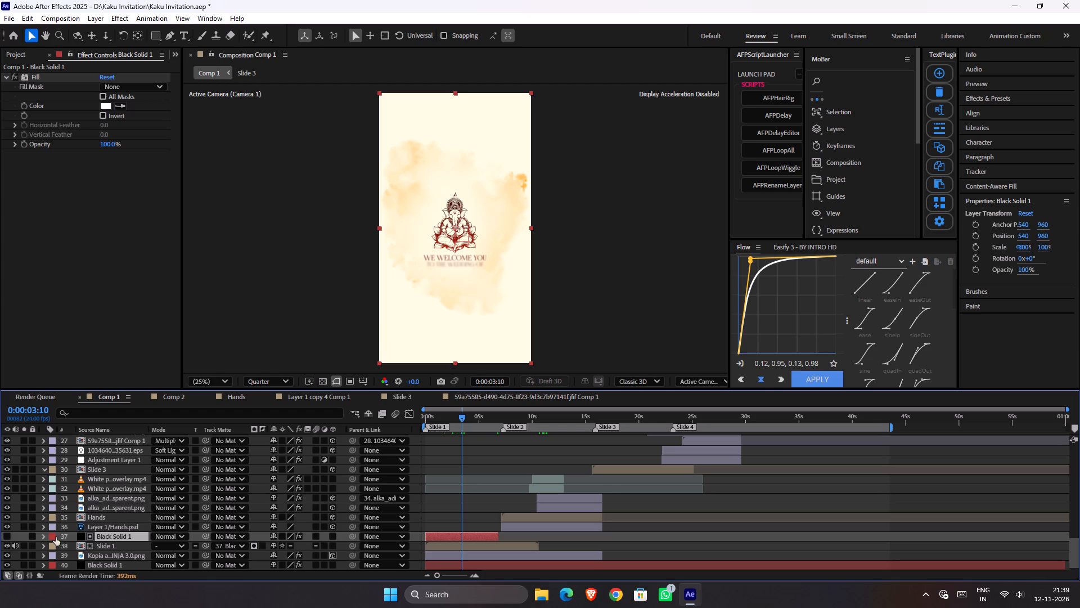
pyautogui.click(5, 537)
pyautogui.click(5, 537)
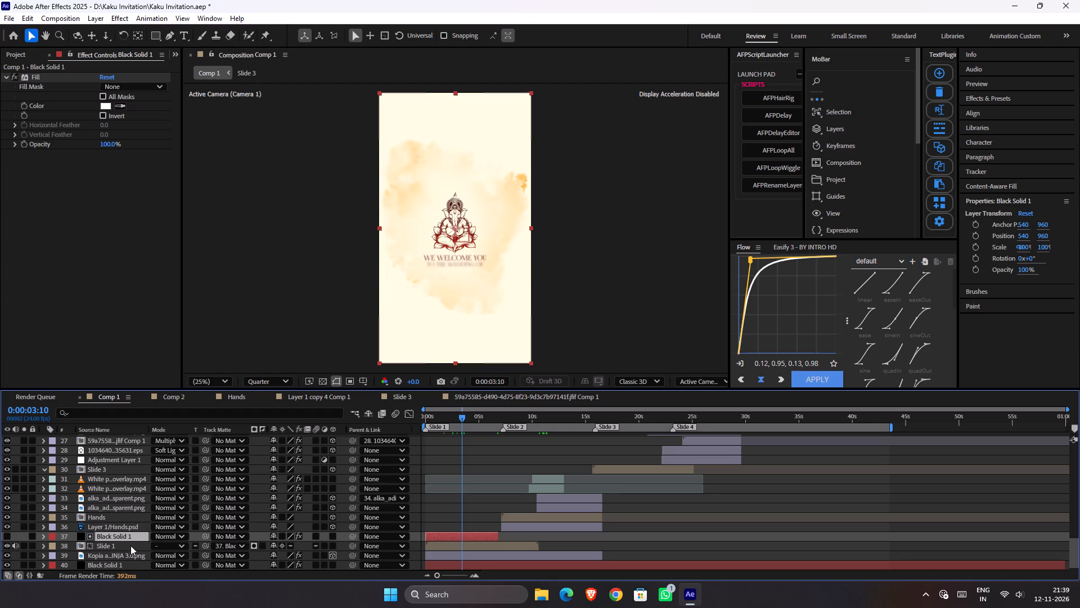
# Duplicate the Slide 1 layer and set the track matte of both Slide 1 copies to No Matte.
pyautogui.click(130, 546)
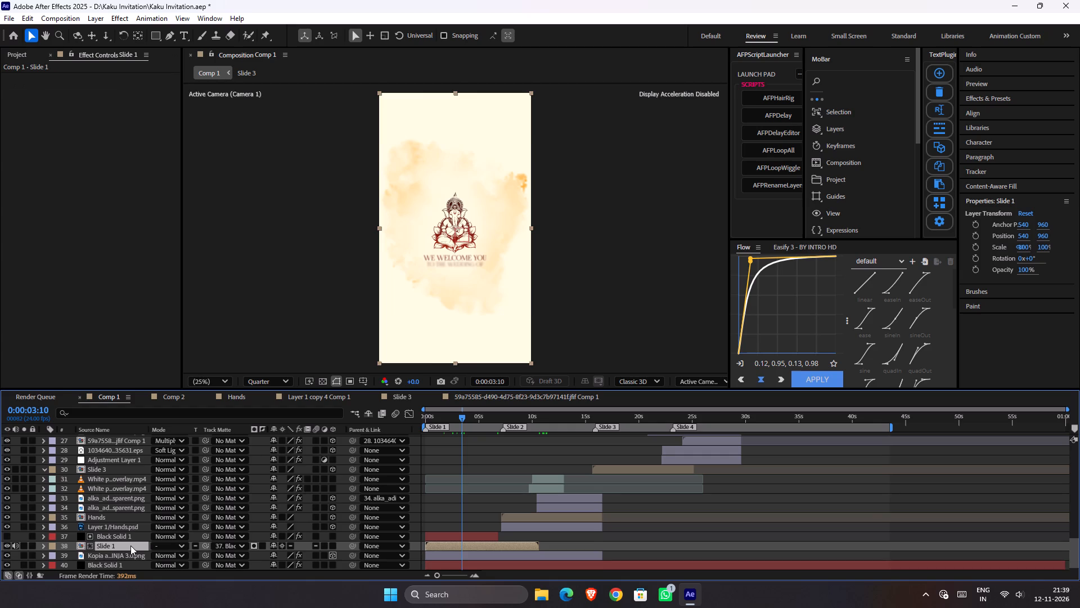
pyautogui.hotkey('ctrl', 'd')
pyautogui.moveTo(19, 547); pyautogui.dragTo(18, 557)
pyautogui.click(241, 555)
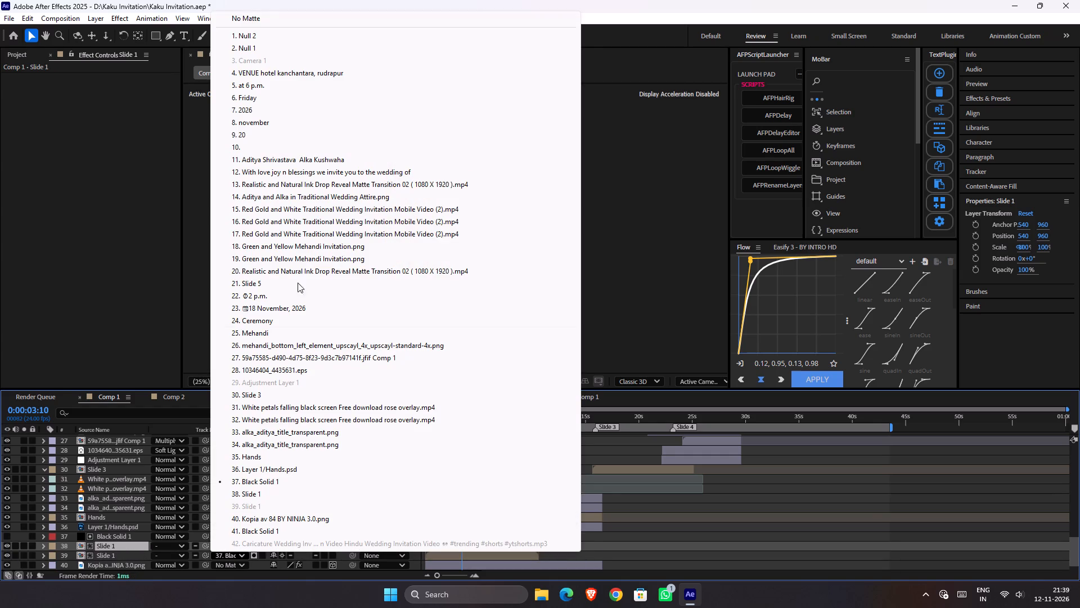
pyautogui.click(290, 21)
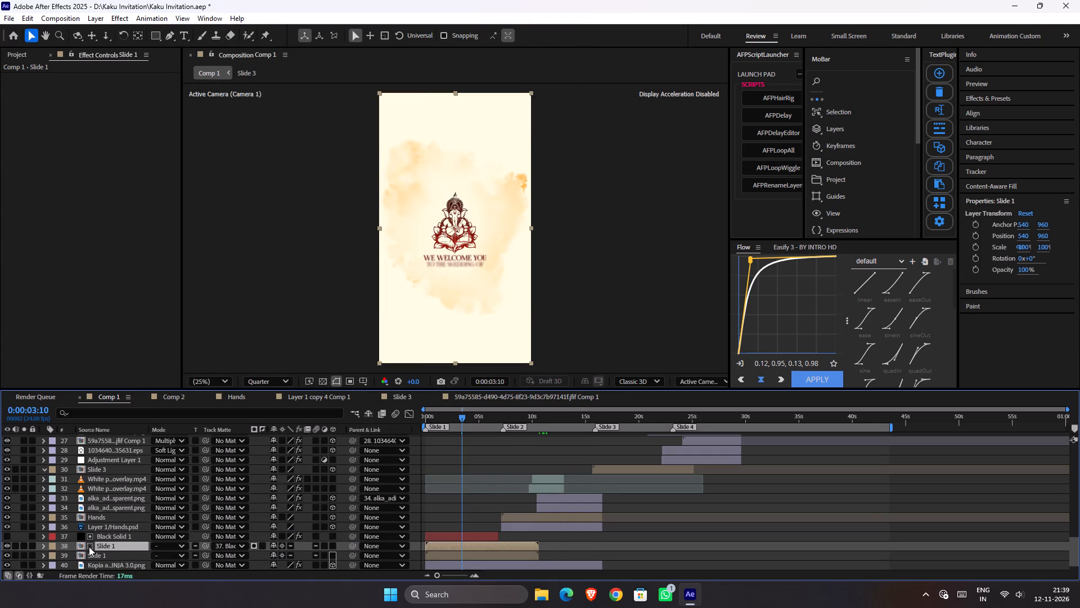
pyautogui.click(220, 546)
pyautogui.click(282, 10)
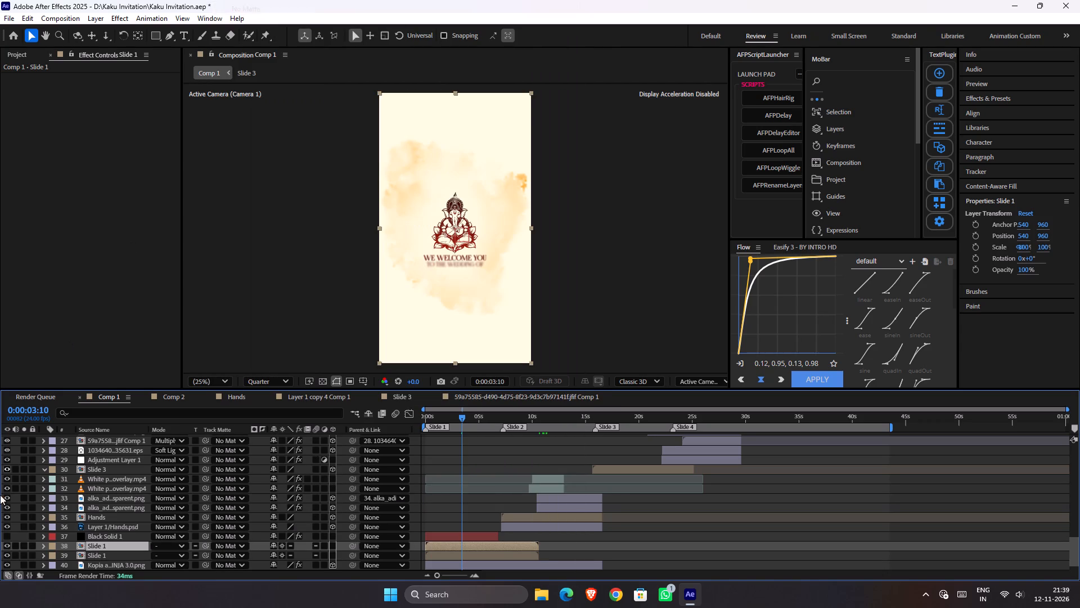
# Show the white-filled Black Solid 1 and matte it with the upper Slide 1 copy, trying inversion but leaving it off.
pyautogui.click(6, 539)
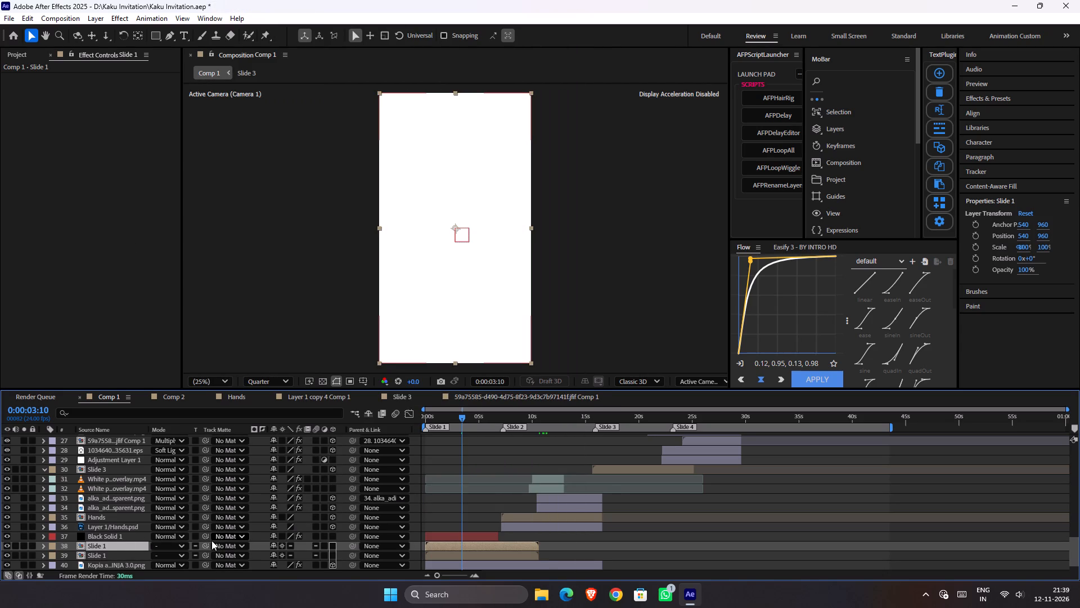
pyautogui.moveTo(205, 537); pyautogui.dragTo(193, 544)
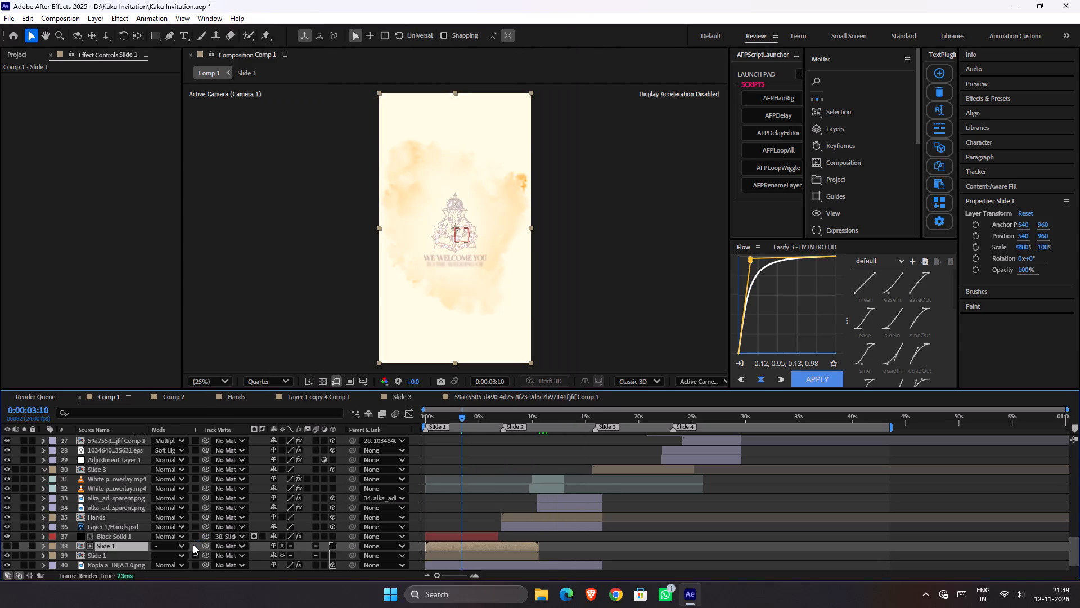
pyautogui.click(265, 535)
pyautogui.click(265, 535)
pyautogui.click(265, 535)
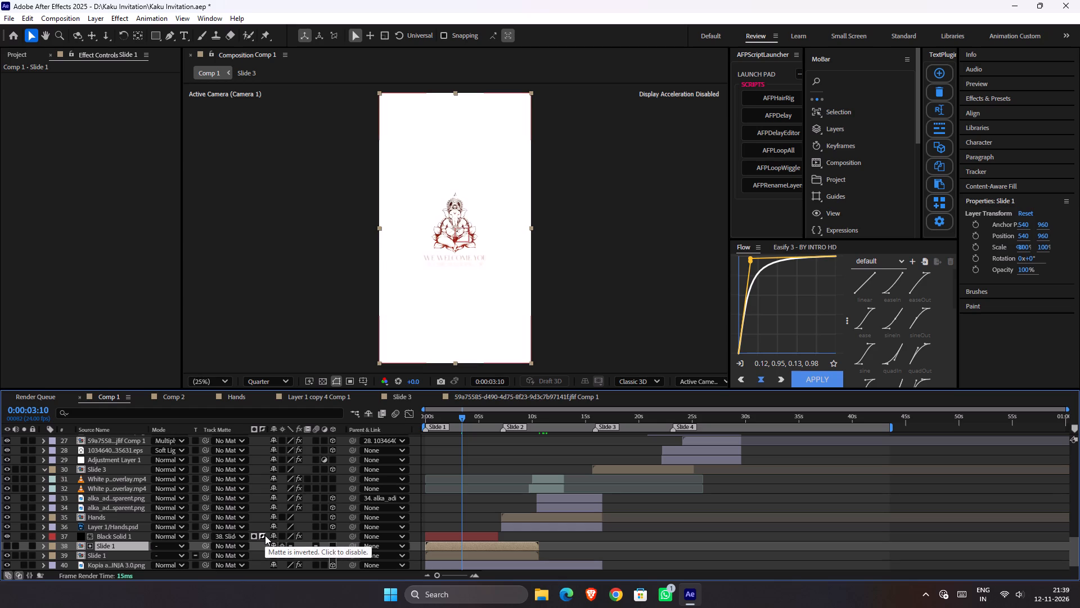
pyautogui.click(265, 535)
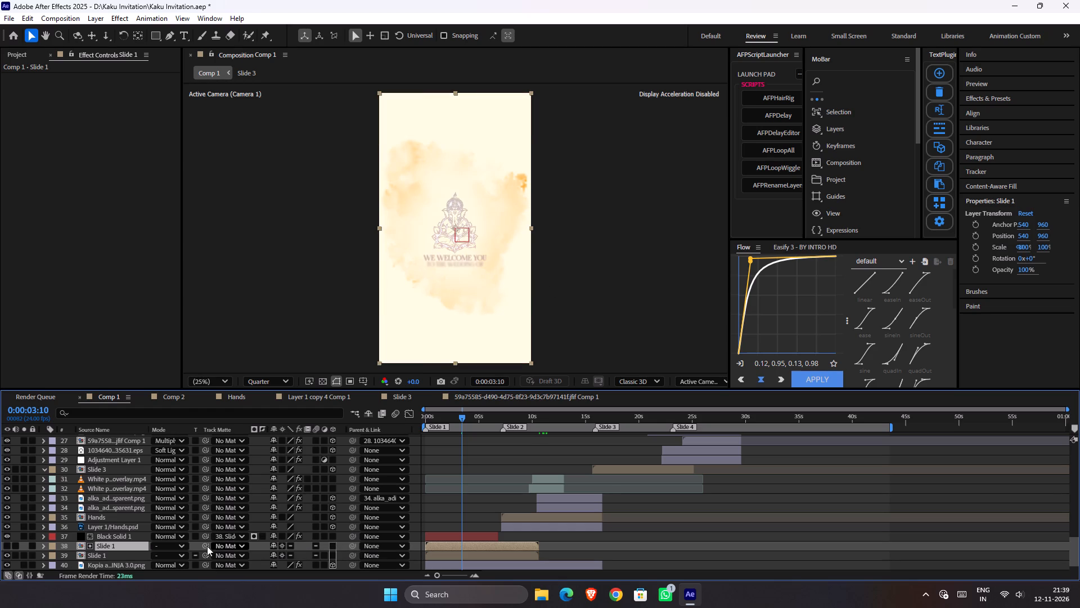
pyautogui.click(466, 414)
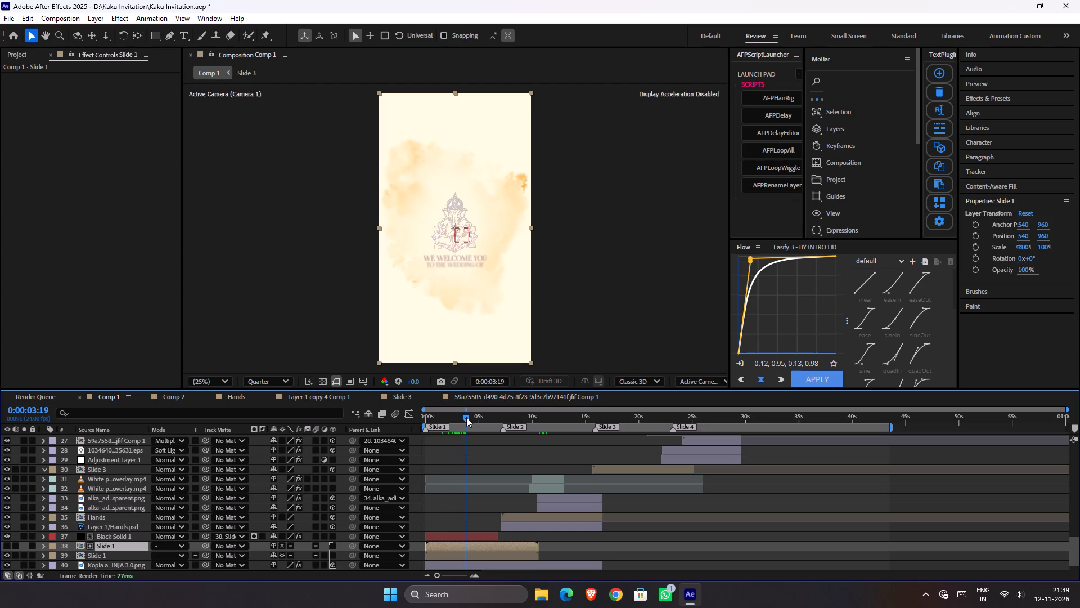
# Select the matted Black Solid 1 layer and activate the Rounded Rectangle tool for masking it.
pyautogui.click(121, 544)
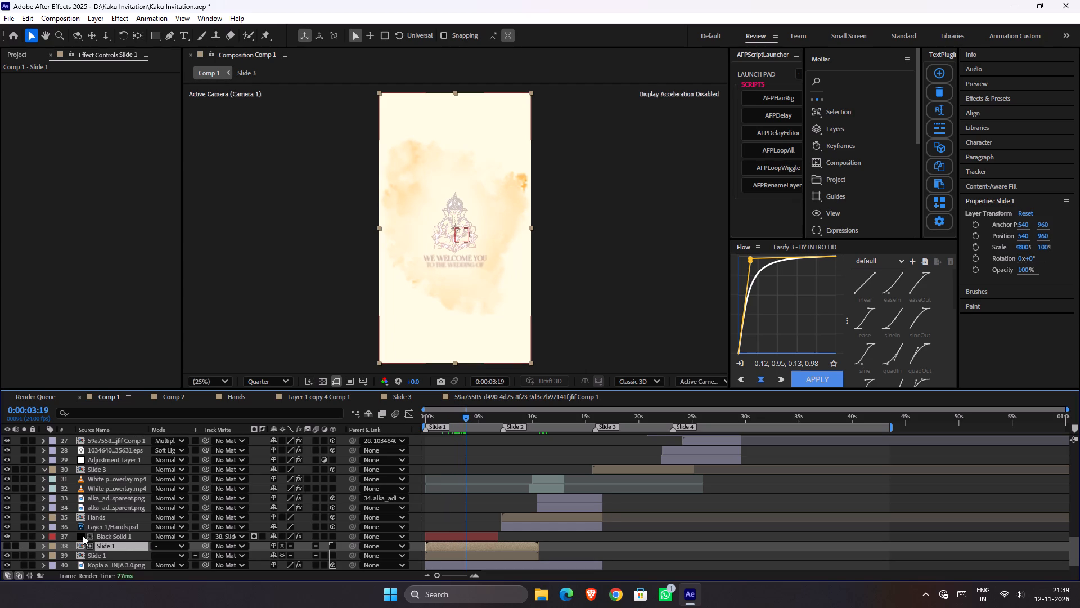
pyautogui.click(94, 538)
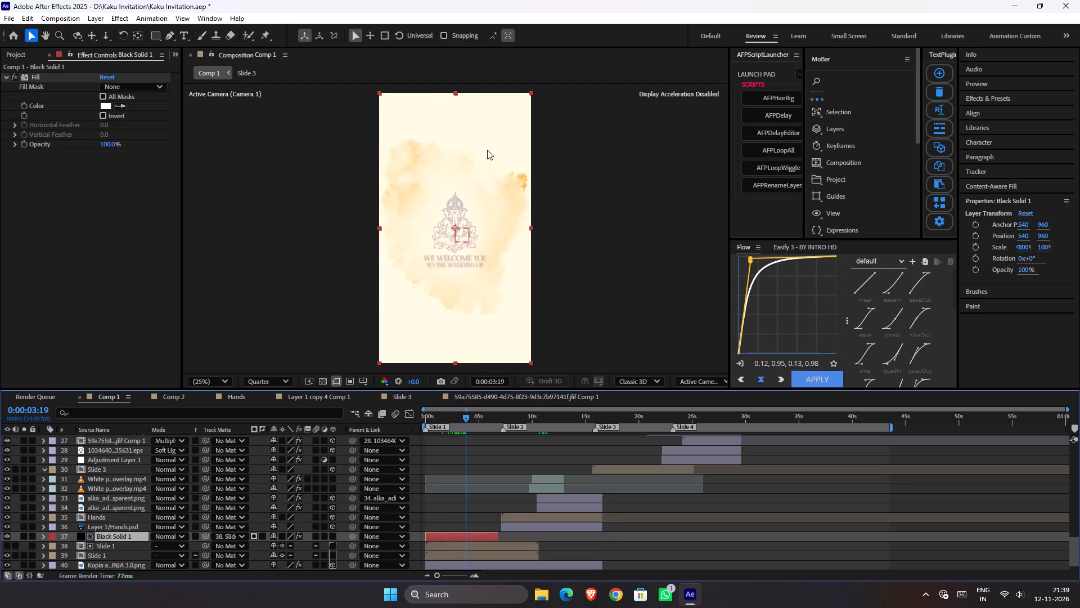
pyautogui.click(160, 34)
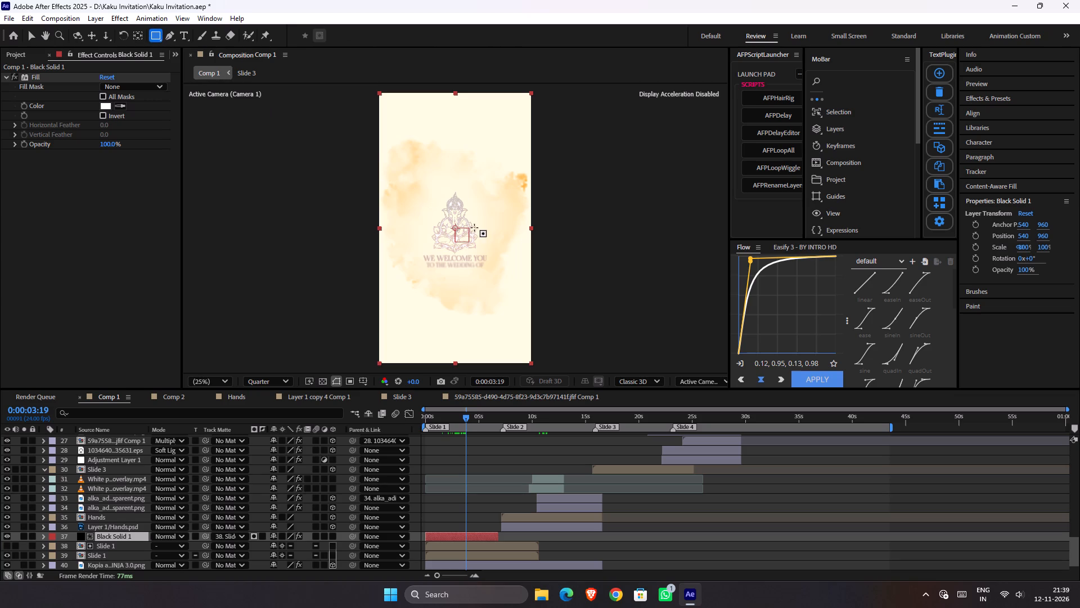
pyautogui.rightClick(160, 30)
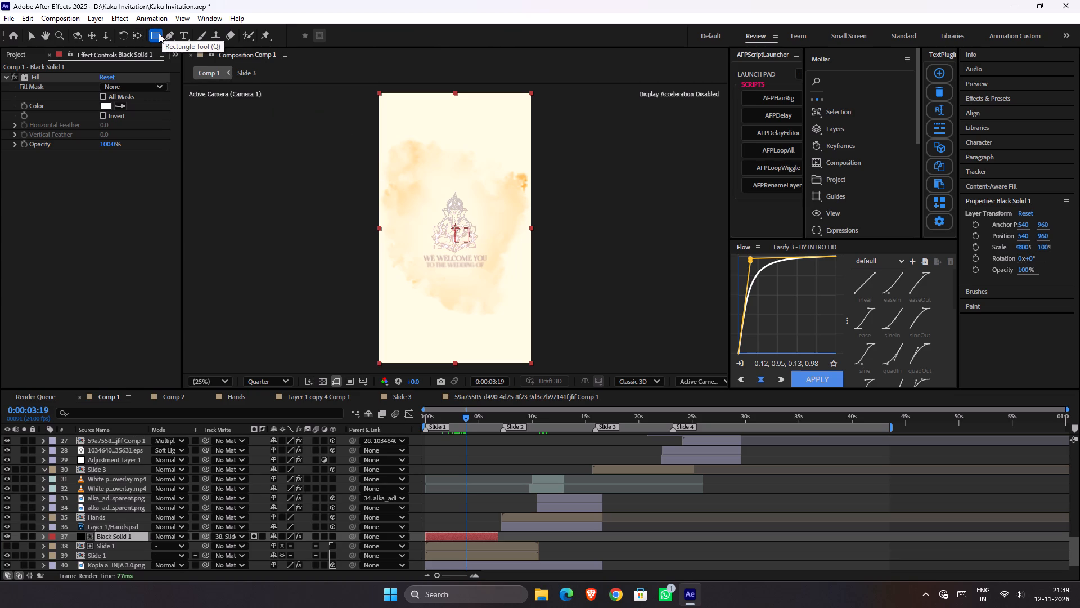
pyautogui.moveTo(159, 33); pyautogui.dragTo(197, 49)
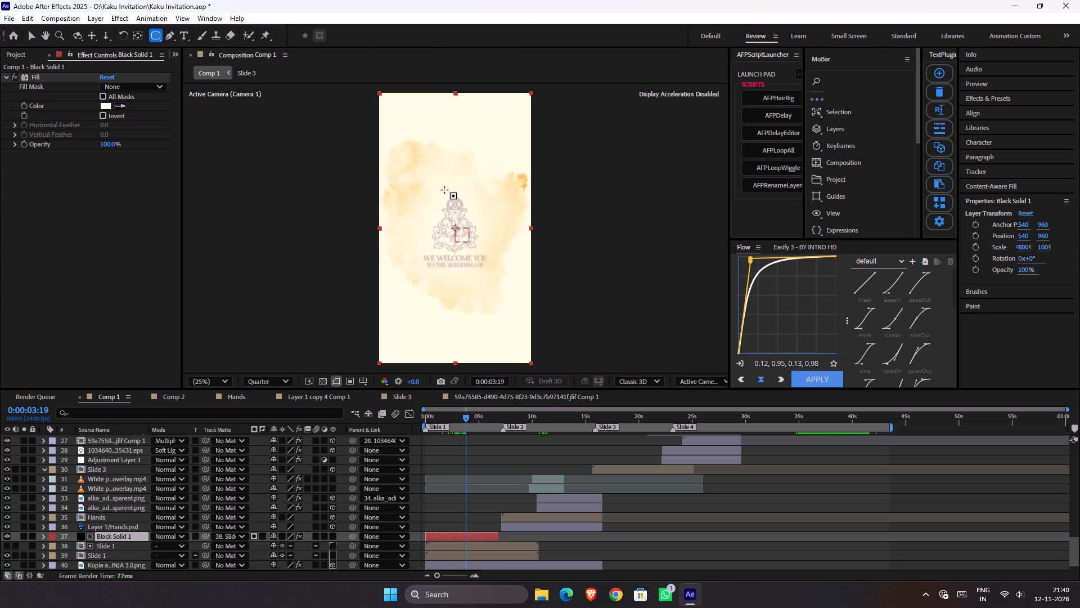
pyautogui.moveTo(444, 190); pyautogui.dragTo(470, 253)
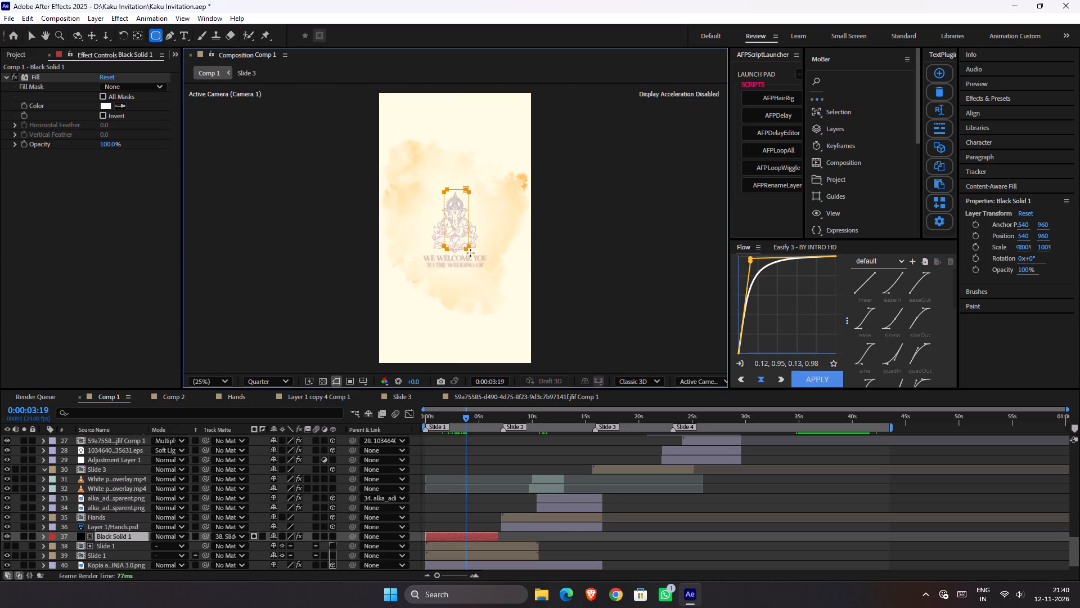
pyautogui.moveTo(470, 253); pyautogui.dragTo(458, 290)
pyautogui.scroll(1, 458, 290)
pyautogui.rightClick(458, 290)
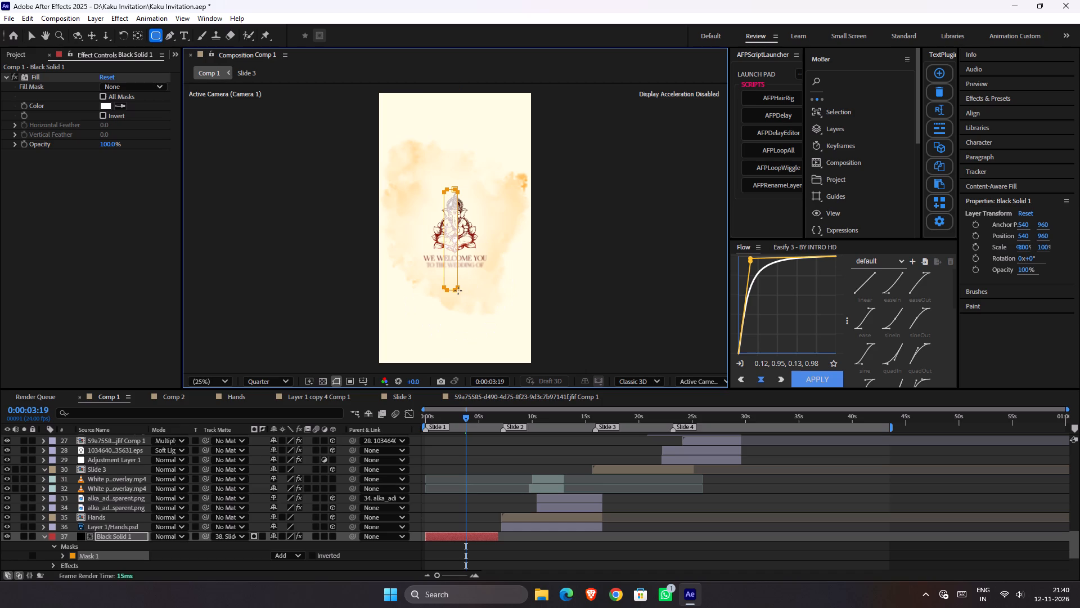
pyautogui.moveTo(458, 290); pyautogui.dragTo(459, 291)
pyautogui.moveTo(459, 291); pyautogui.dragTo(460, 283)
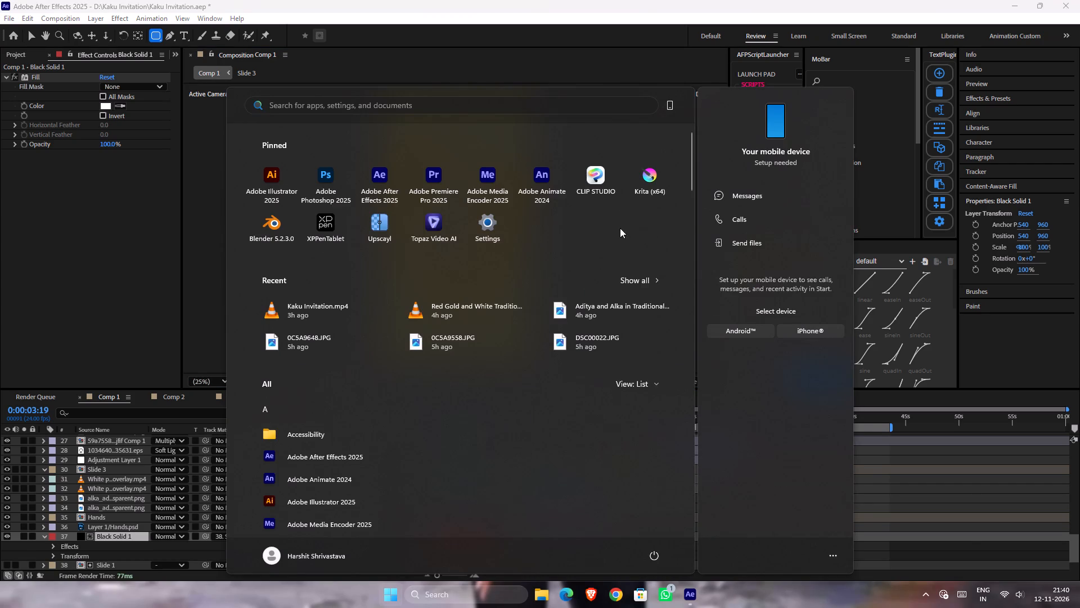
# Draw a tall, narrow rounded-rectangle mask on Black Solid 1 over the left side of the Ganesha and welcome text.
pyautogui.scroll(1, 453, 244)
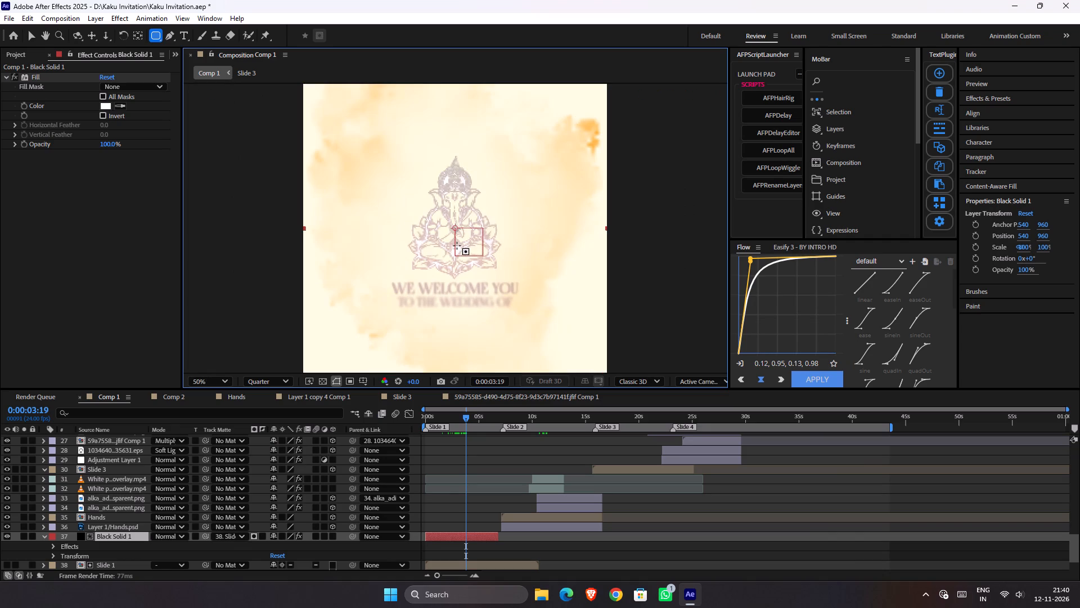
pyautogui.scroll(-1, 457, 245)
pyautogui.moveTo(429, 177); pyautogui.dragTo(463, 231)
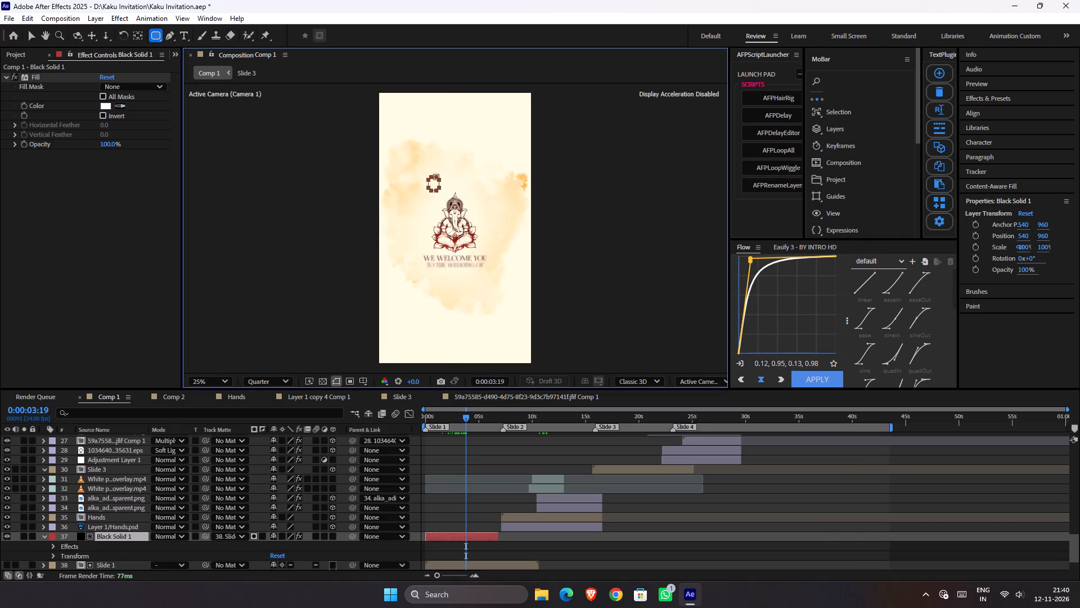
pyautogui.moveTo(463, 231); pyautogui.dragTo(443, 296)
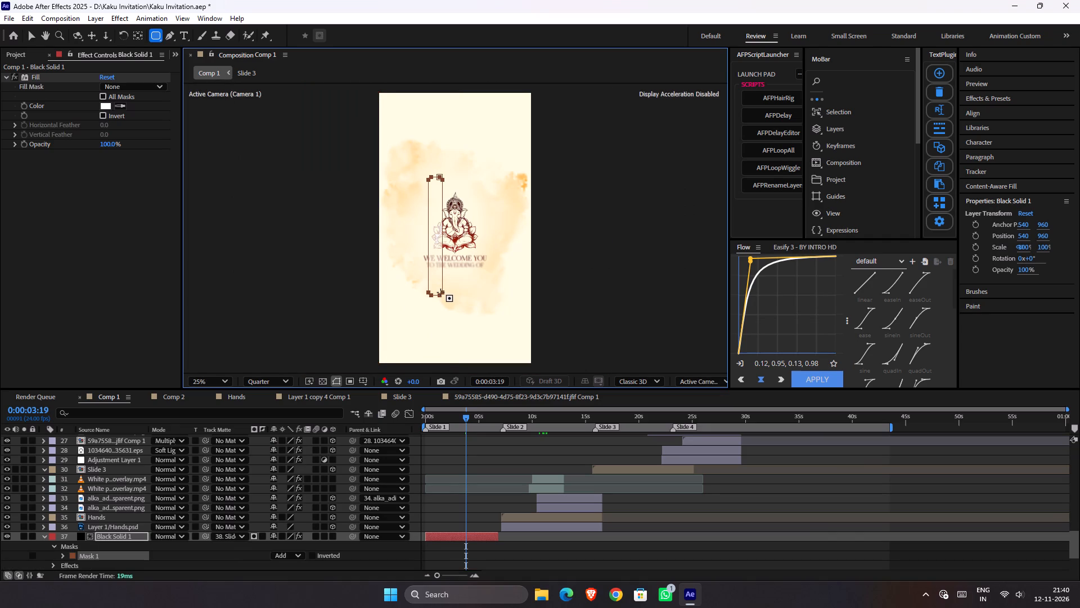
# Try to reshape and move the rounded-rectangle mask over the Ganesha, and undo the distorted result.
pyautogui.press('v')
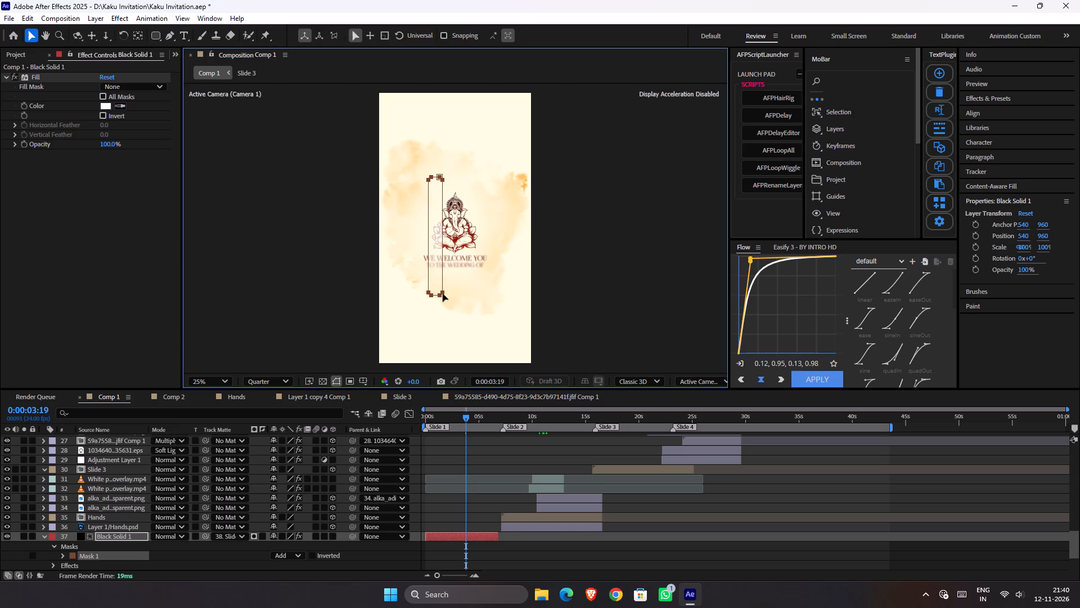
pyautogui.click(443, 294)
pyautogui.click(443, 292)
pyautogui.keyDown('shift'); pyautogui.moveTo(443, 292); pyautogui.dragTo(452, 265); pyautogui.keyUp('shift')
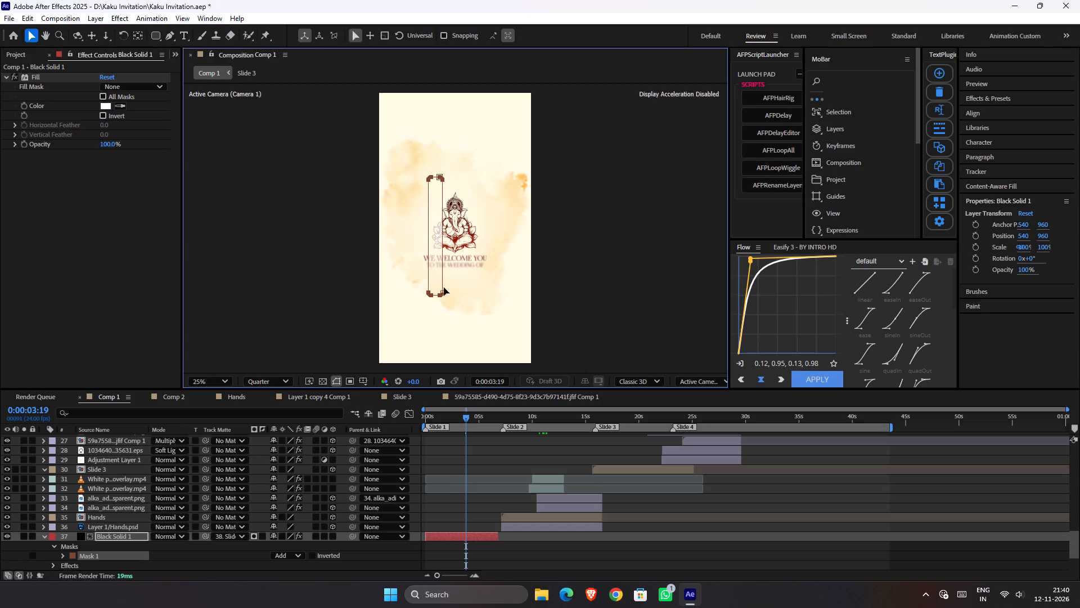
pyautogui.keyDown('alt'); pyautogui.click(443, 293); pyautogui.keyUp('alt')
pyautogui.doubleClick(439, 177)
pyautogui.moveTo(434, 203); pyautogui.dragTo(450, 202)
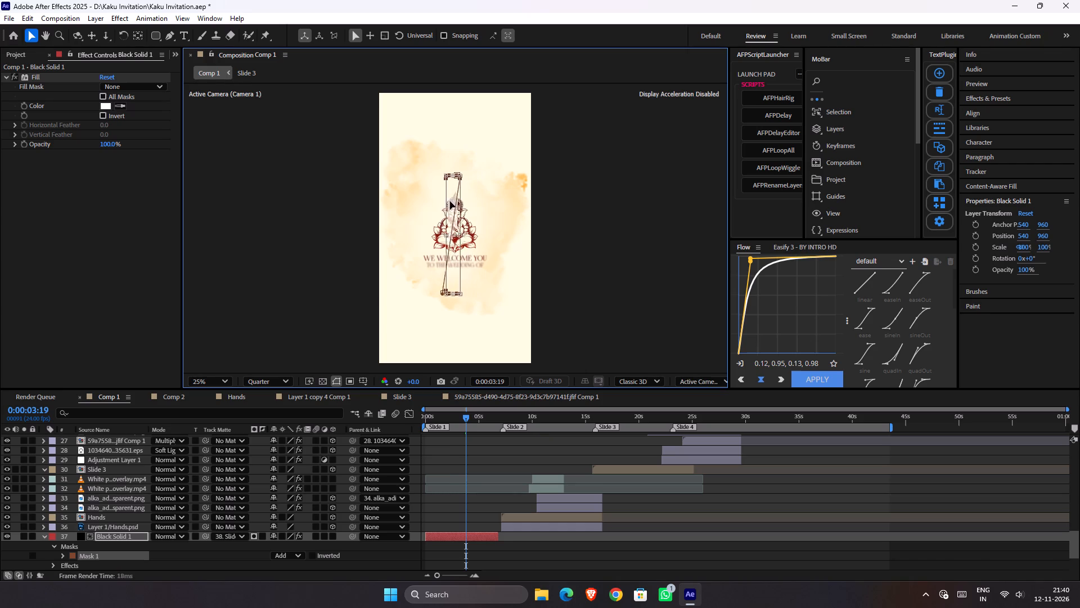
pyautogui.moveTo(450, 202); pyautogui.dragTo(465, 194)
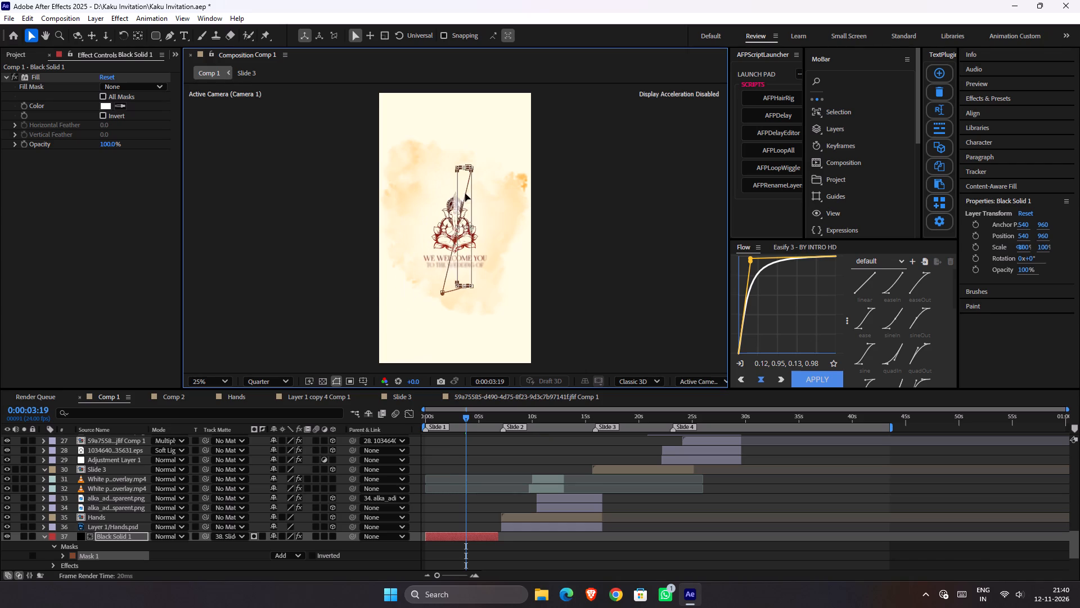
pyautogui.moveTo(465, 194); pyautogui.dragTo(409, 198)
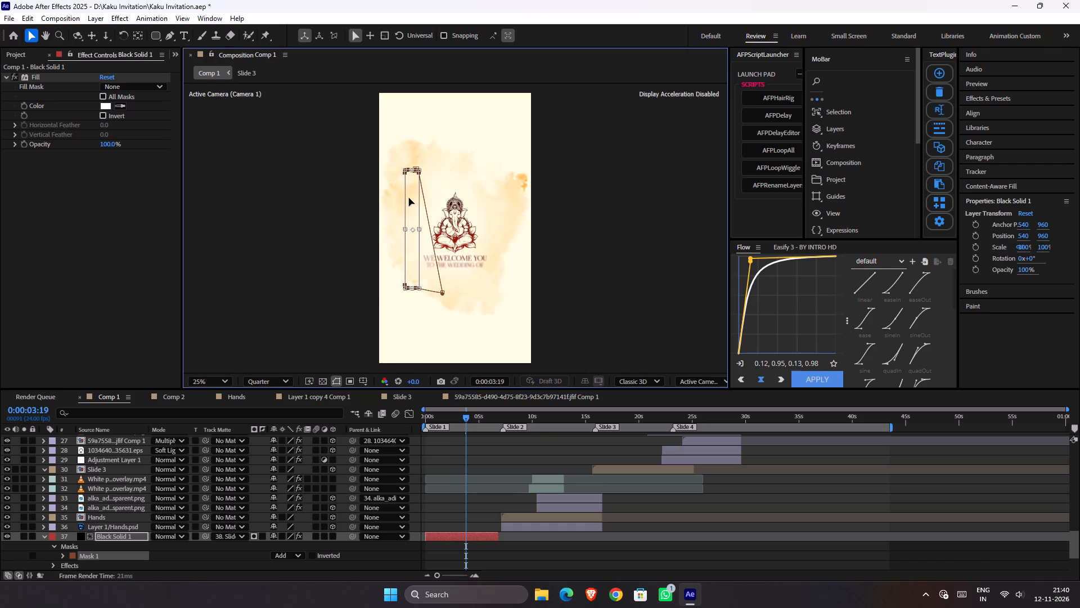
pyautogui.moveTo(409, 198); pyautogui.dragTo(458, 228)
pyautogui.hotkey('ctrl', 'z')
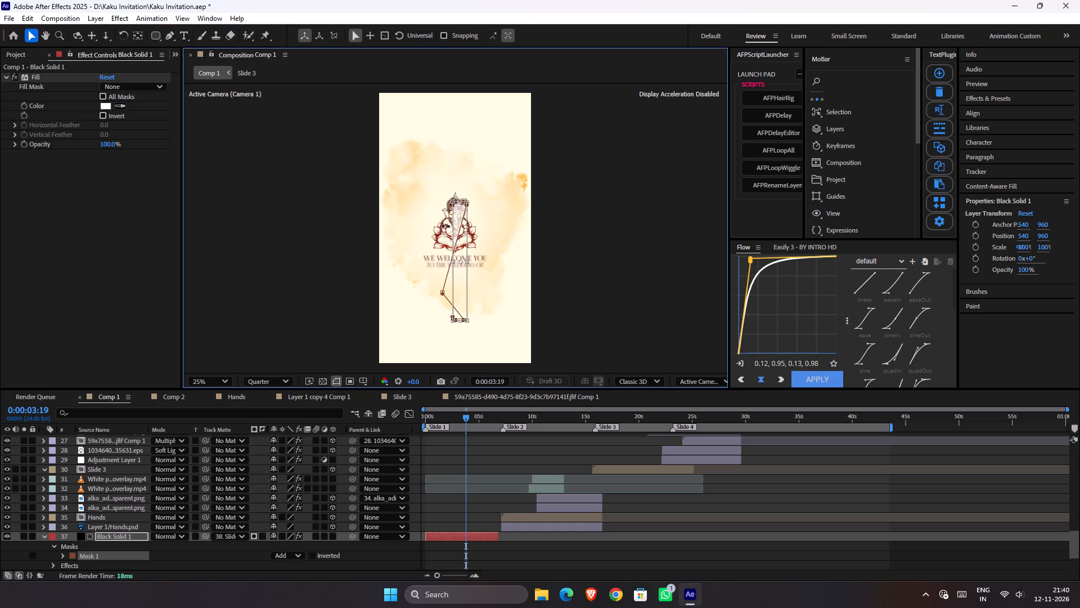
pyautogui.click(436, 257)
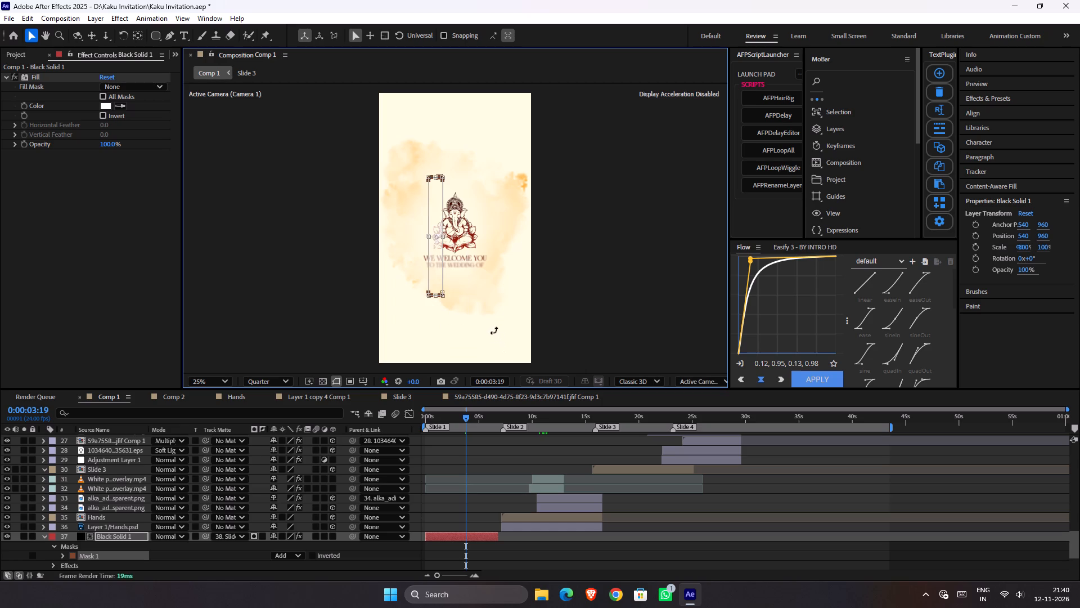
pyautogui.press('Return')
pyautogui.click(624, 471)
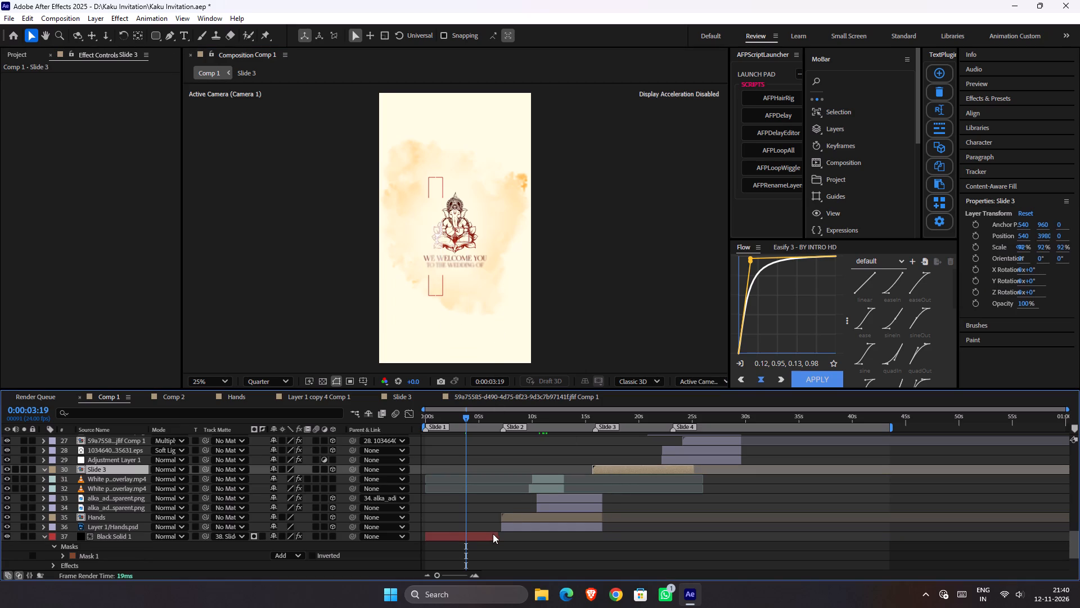
# Rotate the Black Solid 1 mask into a diagonal band running from upper left down to lower right across the artwork.
pyautogui.click(490, 538)
pyautogui.doubleClick(443, 179)
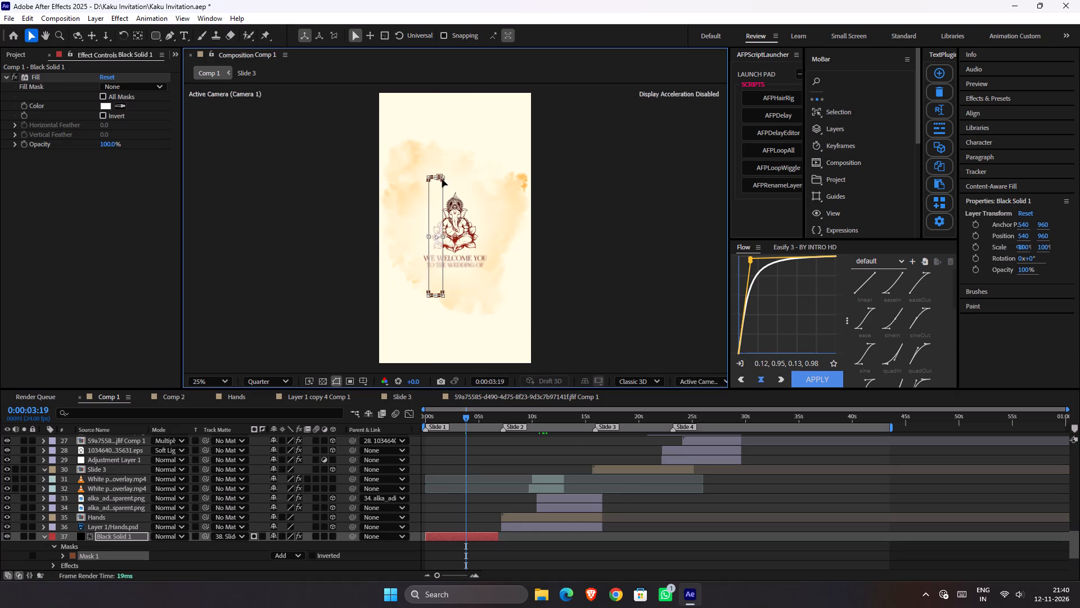
pyautogui.moveTo(447, 170); pyautogui.dragTo(412, 168)
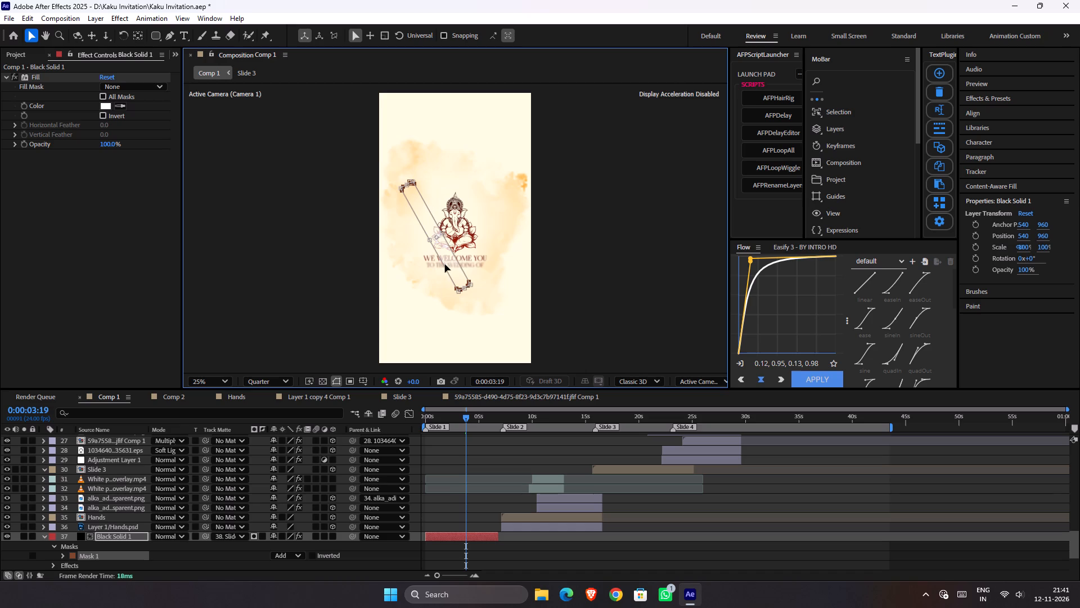
pyautogui.click(446, 258)
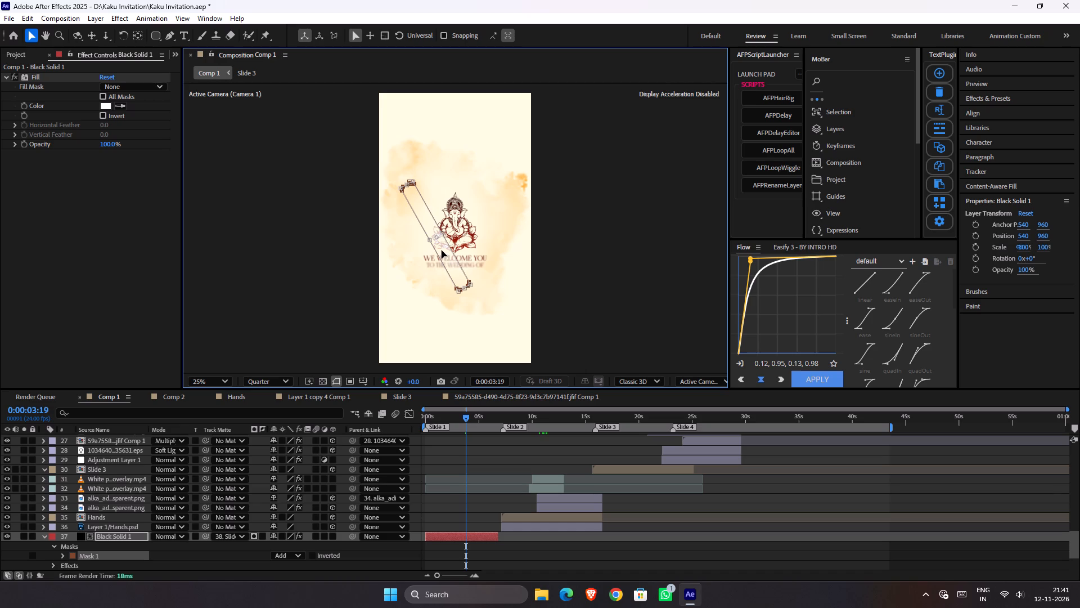
pyautogui.doubleClick(442, 251)
# Move the Black Solid 1 layer left of the Ganesha to a position of about 216, 1044.
pyautogui.click(443, 540)
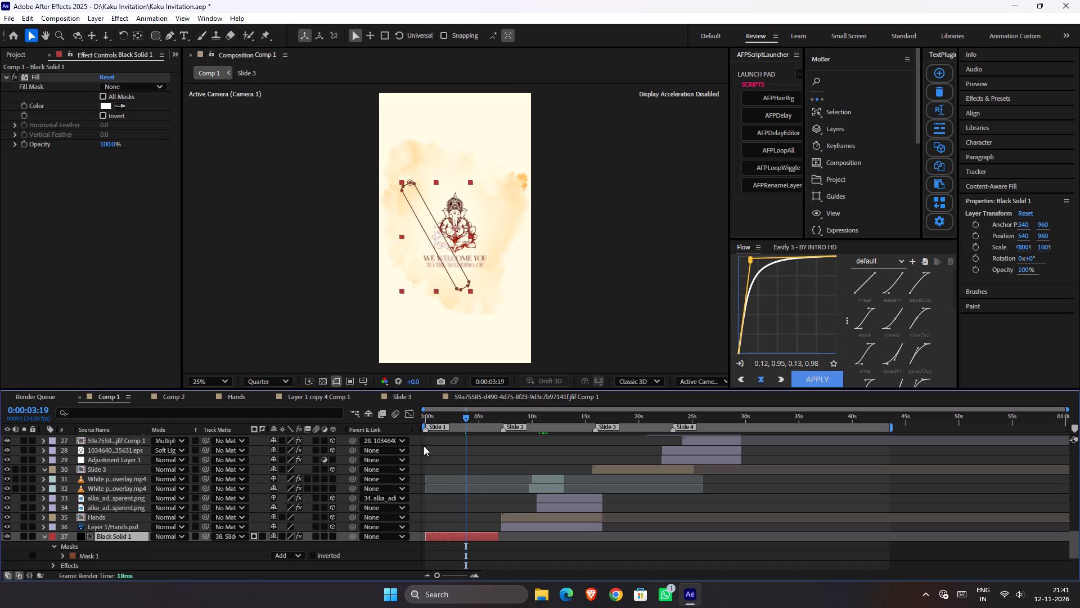
pyautogui.moveTo(449, 254); pyautogui.dragTo(420, 264)
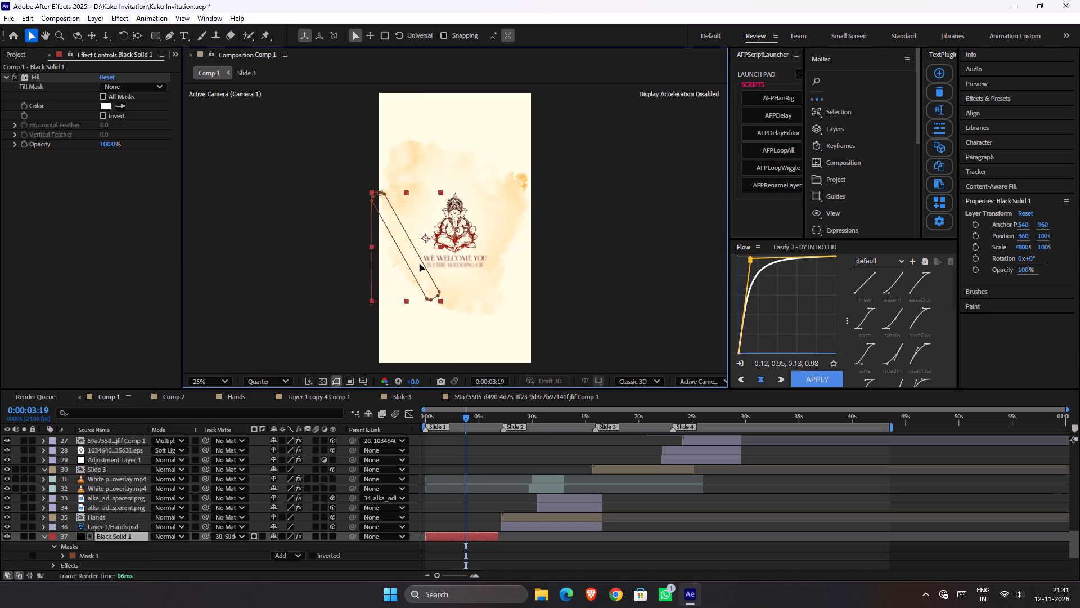
pyautogui.moveTo(420, 264); pyautogui.dragTo(404, 266)
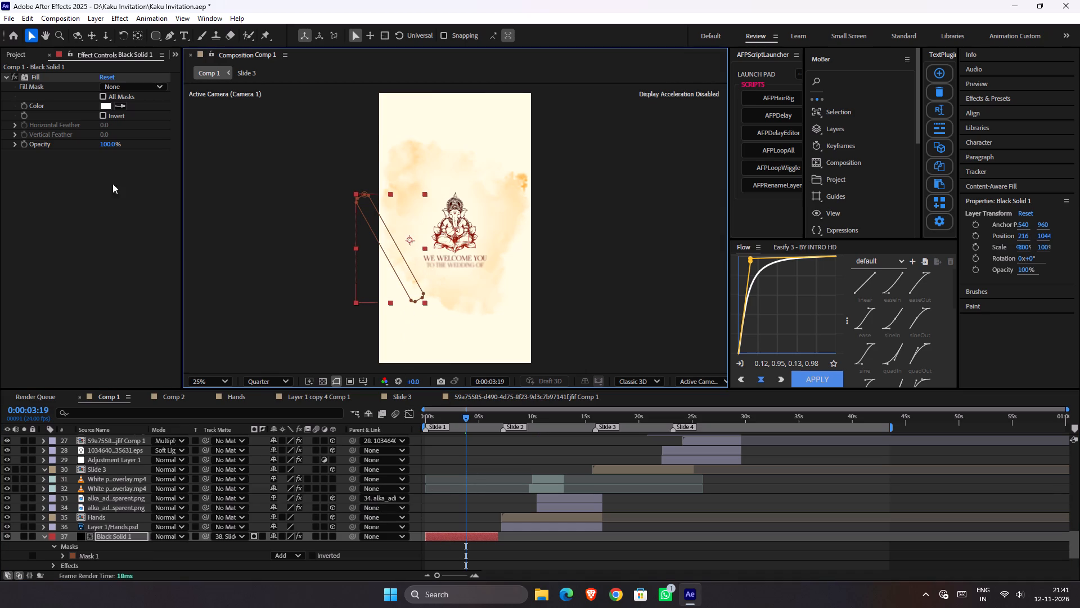
# Keyframe Black Solid 1's Position at 0:00:03:19, and move it to X 1229 at 0:00:05:13 so the band sweeps rightward.
pyautogui.click(111, 536)
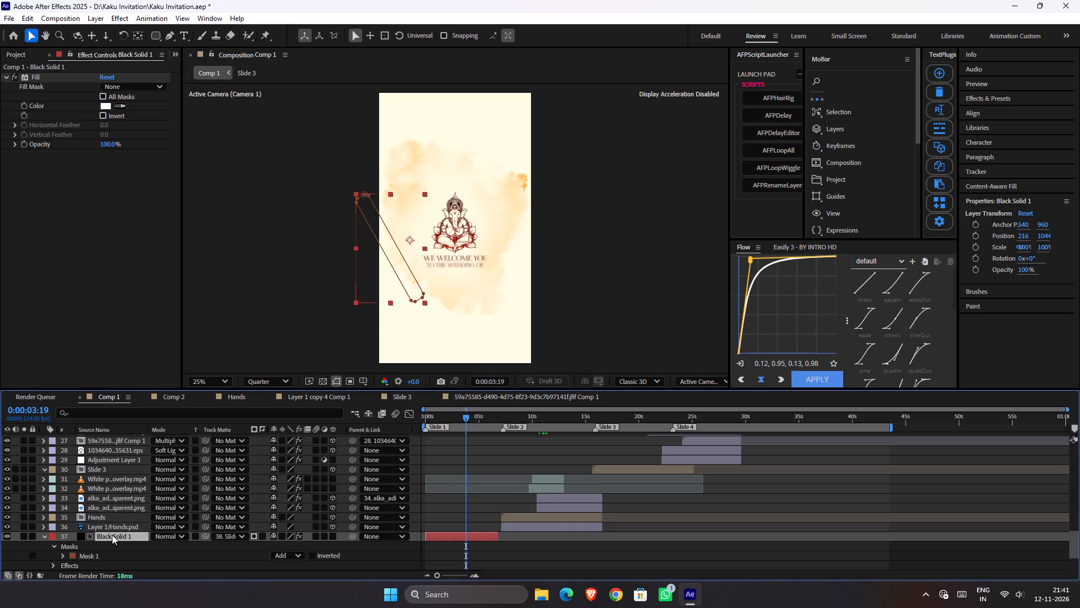
pyautogui.press('p')
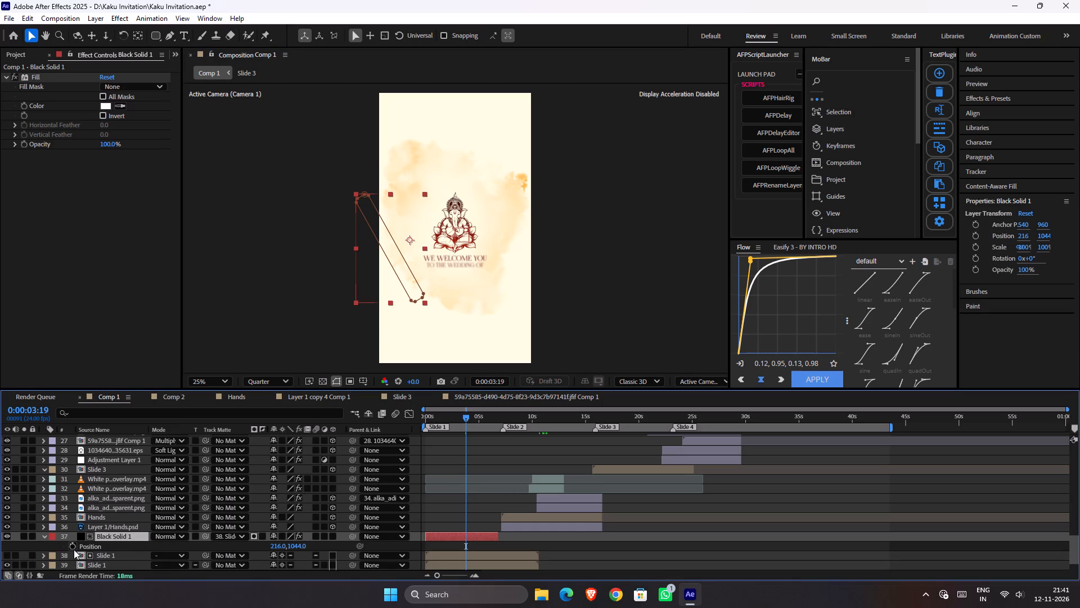
pyautogui.click(74, 549)
pyautogui.moveTo(468, 413); pyautogui.dragTo(484, 424)
pyautogui.moveTo(278, 547); pyautogui.dragTo(661, 509)
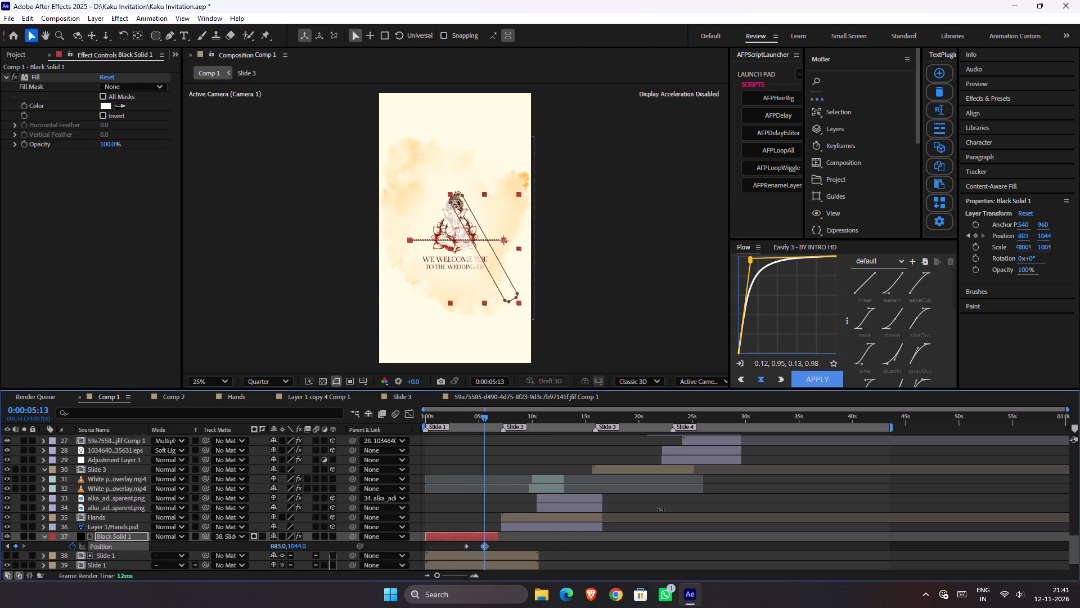
pyautogui.moveTo(661, 509); pyautogui.dragTo(811, 509)
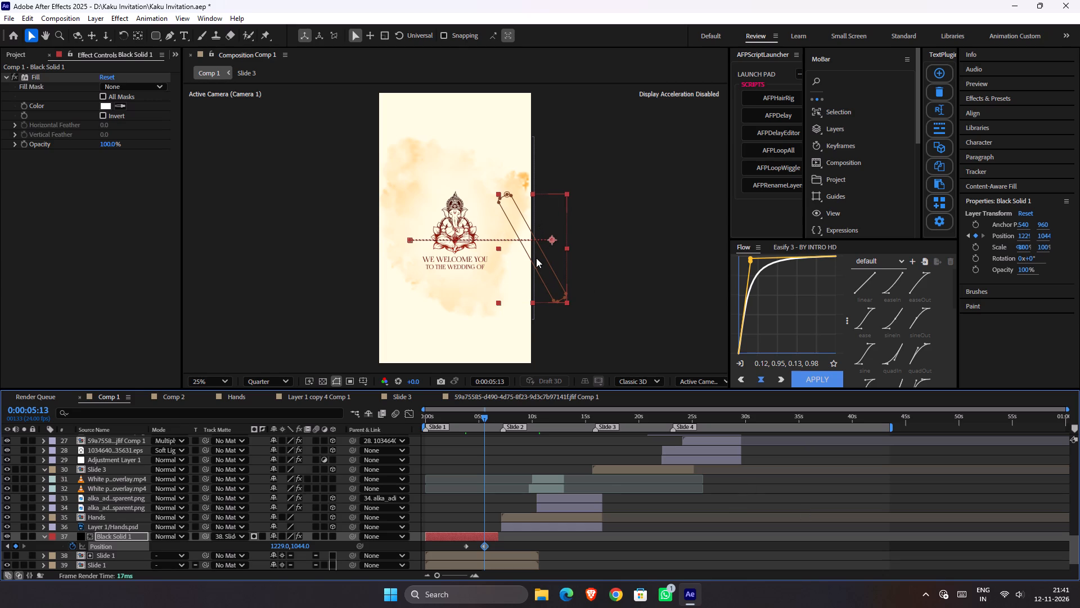
# Raise both Position keyframes of Black Solid 1 together to Y 932 and preview the sweep.
pyautogui.click(109, 545)
pyautogui.press('Up')
pyautogui.press('Up')
pyautogui.press('Up')
pyautogui.press('Up')
pyautogui.press('Up')
pyautogui.press('Up')
pyautogui.press('Up')
pyautogui.press('Up')
pyautogui.press('Up')
pyautogui.press('Up')
pyautogui.press('Up')
pyautogui.press('Up')
pyautogui.press('Up')
pyautogui.press('Up')
pyautogui.press('Up')
pyautogui.press('Up')
pyautogui.press('Up')
pyautogui.press('Up')
pyautogui.press('Up')
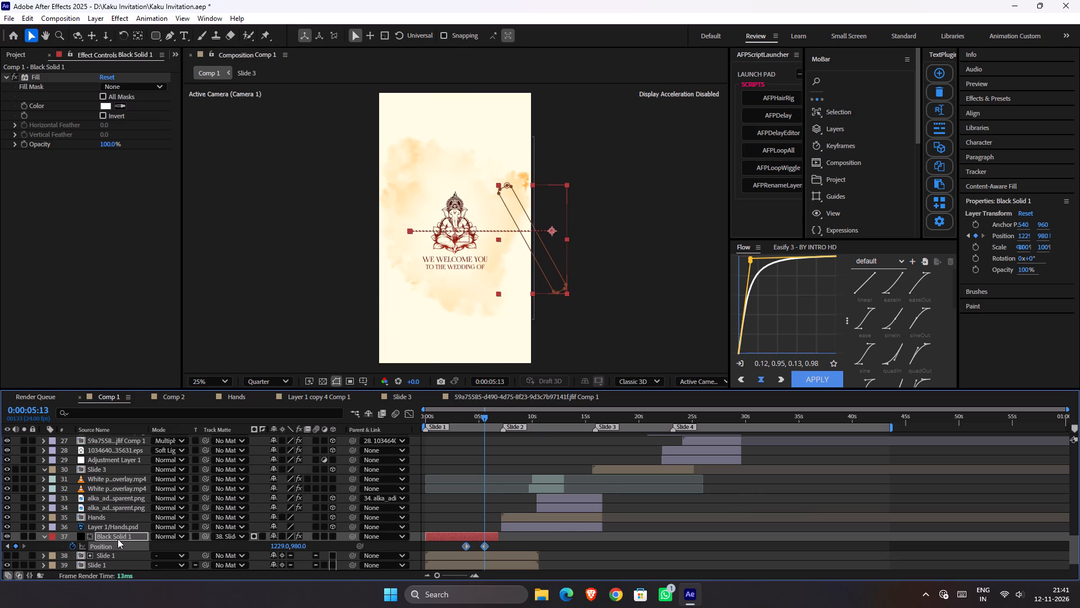
pyautogui.press('Up')
pyautogui.press('Up')
pyautogui.press('Up')
pyautogui.press('Up')
pyautogui.press('Up')
pyautogui.press('Up')
pyautogui.press('Up')
pyautogui.press('Up')
pyautogui.press('Up')
pyautogui.press('Up')
pyautogui.press('Up')
pyautogui.press('Up')
pyautogui.press('Up')
pyautogui.moveTo(483, 420); pyautogui.dragTo(459, 424)
pyautogui.press('space')
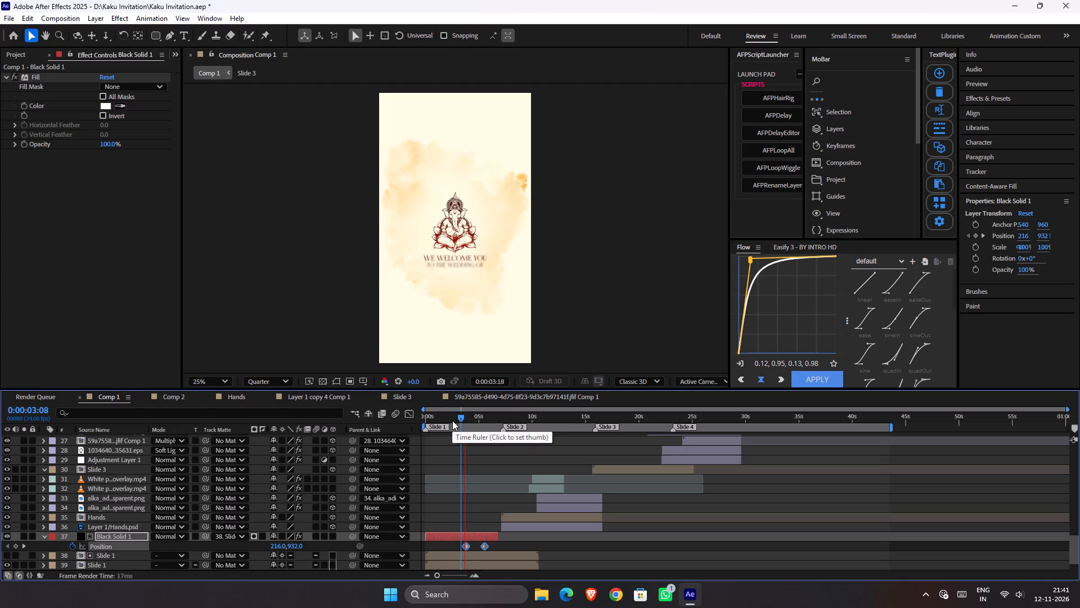
pyautogui.press('space')
# Set the Mask Feather of Black Solid 1's mask to 98 pixels and preview the softened sweep.
pyautogui.click(472, 421)
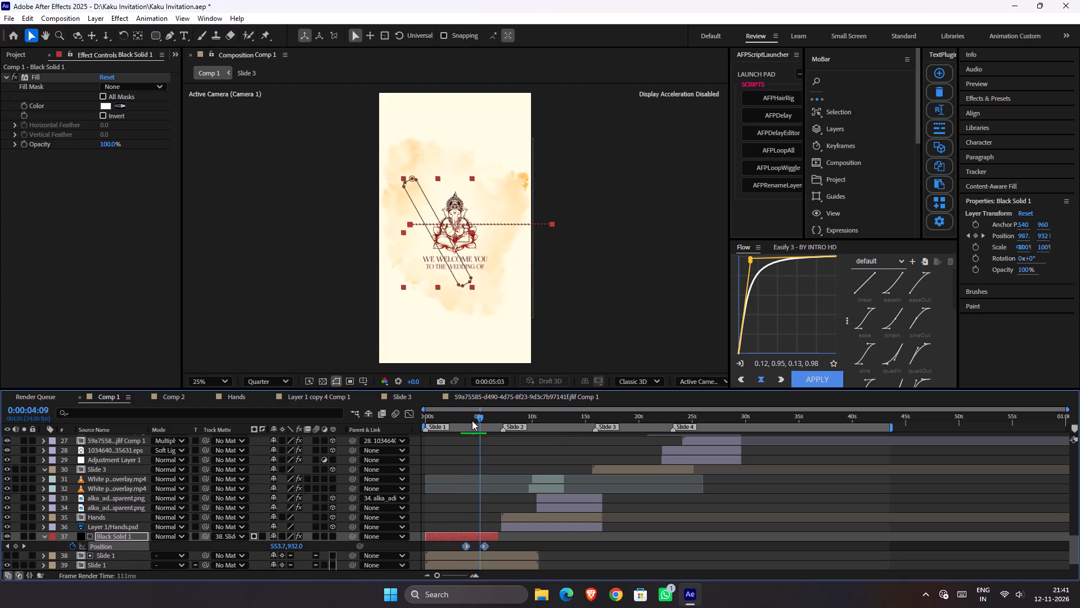
pyautogui.press('f')
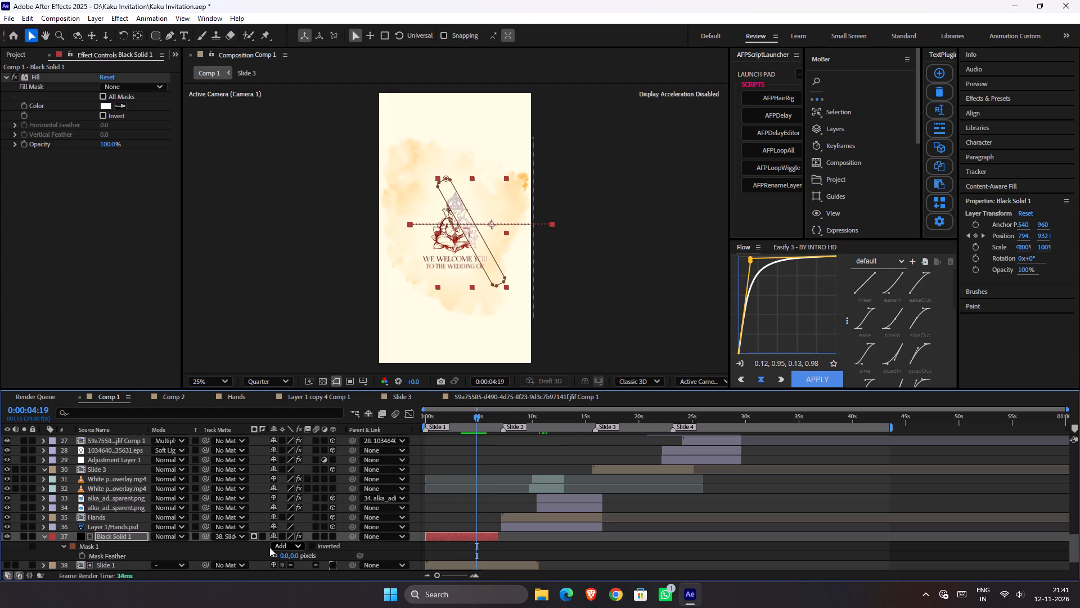
pyautogui.moveTo(295, 555); pyautogui.dragTo(346, 552)
pyautogui.moveTo(463, 415); pyautogui.dragTo(448, 419)
pyautogui.press('space')
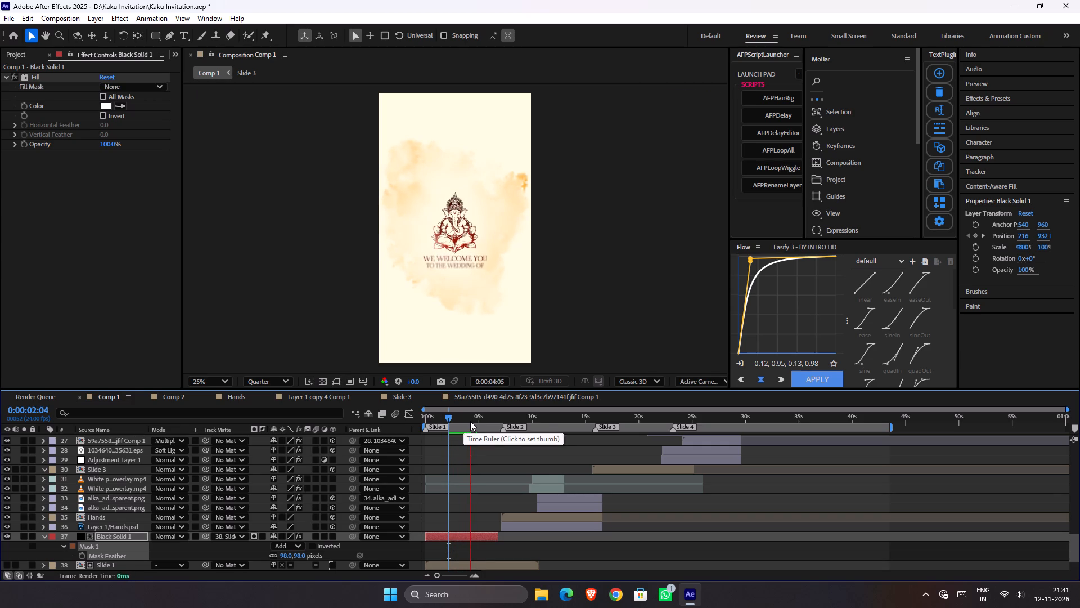
pyautogui.press('space')
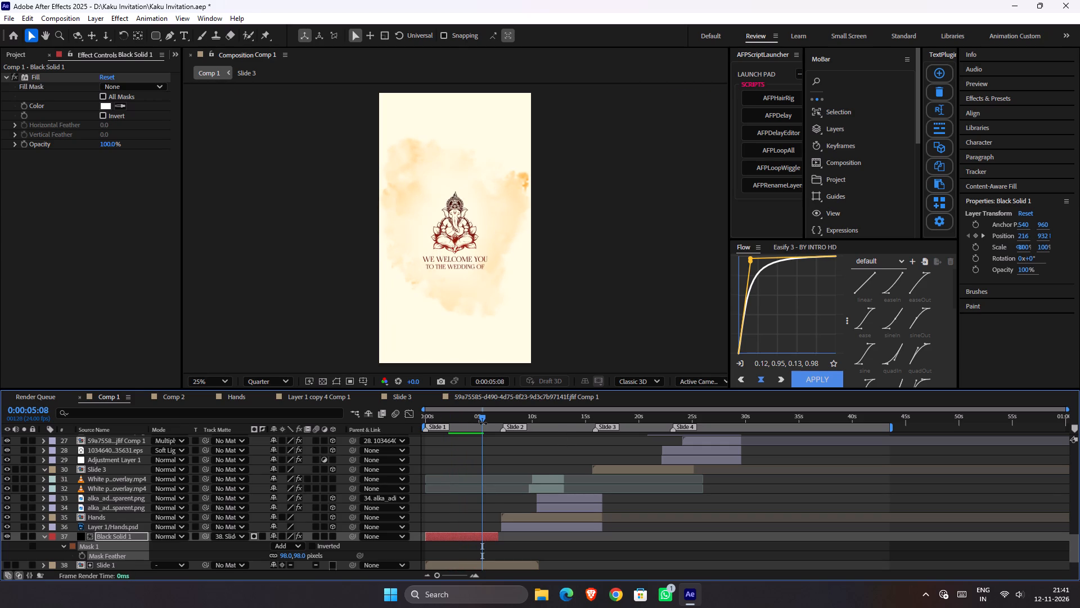
pyautogui.click(483, 423)
pyautogui.moveTo(477, 415); pyautogui.dragTo(461, 418)
pyautogui.press('space')
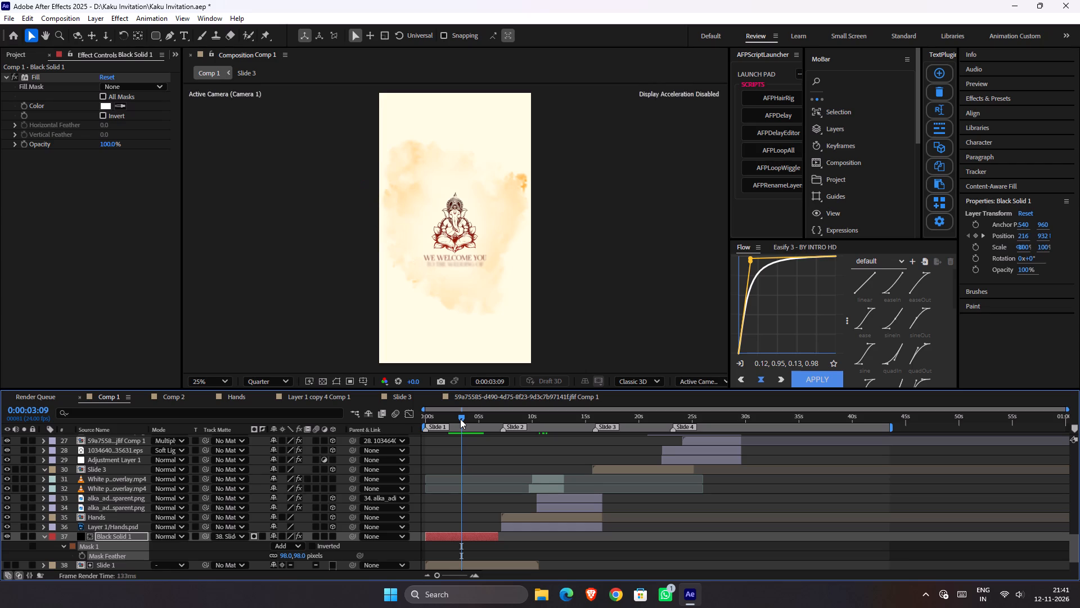
pyautogui.press('space')
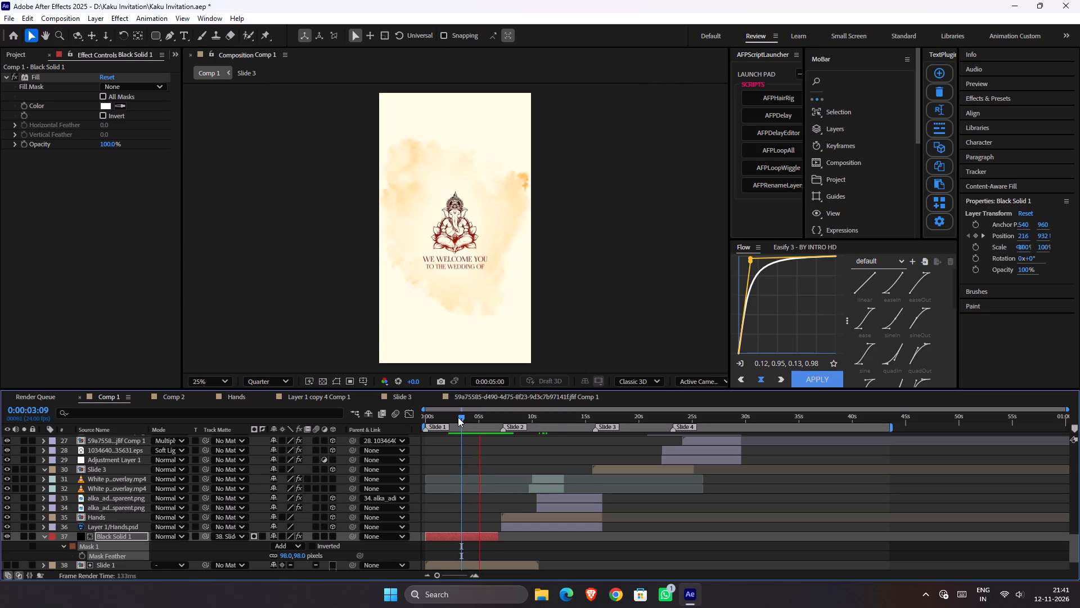
# Set the Mask Expansion of Black Solid 1's mask to -29 pixels and preview from the start of the composition.
pyautogui.moveTo(467, 417); pyautogui.dragTo(476, 423)
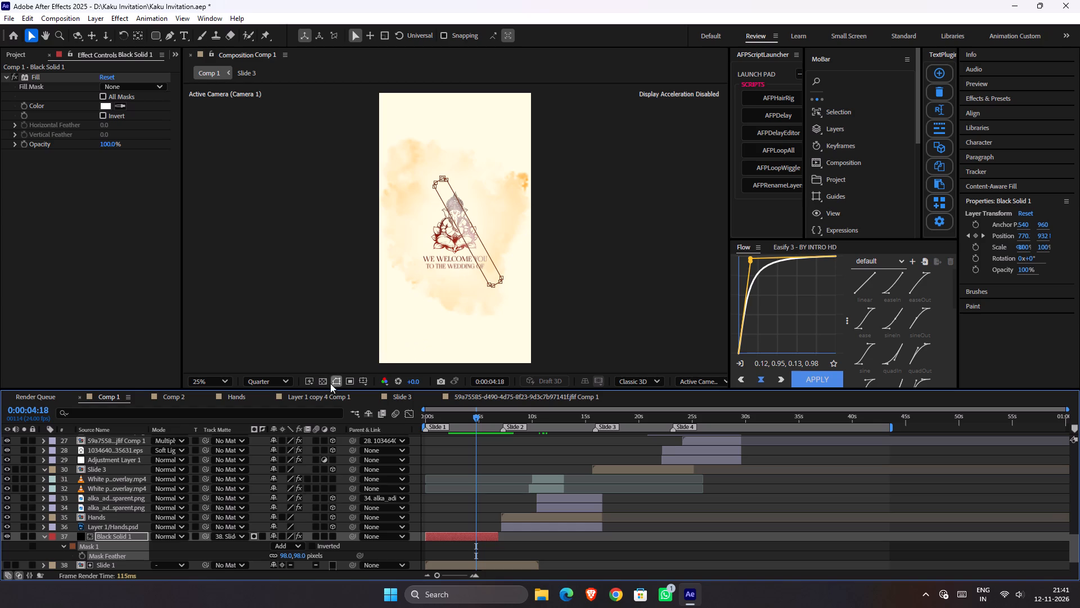
pyautogui.write('mm')
pyautogui.press('m')
pyautogui.press('m')
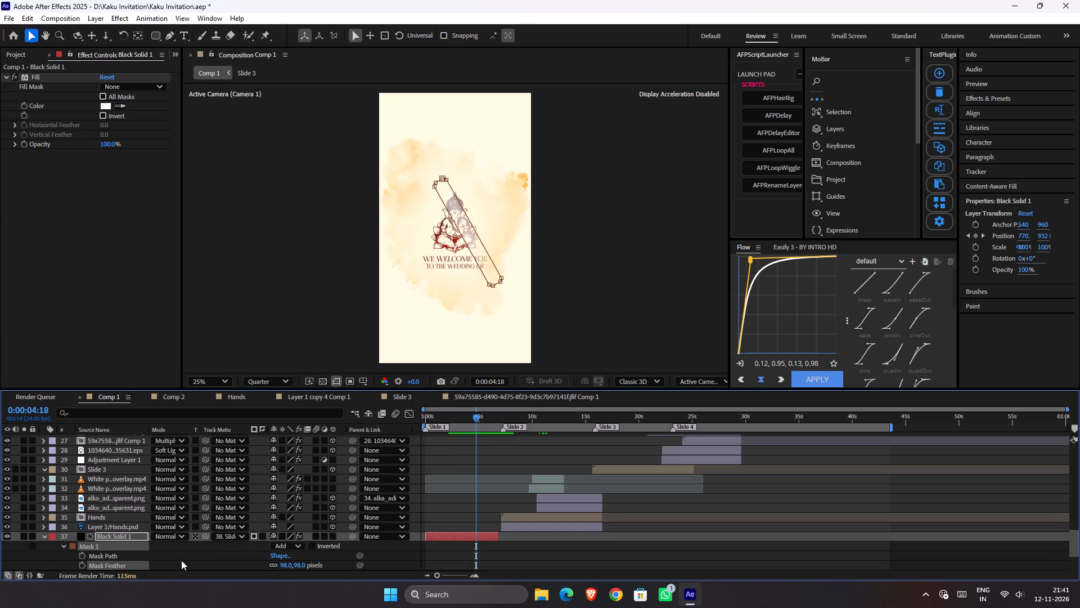
pyautogui.scroll(-1, 181, 560)
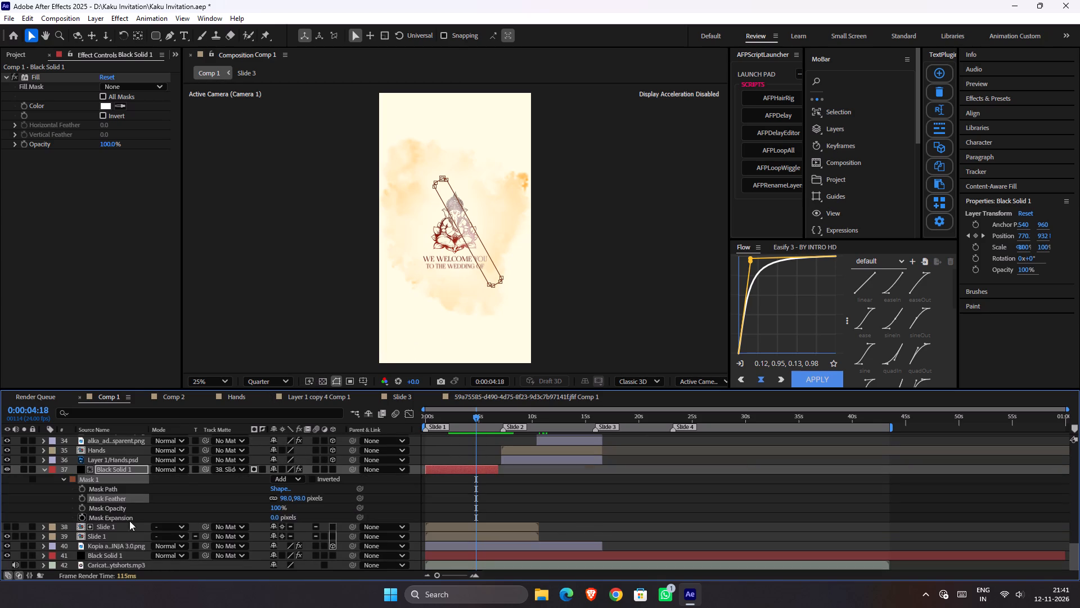
pyautogui.click(280, 518)
pyautogui.moveTo(273, 519); pyautogui.dragTo(267, 519)
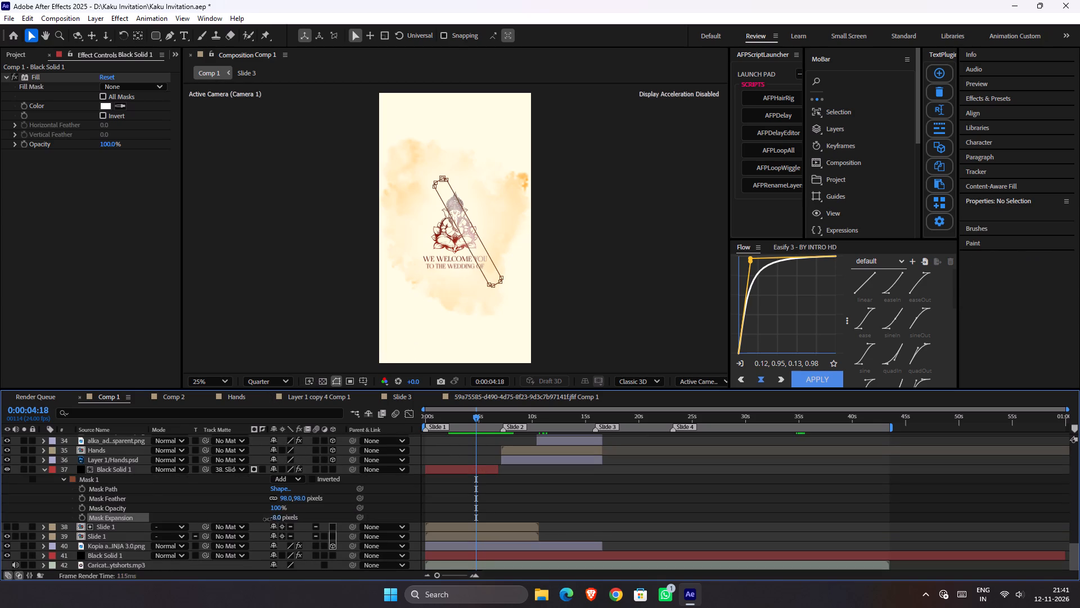
pyautogui.moveTo(267, 519); pyautogui.dragTo(261, 524)
pyautogui.moveTo(479, 417); pyautogui.dragTo(404, 437)
pyautogui.press('space')
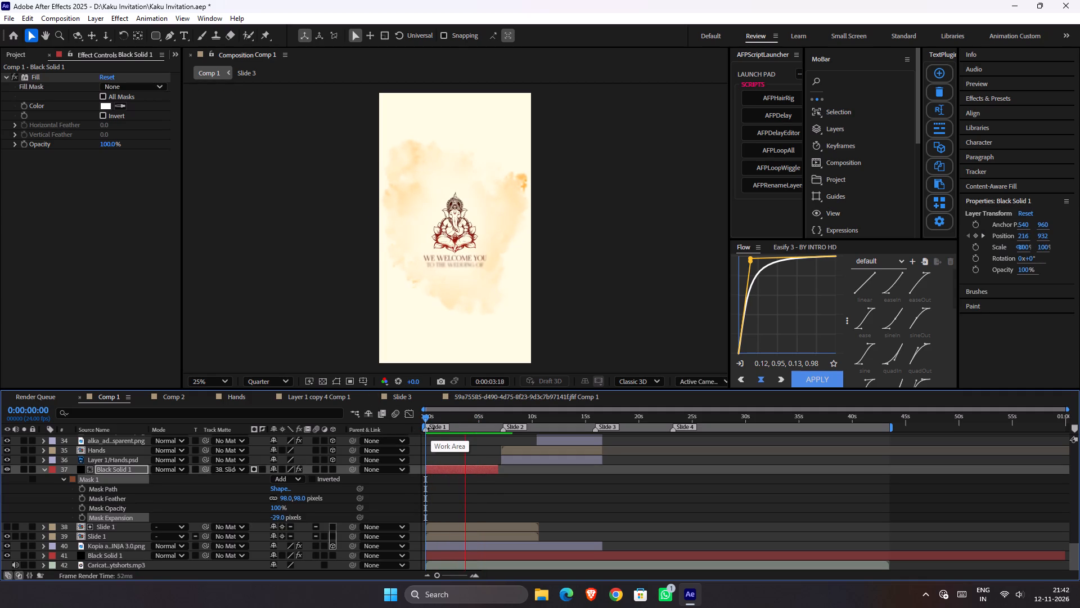
pyautogui.press('space')
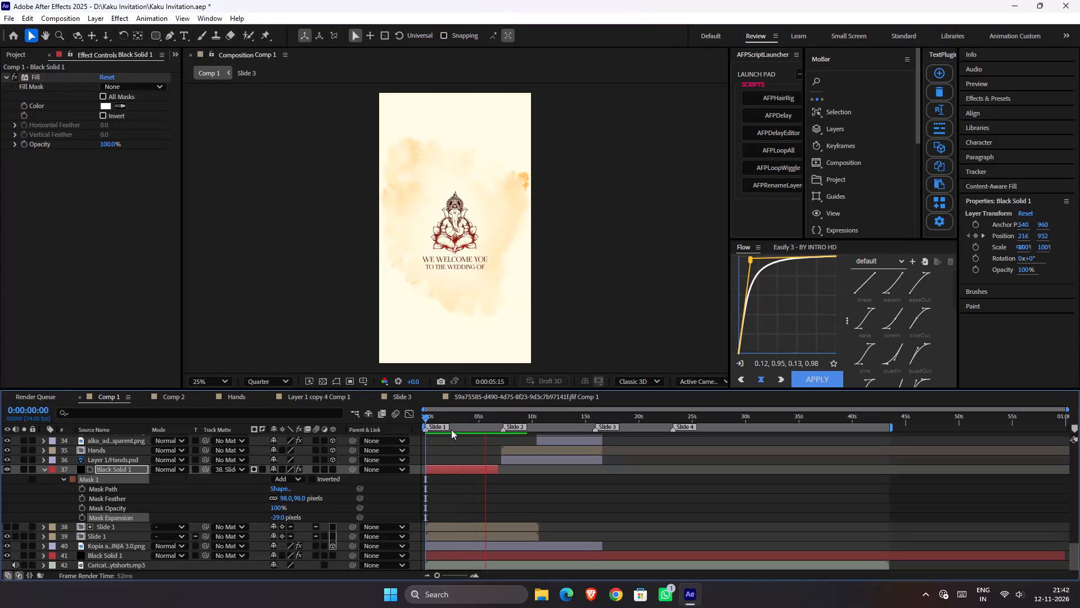
# Shift the masked Black Solid 1 shine layer about one second later in the timeline and preview the sweep's timing.
pyautogui.moveTo(462, 418); pyautogui.dragTo(450, 418)
pyautogui.press('space')
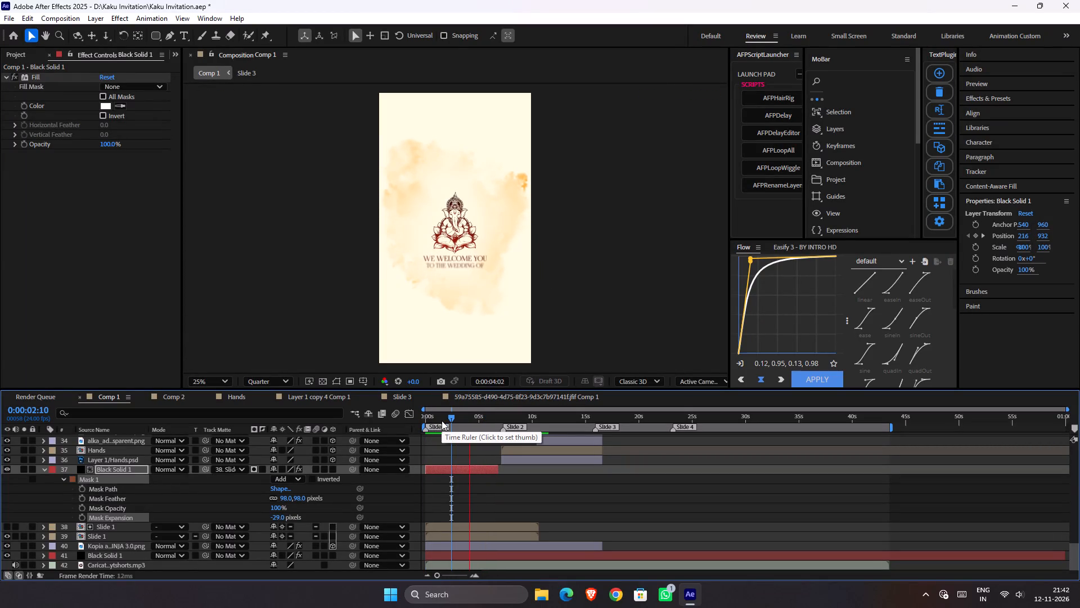
pyautogui.press('space')
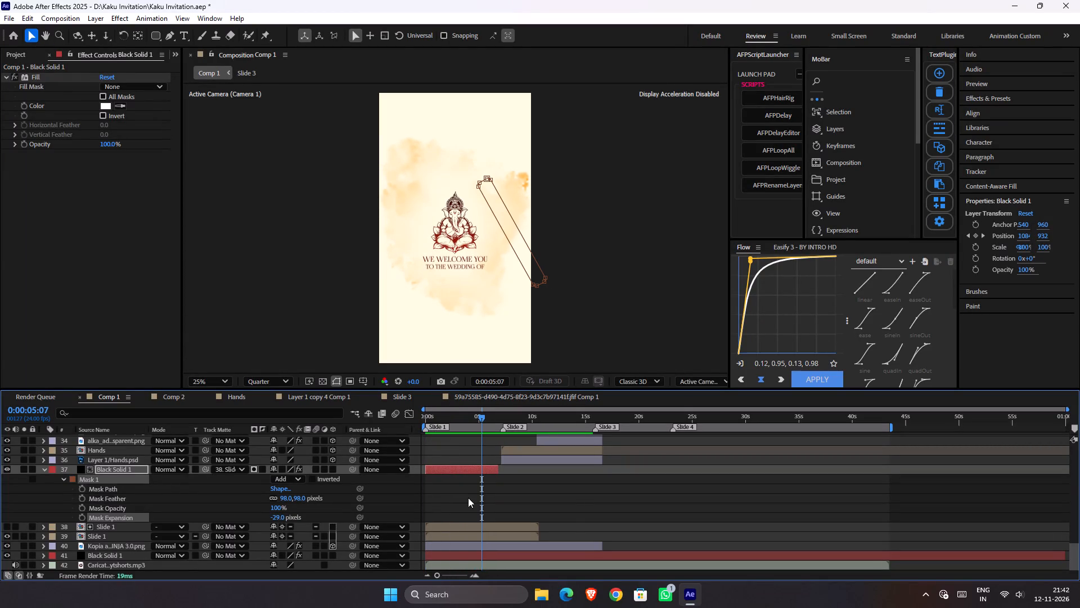
pyautogui.moveTo(483, 470); pyautogui.dragTo(492, 470)
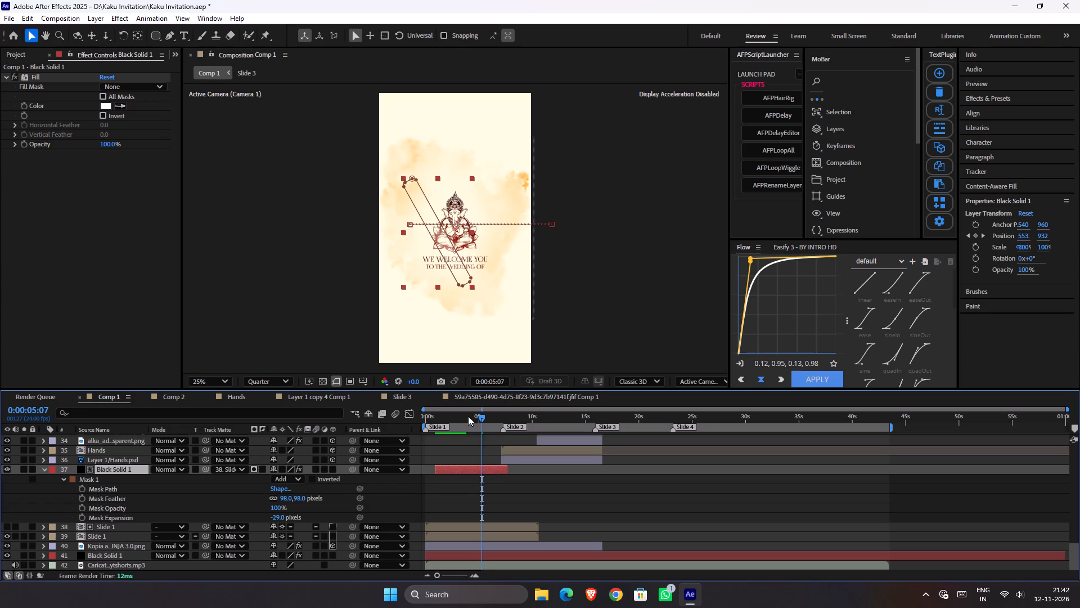
pyautogui.moveTo(467, 415); pyautogui.dragTo(454, 415)
pyautogui.press('space')
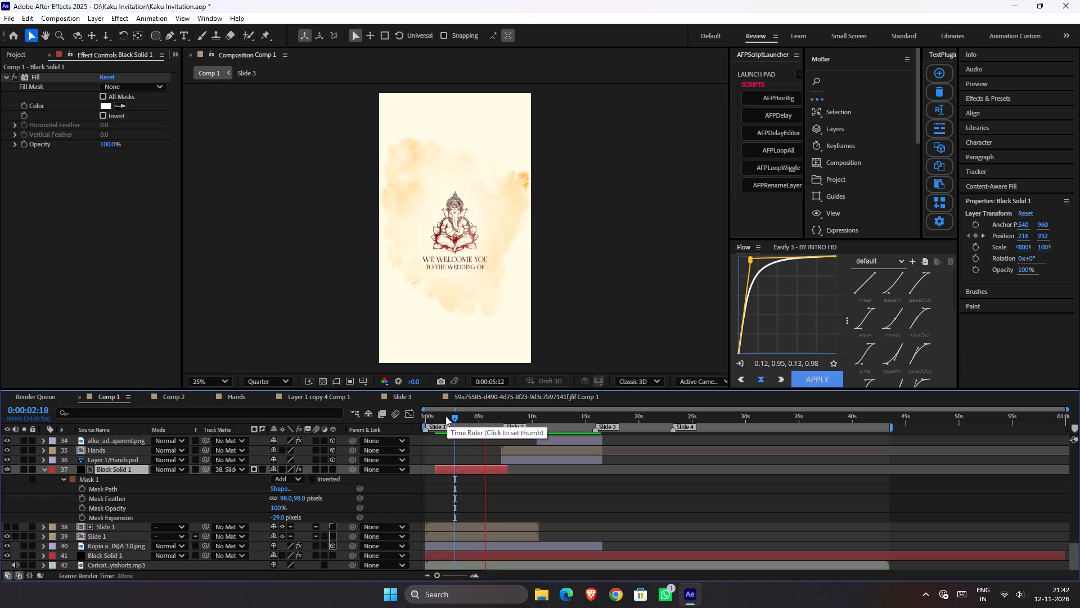
pyautogui.press('space')
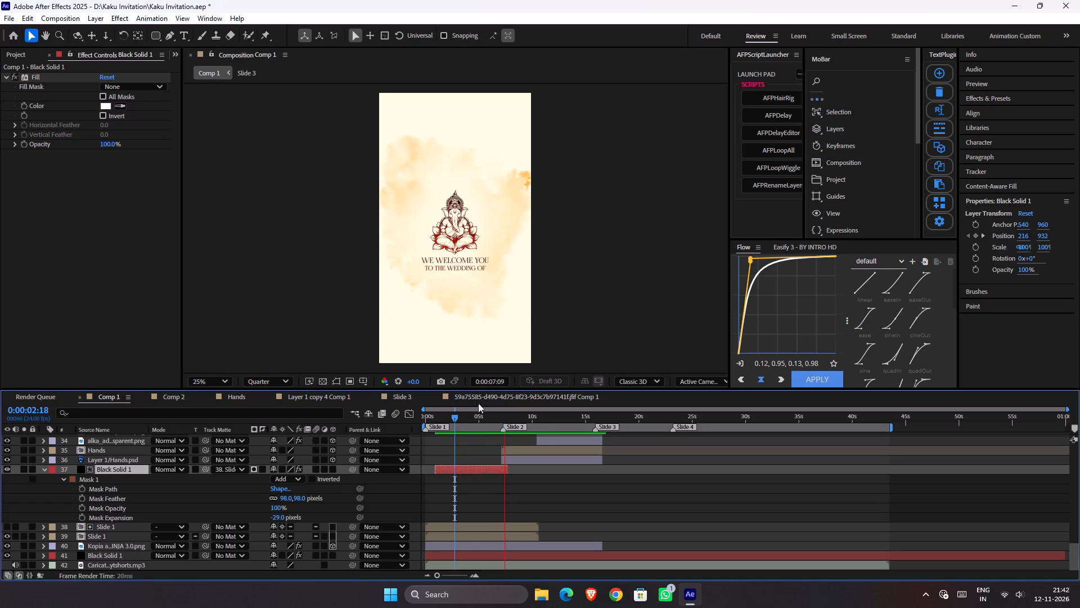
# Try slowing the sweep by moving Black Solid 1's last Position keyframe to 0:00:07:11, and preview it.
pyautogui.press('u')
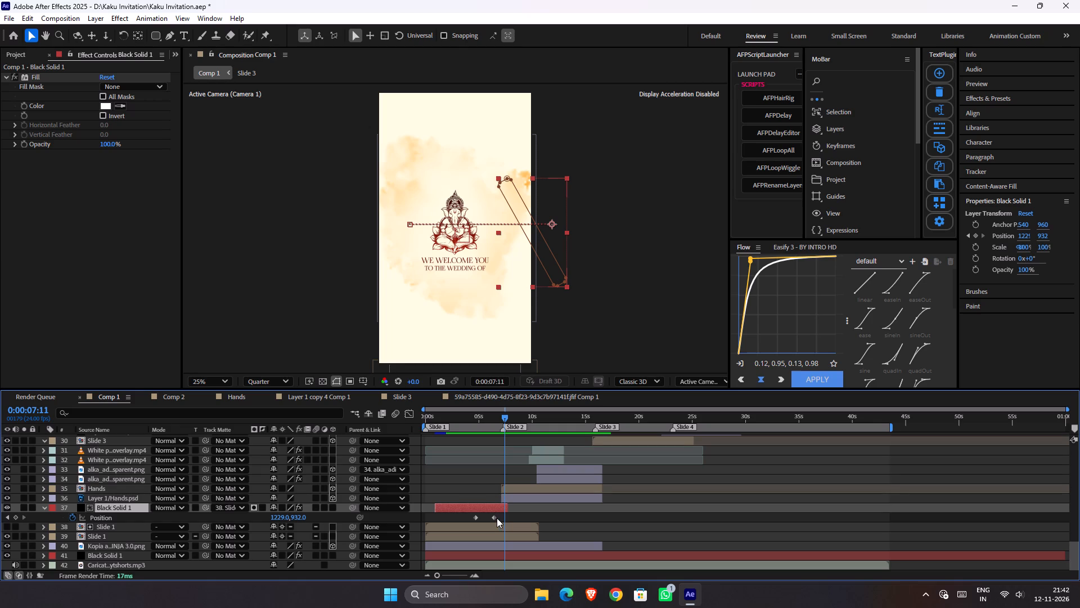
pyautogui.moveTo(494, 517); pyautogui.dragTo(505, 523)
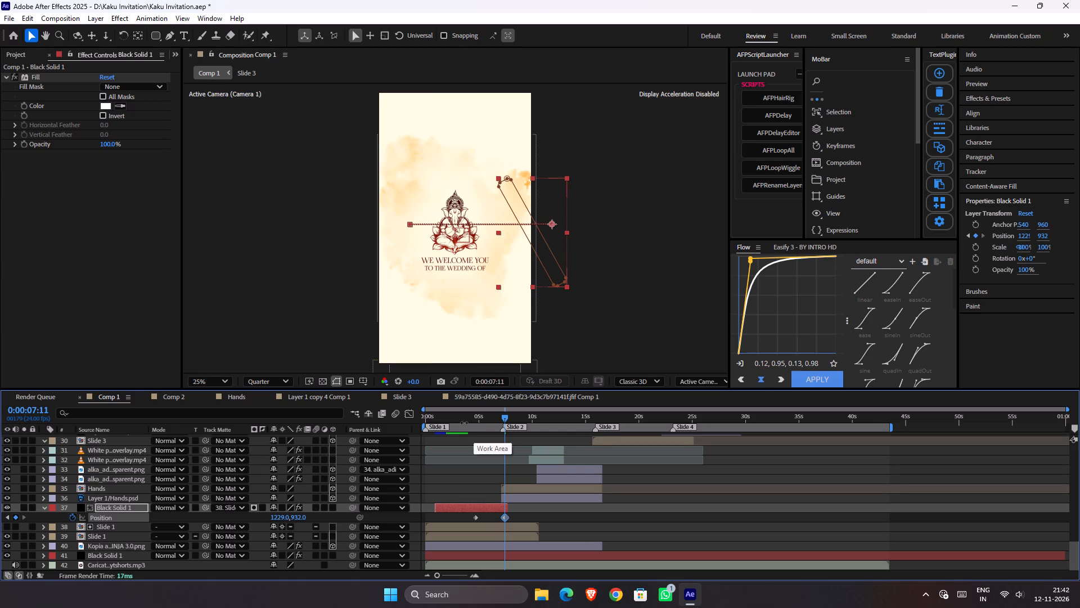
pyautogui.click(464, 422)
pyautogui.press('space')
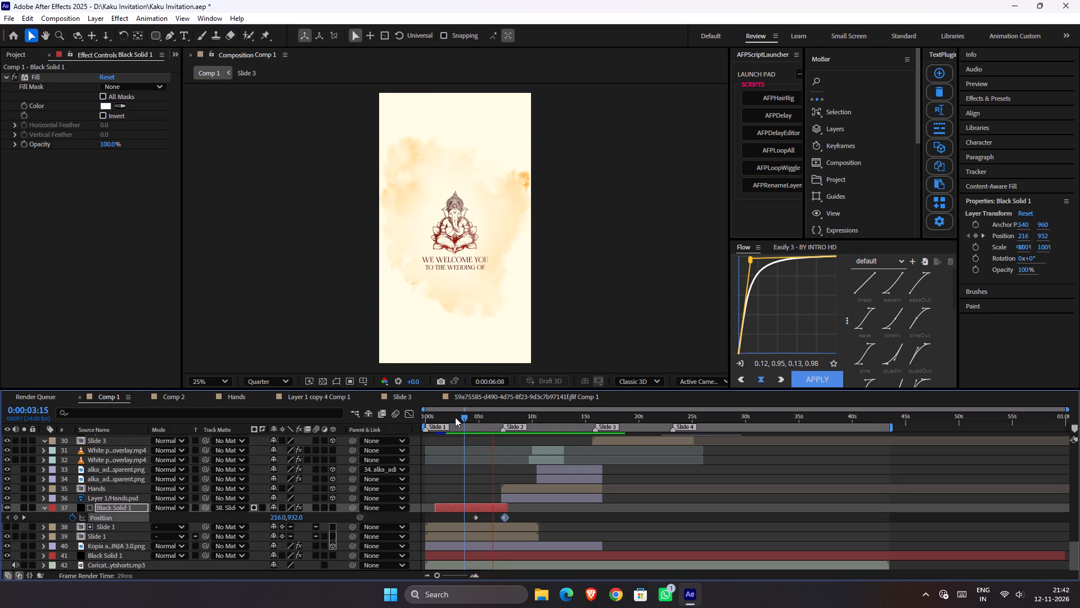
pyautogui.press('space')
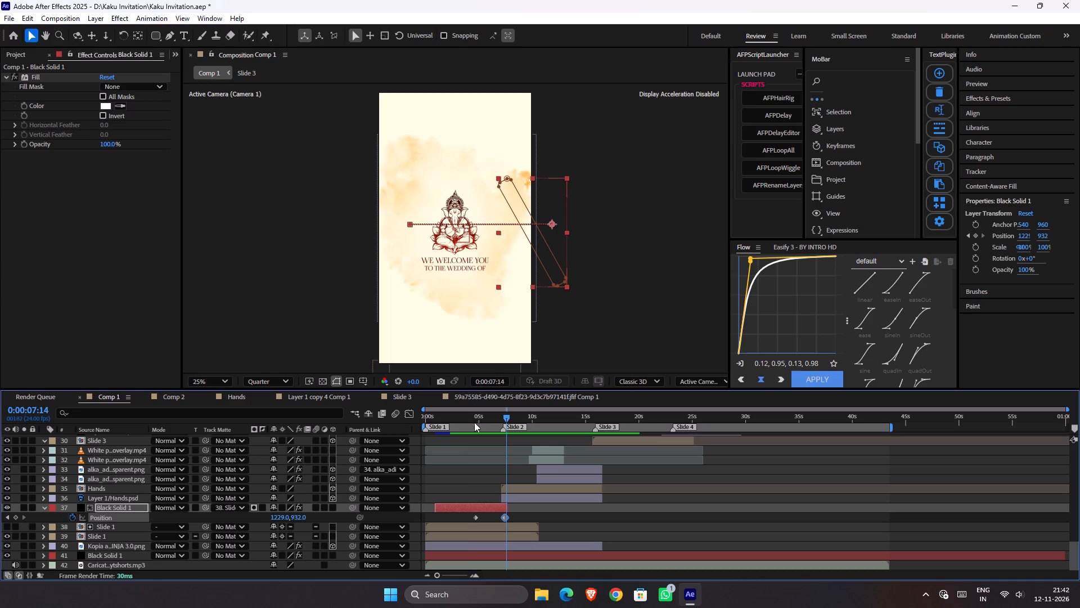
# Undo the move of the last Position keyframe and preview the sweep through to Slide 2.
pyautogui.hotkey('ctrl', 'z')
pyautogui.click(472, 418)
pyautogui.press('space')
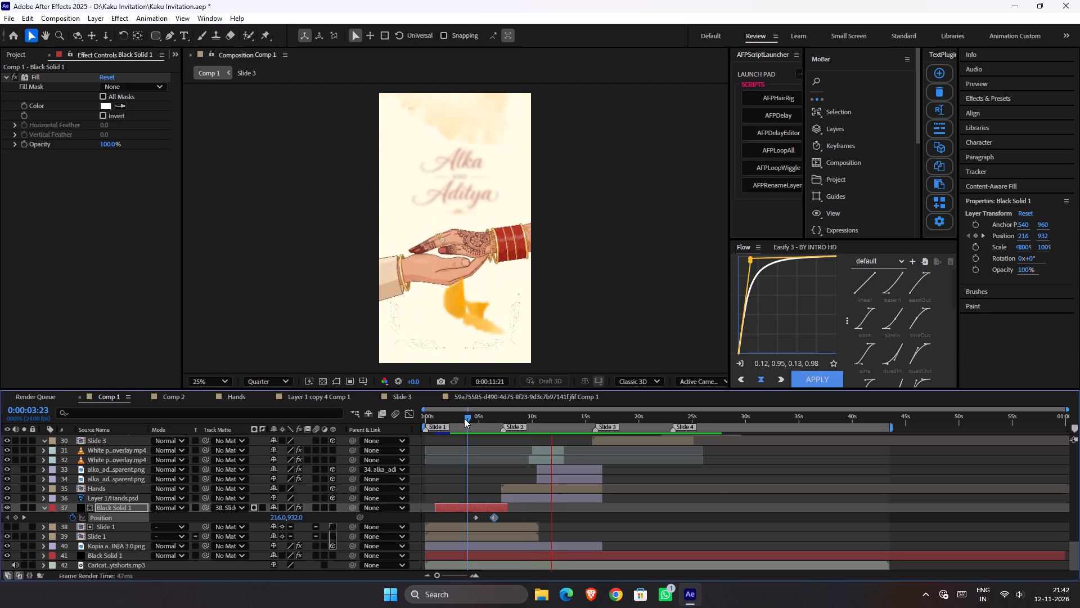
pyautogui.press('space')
# Save the project.
pyautogui.hotkey('ctrl', 's')
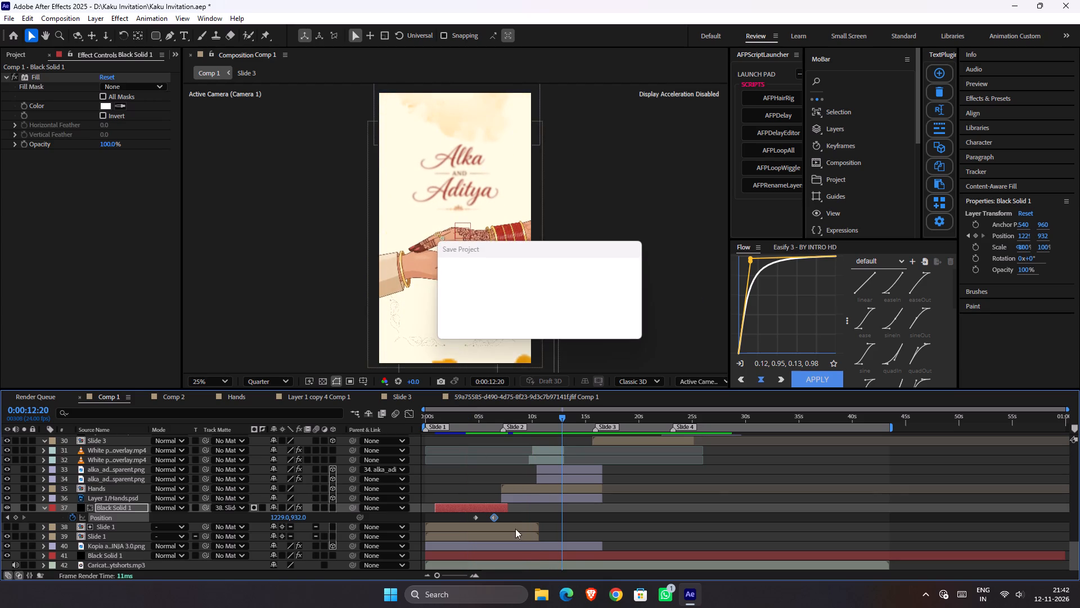
pyautogui.click(559, 592)
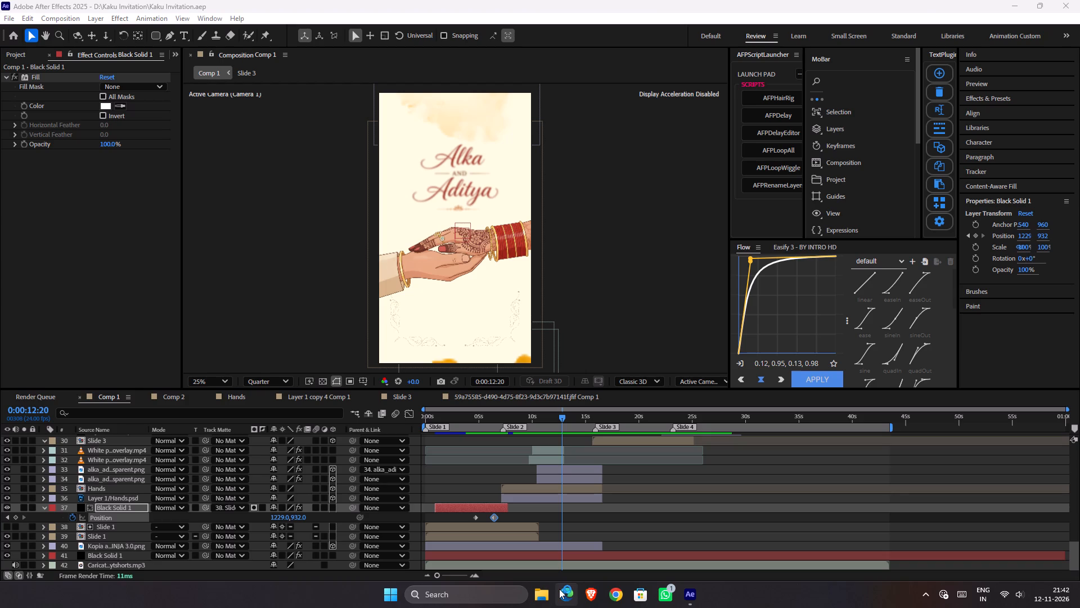
pyautogui.click(903, 540)
pyautogui.click(904, 540)
pyautogui.click(538, 594)
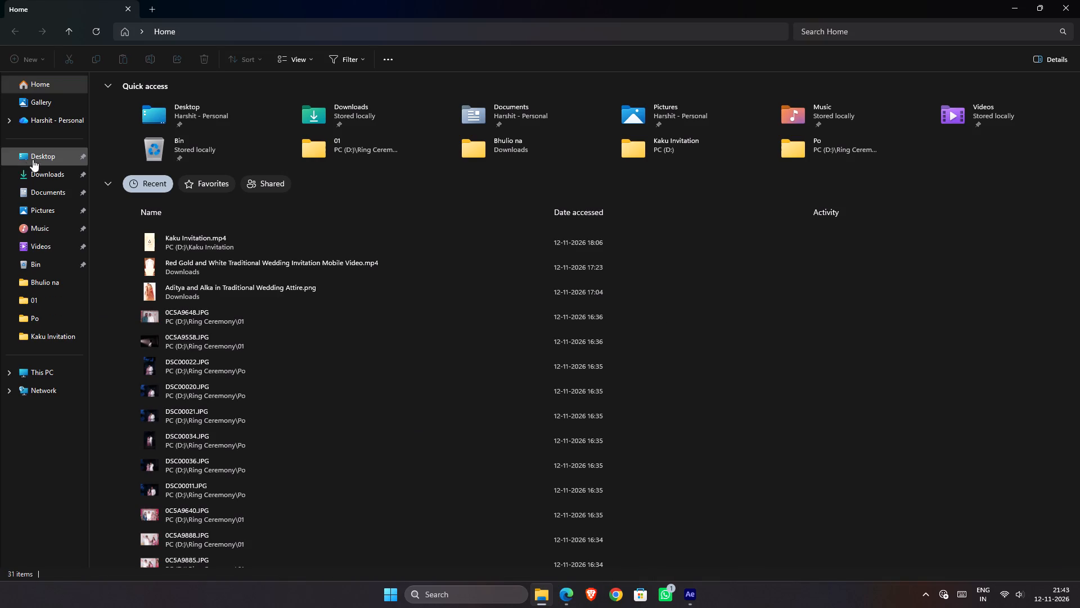
pyautogui.click(39, 169)
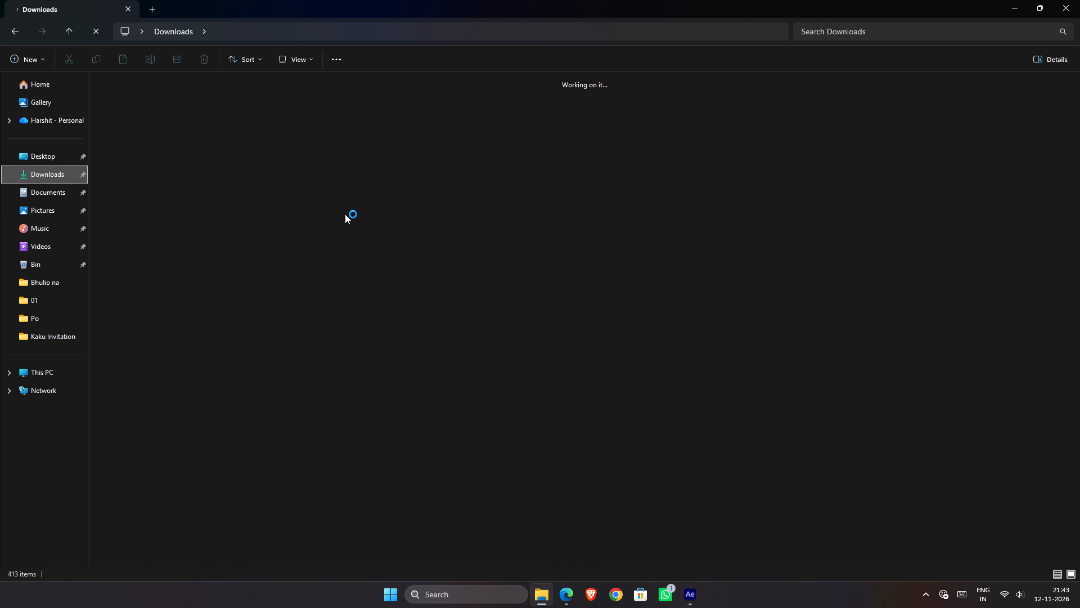
pyautogui.moveTo(1039, 288); pyautogui.dragTo(1021, 315)
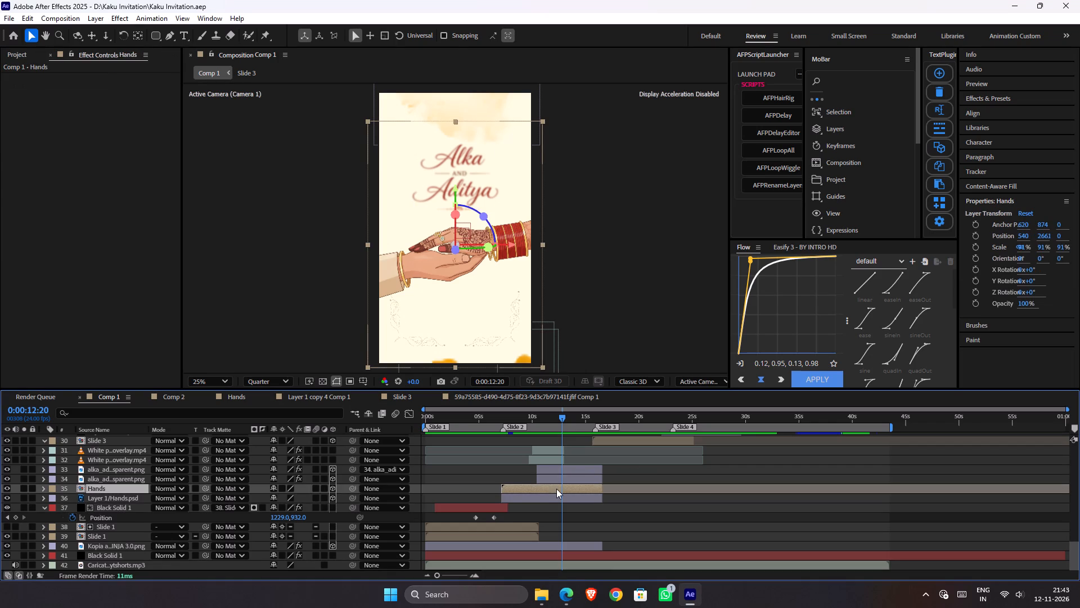
pyautogui.click(119, 480)
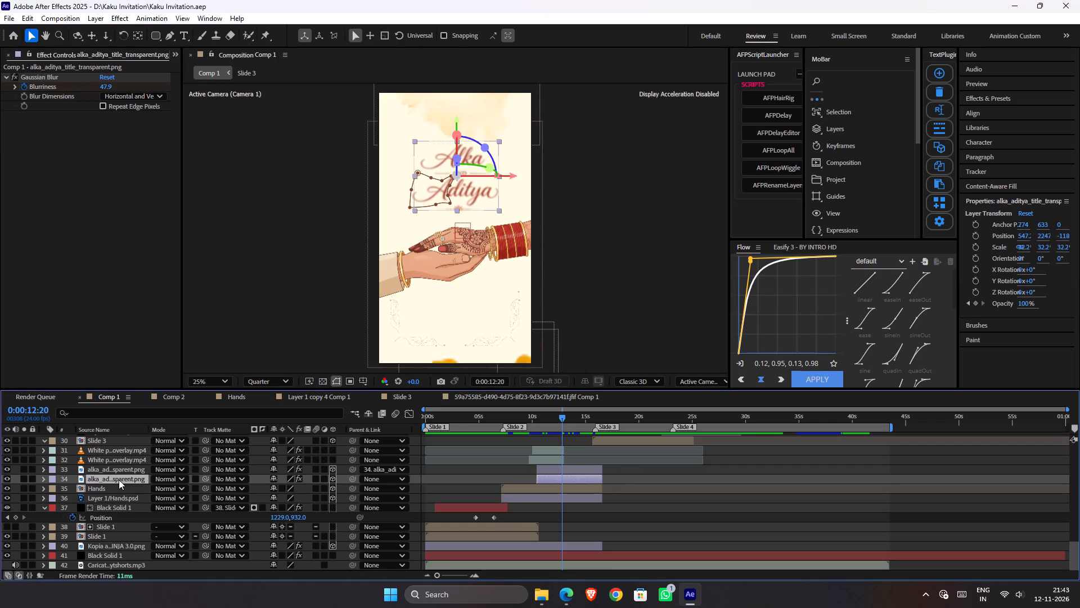
pyautogui.keyDown('shift'); pyautogui.click(121, 471); pyautogui.keyUp('shift')
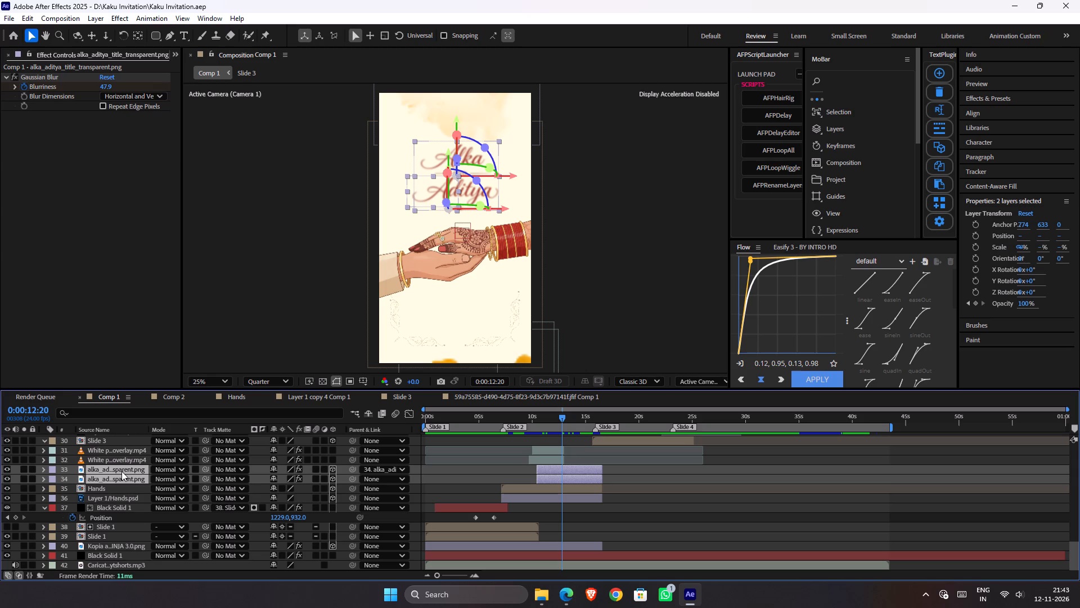
pyautogui.hotkey('ctrl', 'shift', 'c')
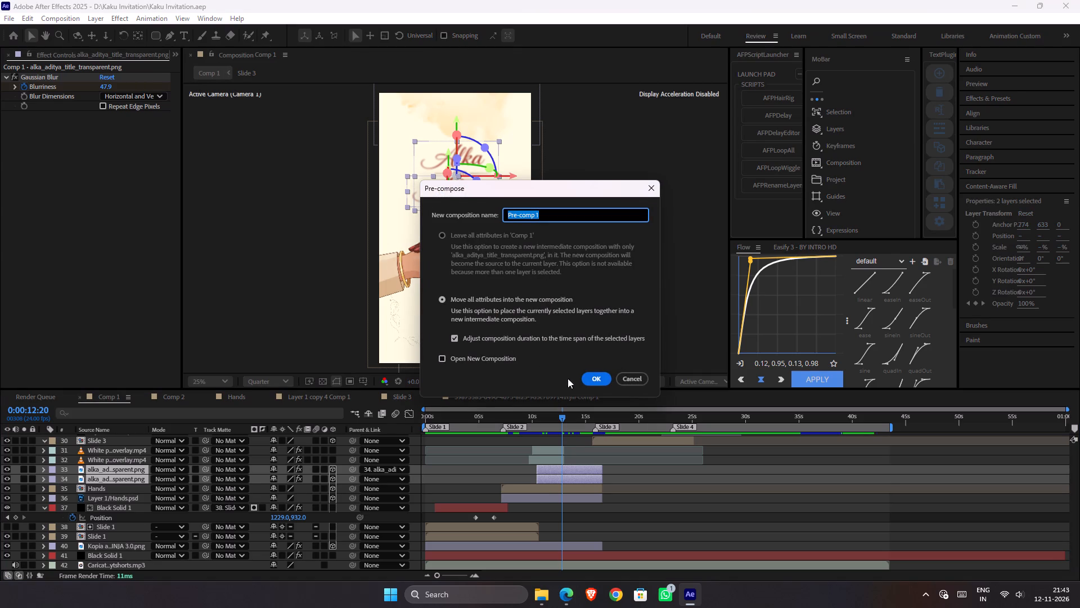
pyautogui.click(595, 382)
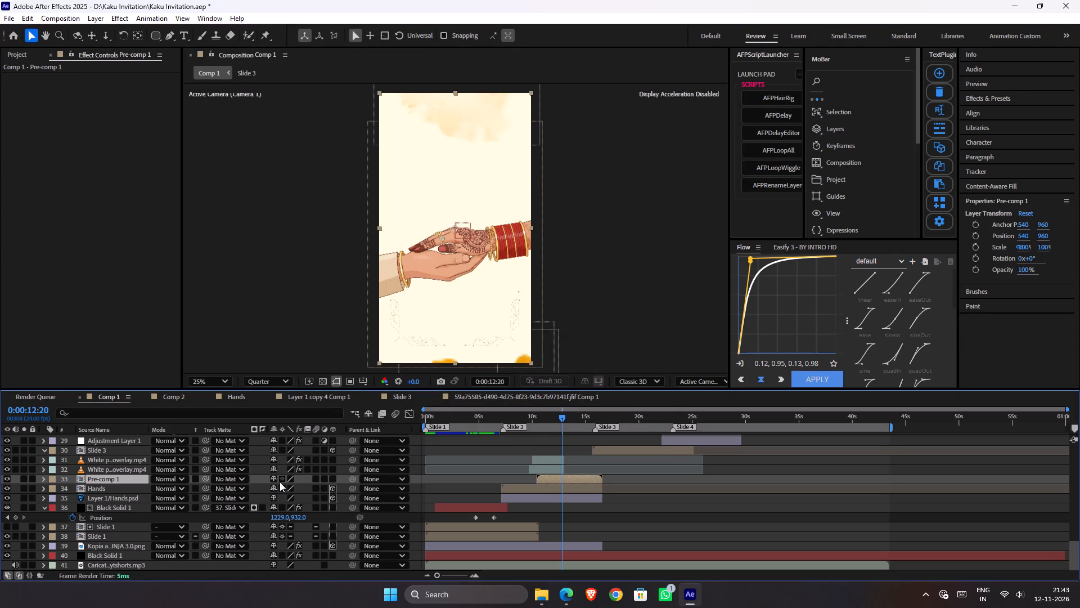
# Turn on Collapse Transformations for the title pre-comp in Comp 1 and save the project.
pyautogui.click(281, 482)
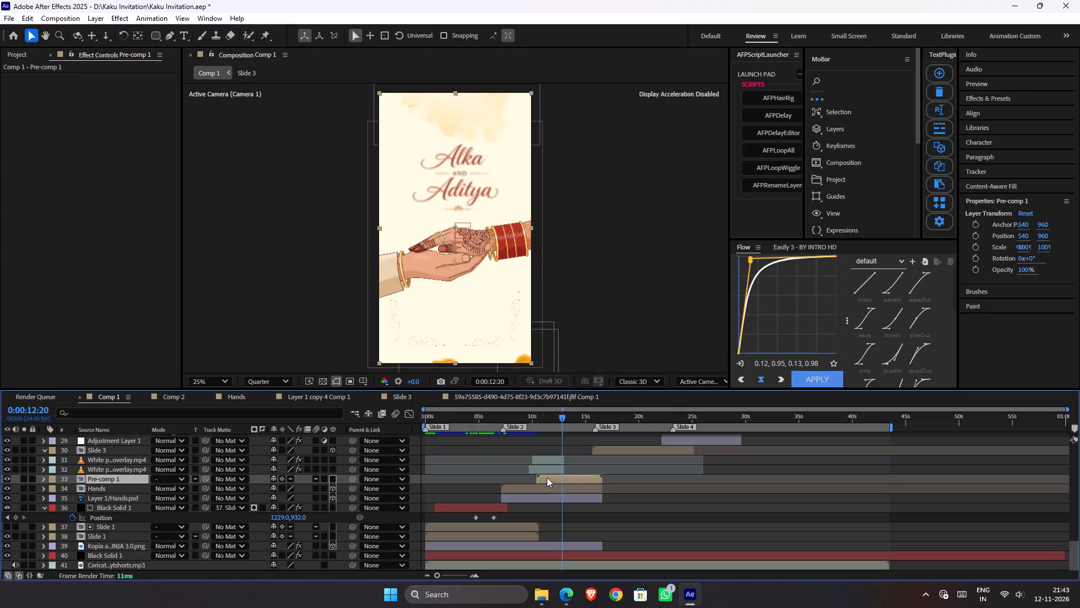
pyautogui.hotkey('ctrl', 's')
# Open the title pre-comp, examine its two alka_aditya layers around 0:00:12:10, and return to Comp 1.
pyautogui.doubleClick(549, 477)
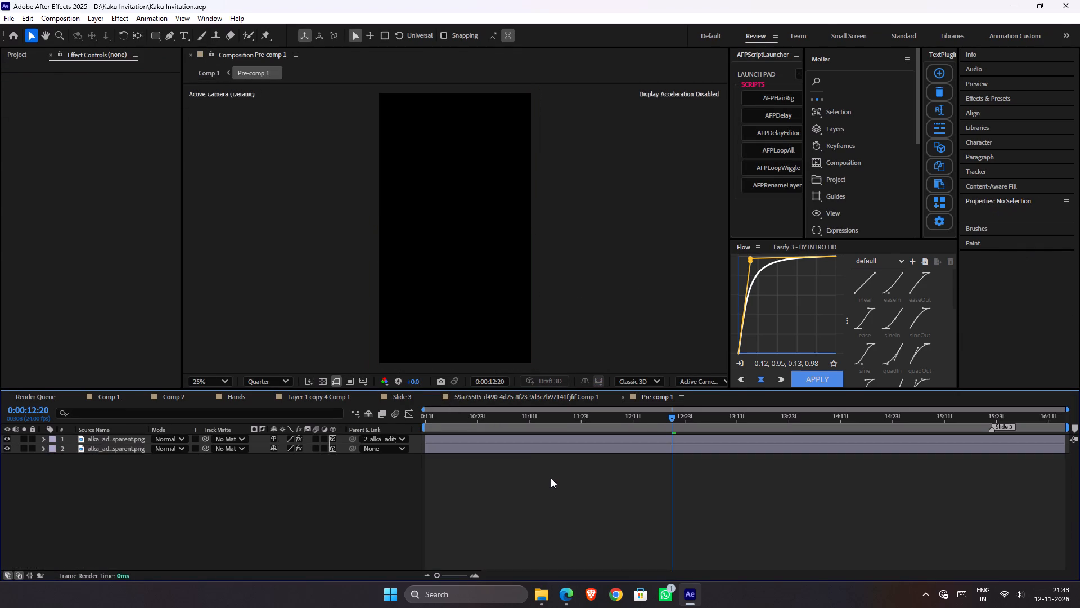
pyautogui.click(530, 440)
pyautogui.moveTo(681, 414); pyautogui.dragTo(631, 415)
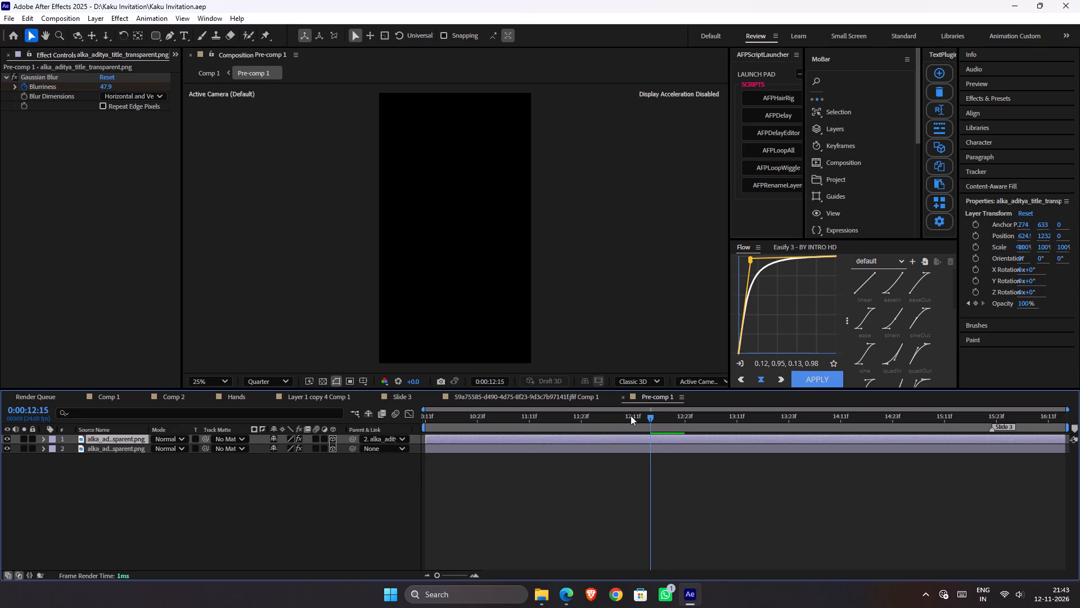
pyautogui.moveTo(631, 415); pyautogui.dragTo(620, 417)
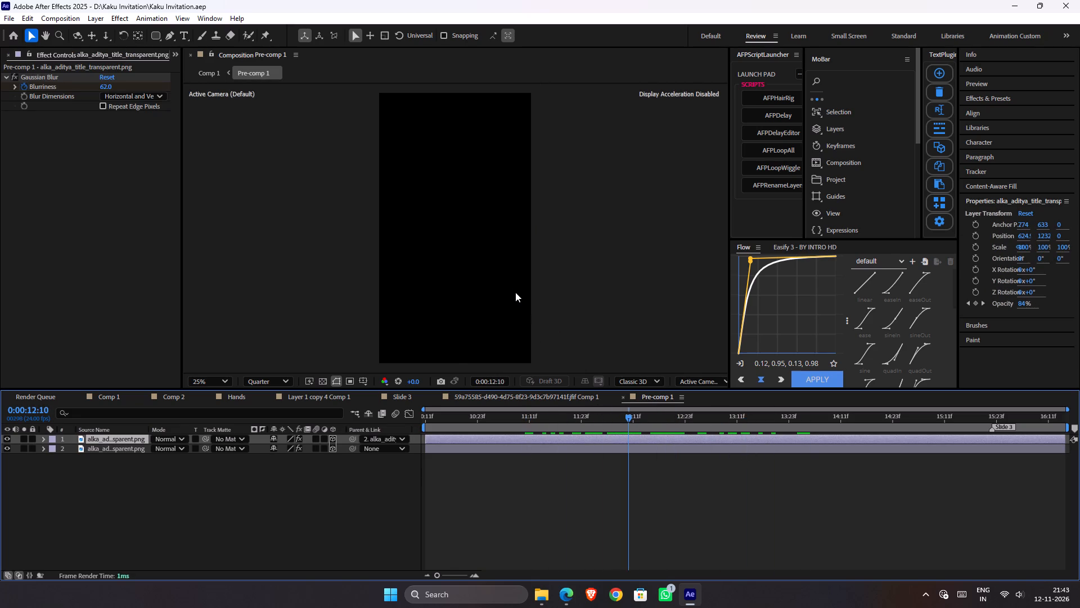
pyautogui.scroll(-2, 512, 285)
pyautogui.scroll(1, 516, 289)
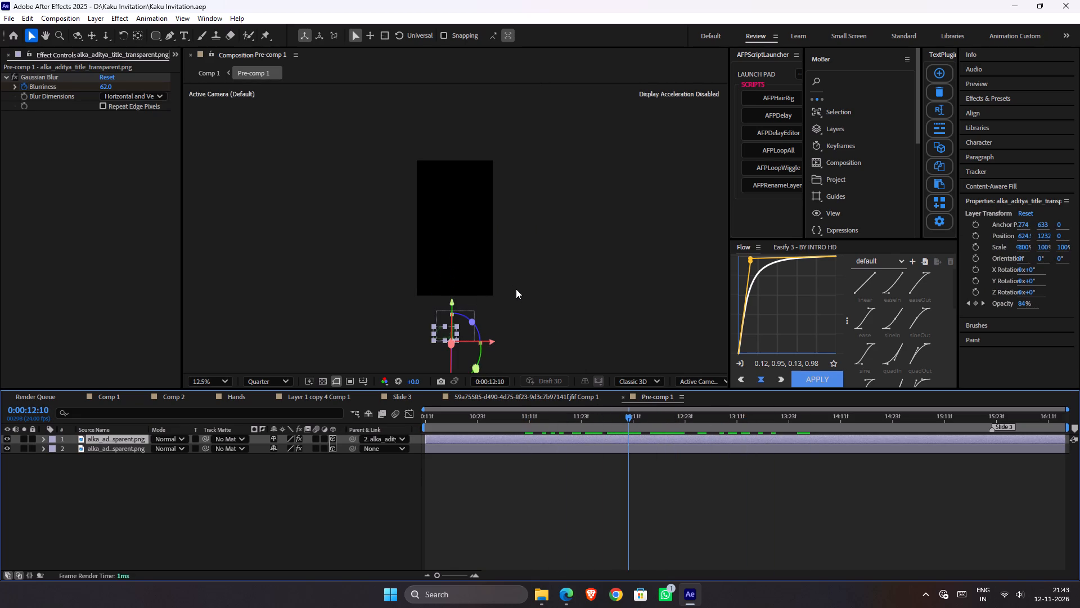
pyautogui.press('space')
pyautogui.press('space')
pyautogui.press('space')
pyautogui.press('space')
pyautogui.press('space')
pyautogui.press('space')
pyautogui.press('space')
pyautogui.press('space')
pyautogui.press('space')
pyautogui.press('space')
pyautogui.press('space')
pyautogui.press('space')
pyautogui.press('space')
pyautogui.press('space')
pyautogui.press('space')
pyautogui.press('space')
pyautogui.press('space')
pyautogui.press('space')
pyautogui.press('space')
pyautogui.press('space')
pyautogui.moveTo(503, 272); pyautogui.dragTo(514, 193)
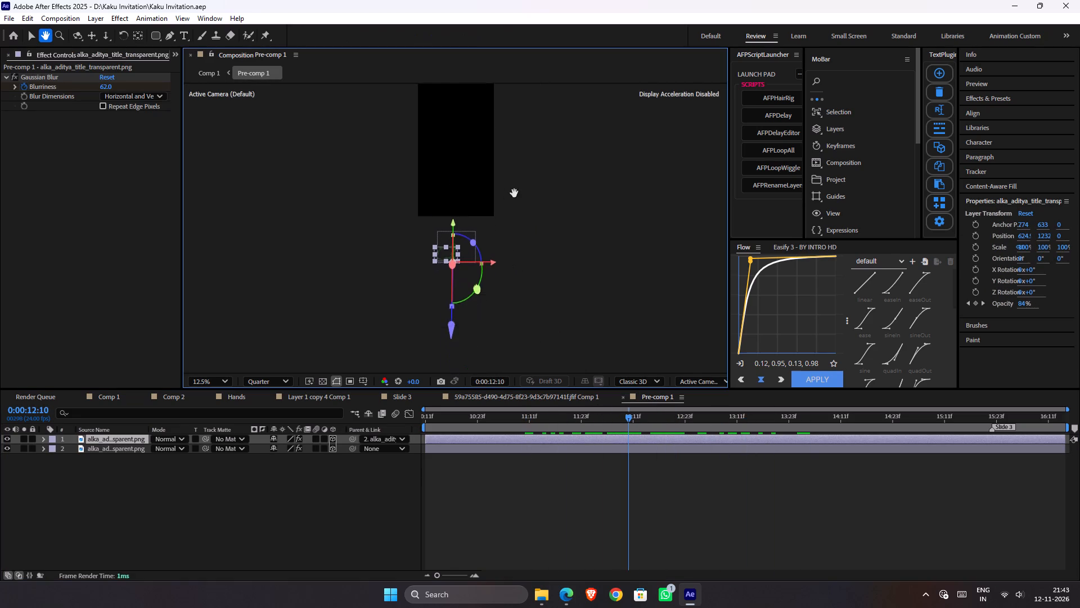
pyautogui.moveTo(514, 193); pyautogui.dragTo(481, 200)
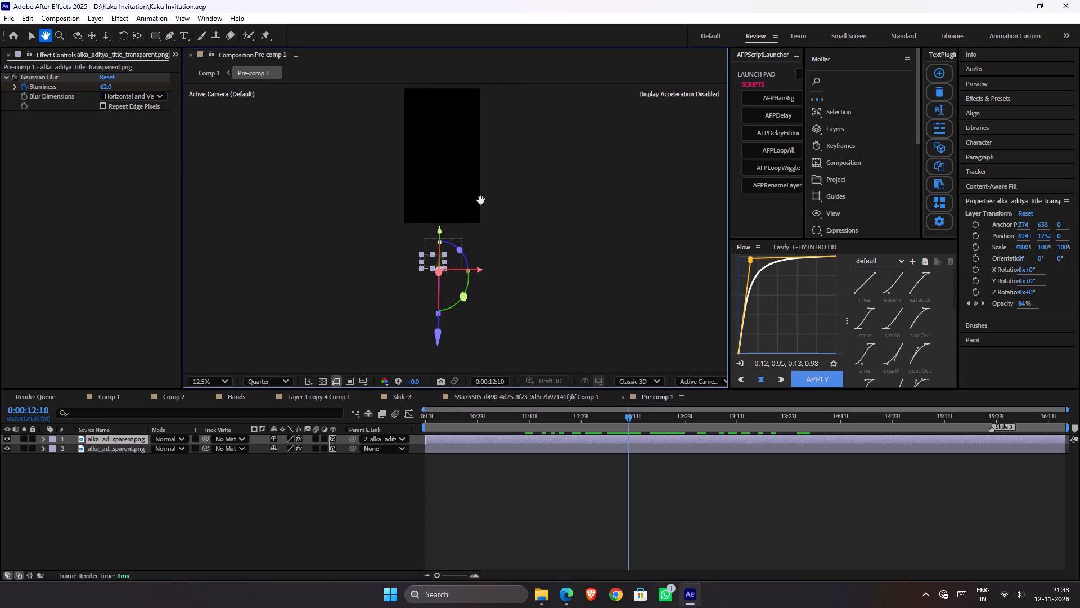
pyautogui.moveTo(481, 200); pyautogui.dragTo(449, 199)
pyautogui.moveTo(450, 178); pyautogui.dragTo(495, 208)
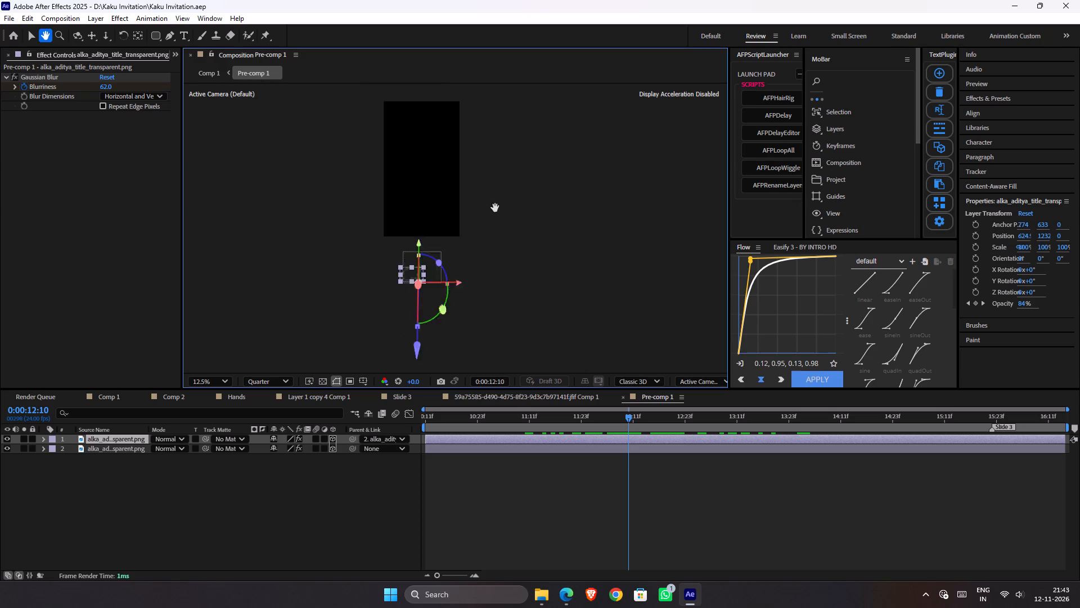
pyautogui.moveTo(495, 208); pyautogui.dragTo(535, 235)
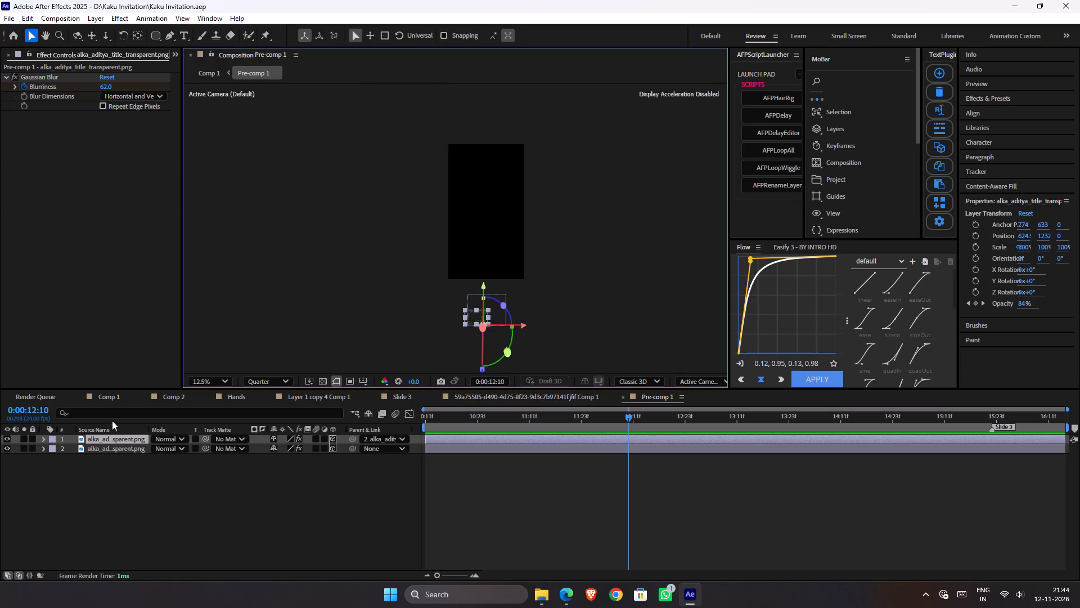
pyautogui.click(114, 400)
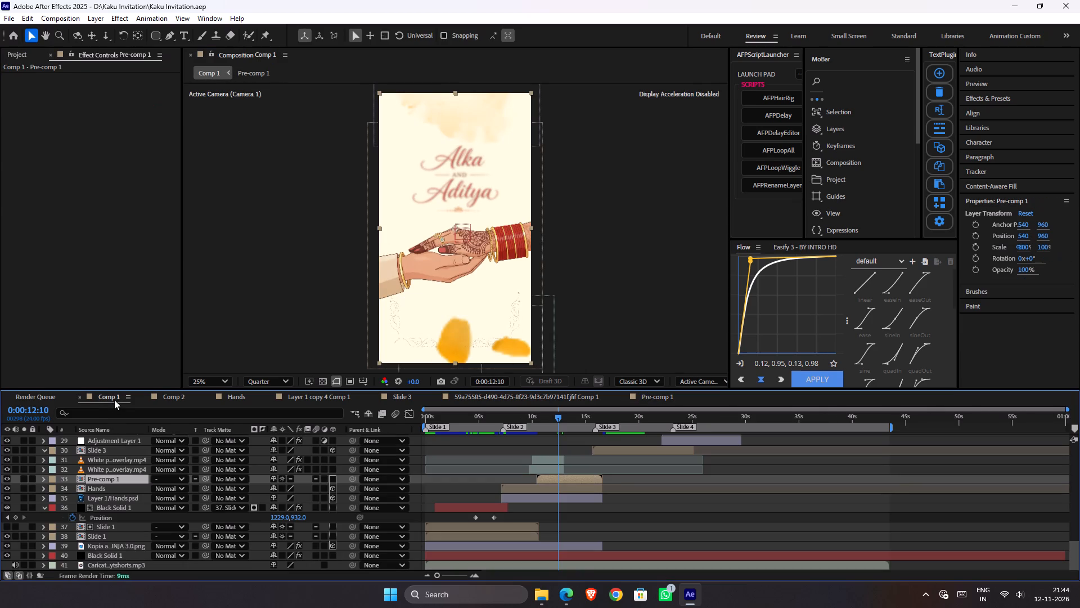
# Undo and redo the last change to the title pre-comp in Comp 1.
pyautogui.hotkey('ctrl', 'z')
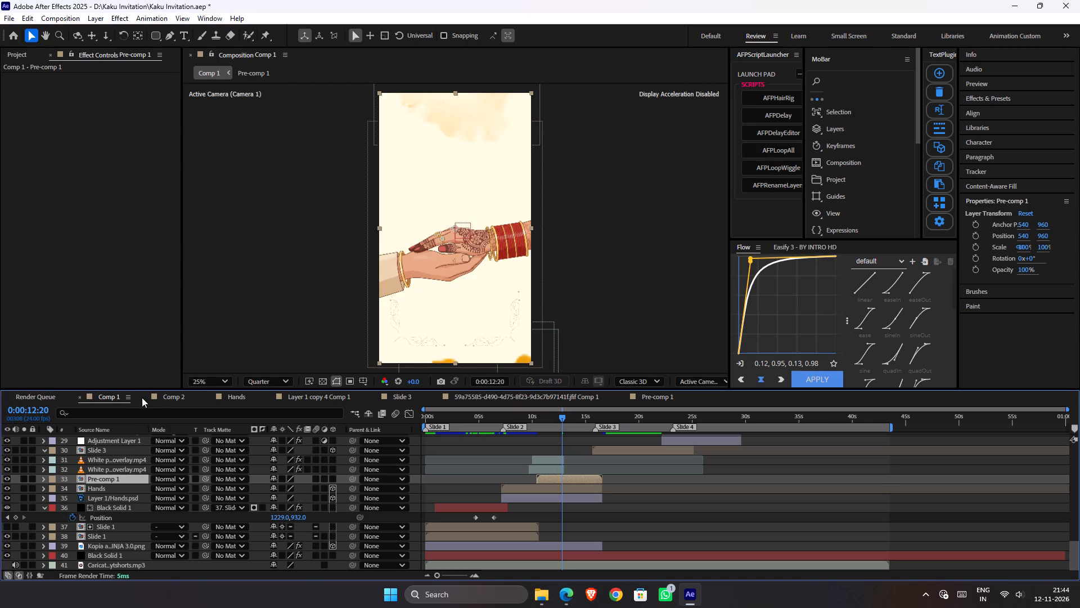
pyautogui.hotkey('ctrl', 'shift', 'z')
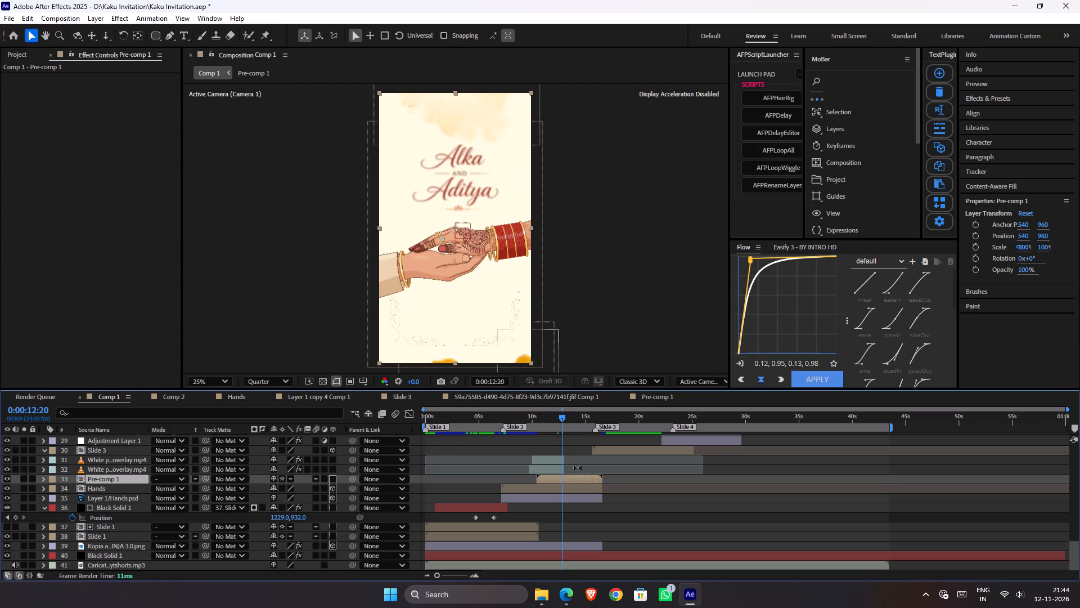
# Set Comp 1's preview resolution to Full at 0:00:13:21, with the names title in close view.
pyautogui.click(573, 418)
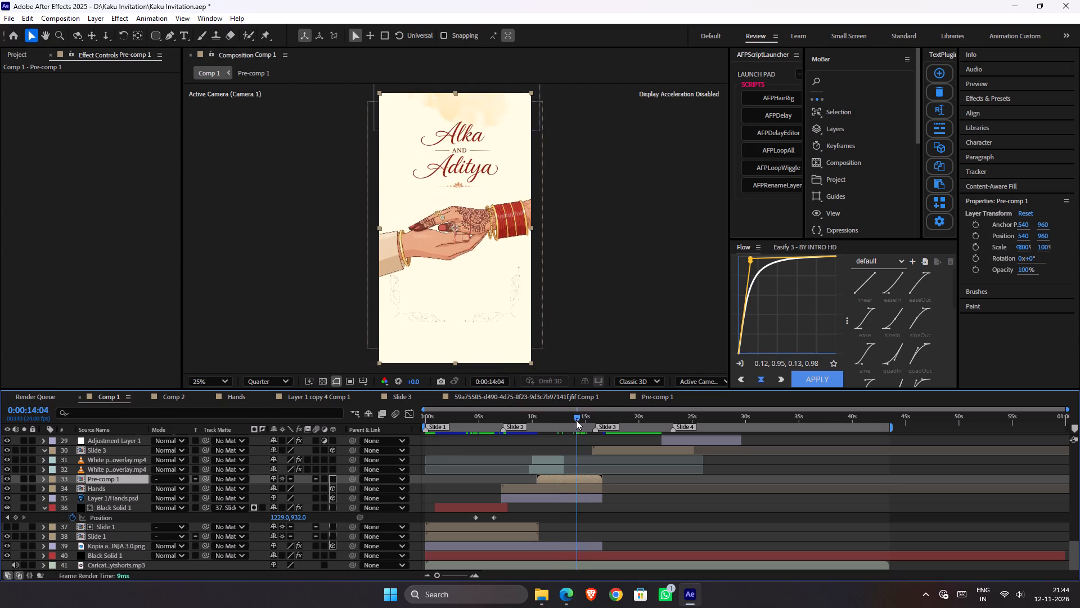
pyautogui.scroll(1, 492, 196)
pyautogui.press('space')
pyautogui.press('space')
pyautogui.press('space')
pyautogui.press('space')
pyautogui.press('space')
pyautogui.press('space')
pyautogui.press('space')
pyautogui.press('space')
pyautogui.press('space')
pyautogui.press('space')
pyautogui.moveTo(475, 158); pyautogui.dragTo(488, 285)
pyautogui.click(277, 385)
pyautogui.click(279, 413)
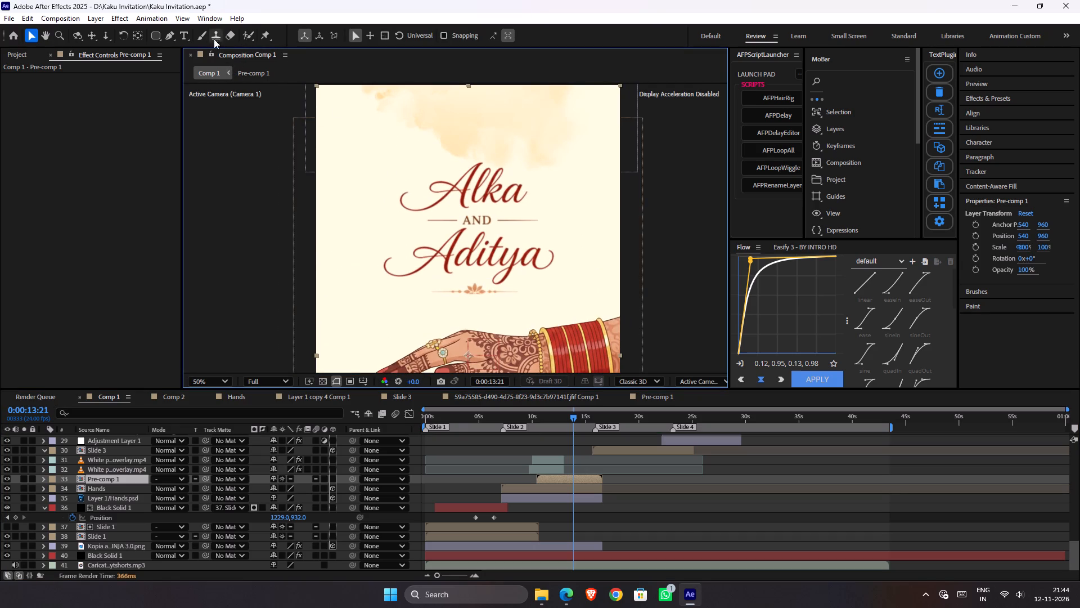
# Duplicate the title pre-comp layer and draw a closed Pen tool mask around the word "Alka" on the upper copy.
pyautogui.click(172, 35)
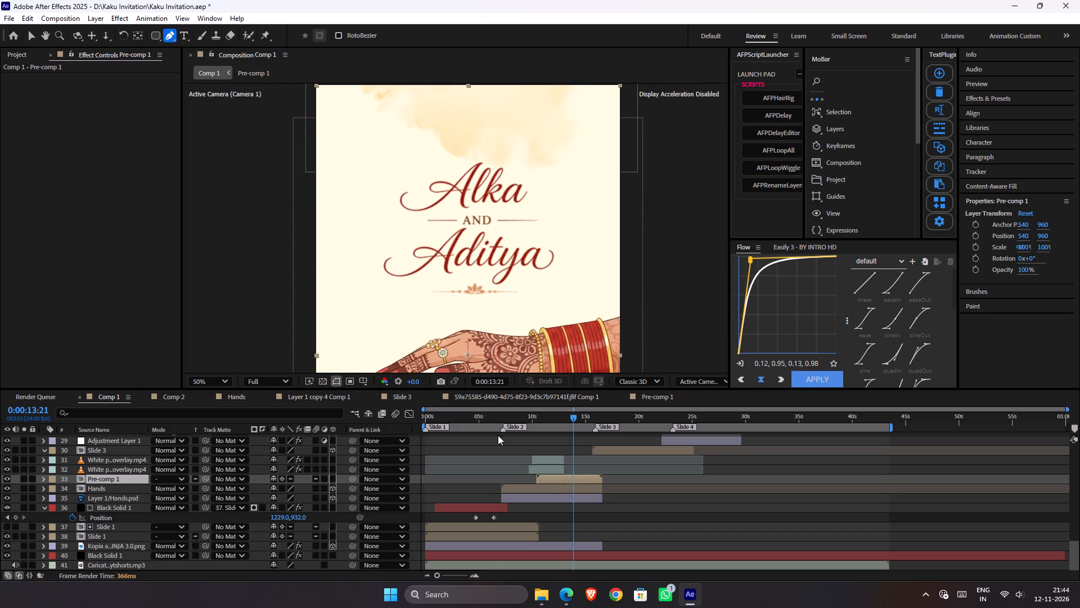
pyautogui.click(550, 478)
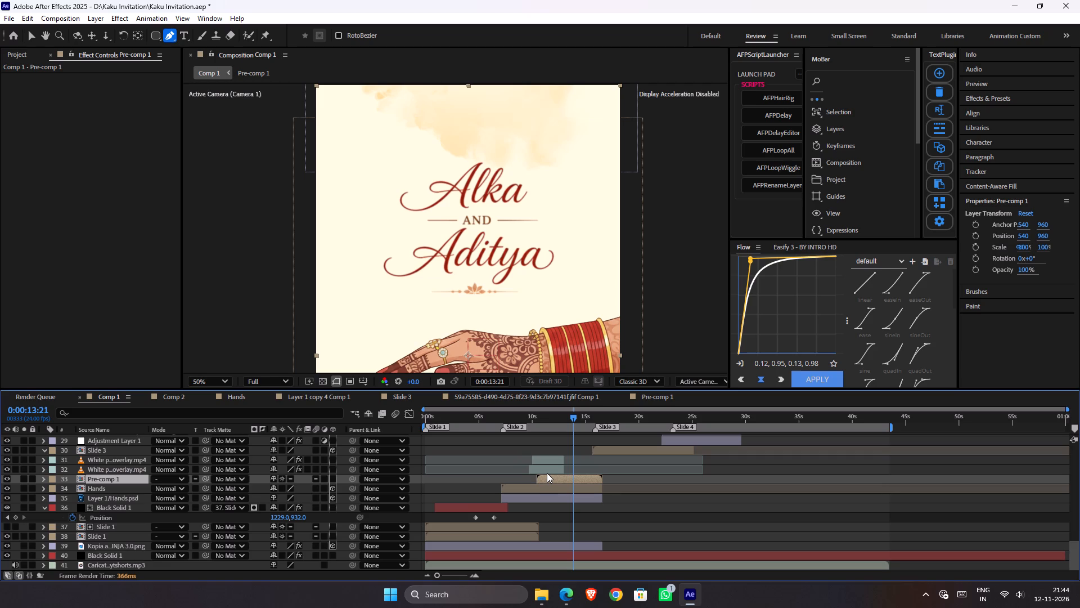
pyautogui.hotkey('ctrl', 'd')
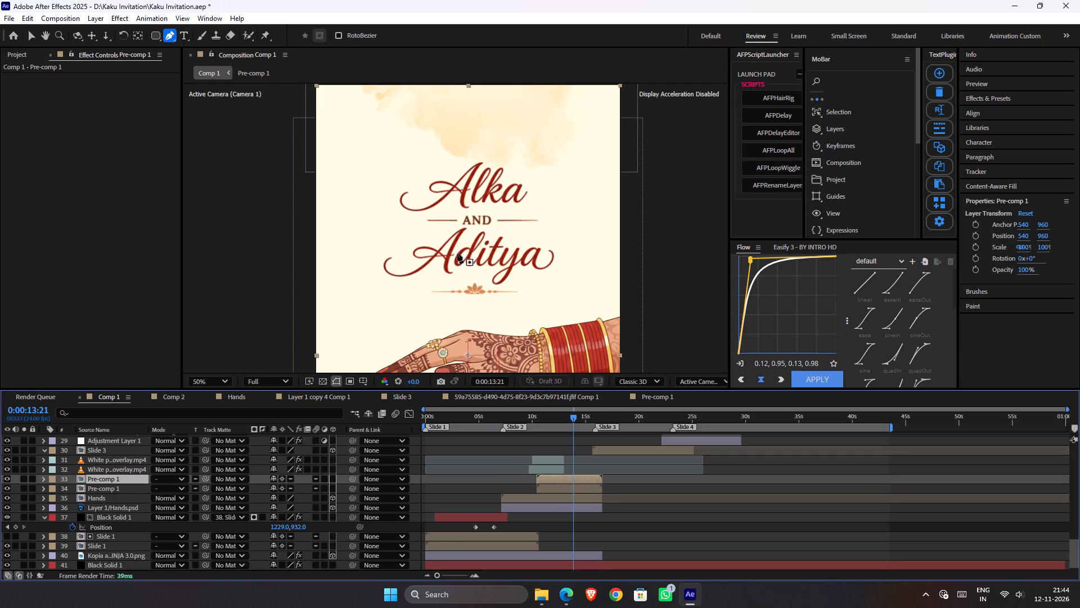
pyautogui.scroll(1, 461, 211)
pyautogui.click(323, 140)
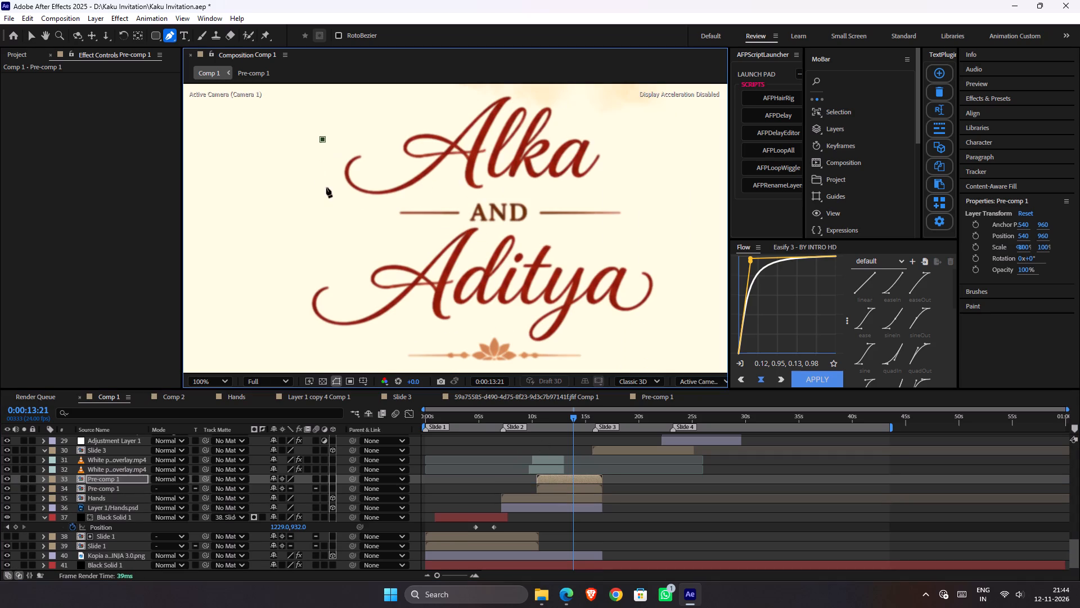
pyautogui.moveTo(358, 215); pyautogui.dragTo(400, 200)
pyautogui.moveTo(435, 196); pyautogui.dragTo(463, 200)
pyautogui.moveTo(501, 194); pyautogui.dragTo(506, 190)
pyautogui.moveTo(583, 198); pyautogui.dragTo(610, 200)
pyautogui.moveTo(632, 182); pyautogui.dragTo(632, 177)
pyautogui.click(629, 135)
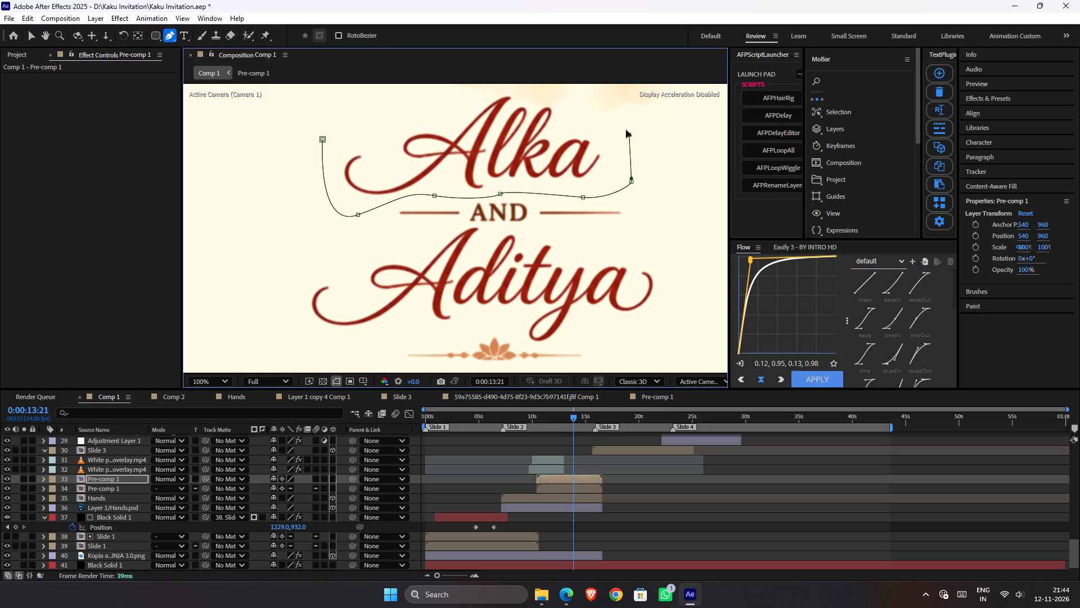
pyautogui.press('space')
pyautogui.press('space')
pyautogui.press('space')
pyautogui.moveTo(599, 124); pyautogui.dragTo(590, 224)
pyautogui.moveTo(591, 171); pyautogui.dragTo(520, 146)
pyautogui.moveTo(471, 153); pyautogui.dragTo(454, 157)
pyautogui.click(338, 199)
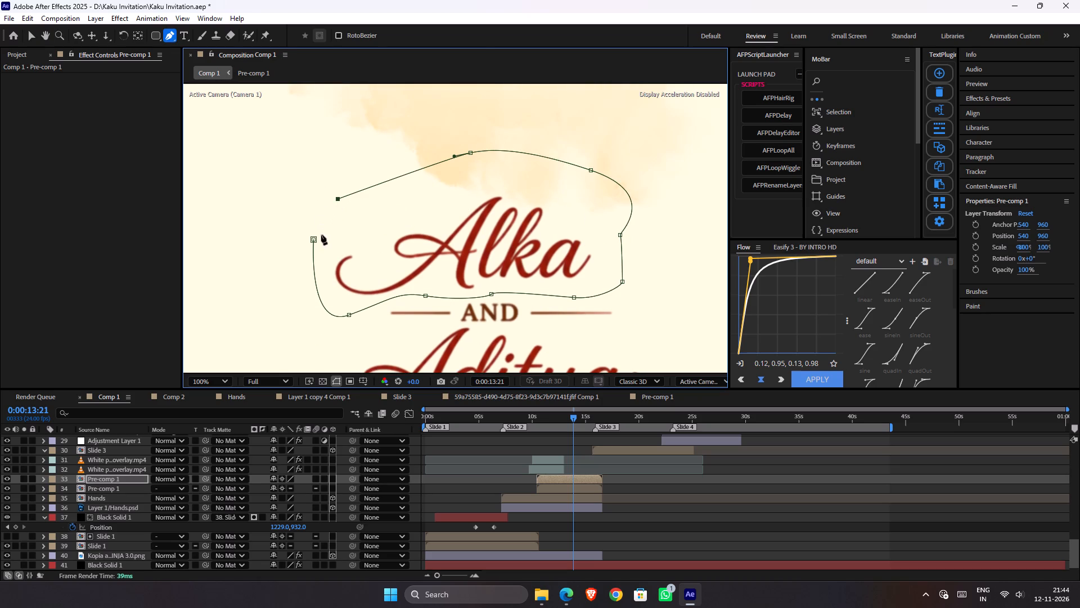
pyautogui.click(316, 238)
# Duplicate the unmasked title pre-comp again and draw a closed Pen tool mask around the word "Aditya" on the new copy.
pyautogui.press('space')
pyautogui.press('space')
pyautogui.press('space')
pyautogui.press('space')
pyautogui.press('space')
pyautogui.press('space')
pyautogui.press('space')
pyautogui.press('space')
pyautogui.press('space')
pyautogui.press('space')
pyautogui.press('space')
pyautogui.press('space')
pyautogui.moveTo(425, 293); pyautogui.dragTo(400, 210)
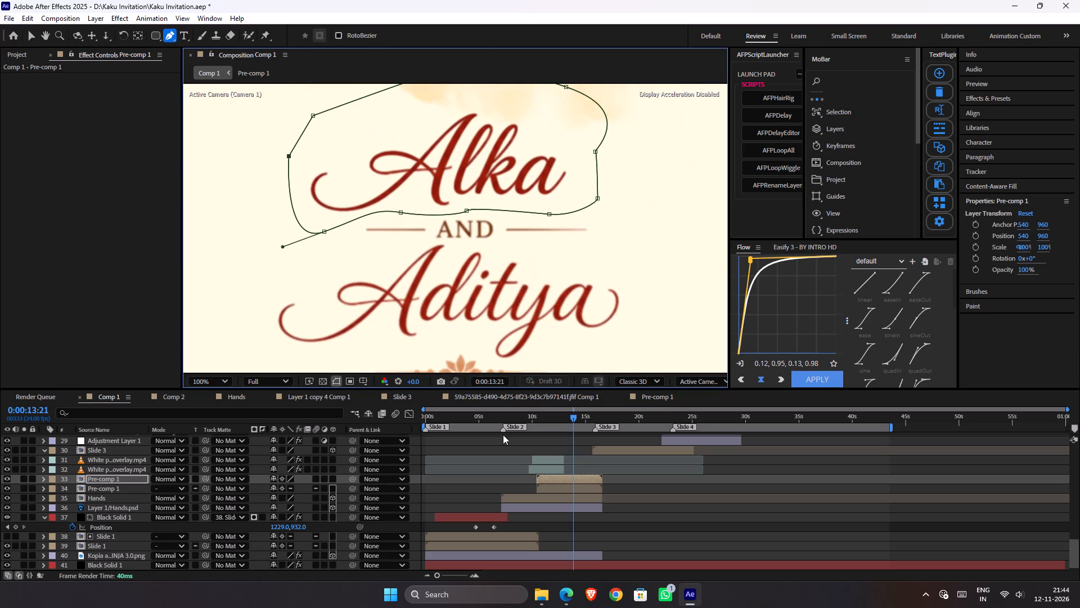
pyautogui.click(557, 477)
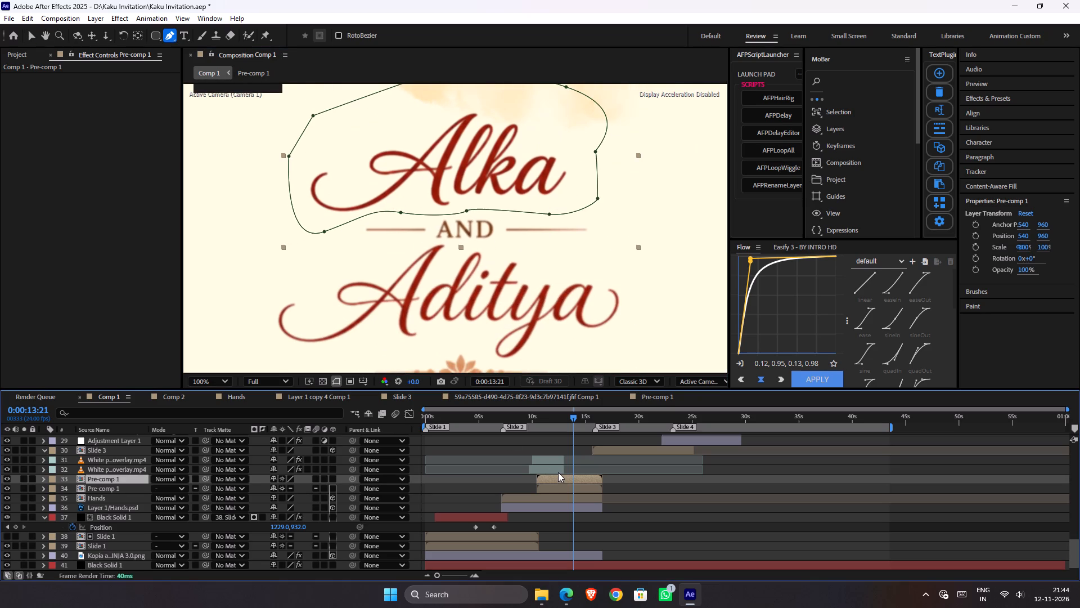
pyautogui.click(557, 489)
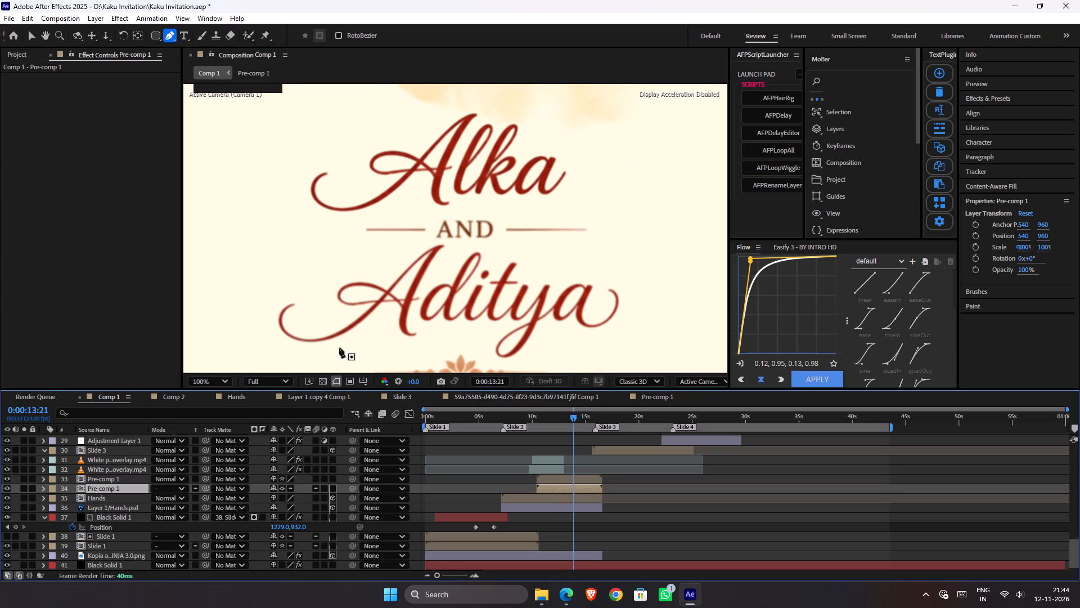
pyautogui.hotkey('ctrl', 'd')
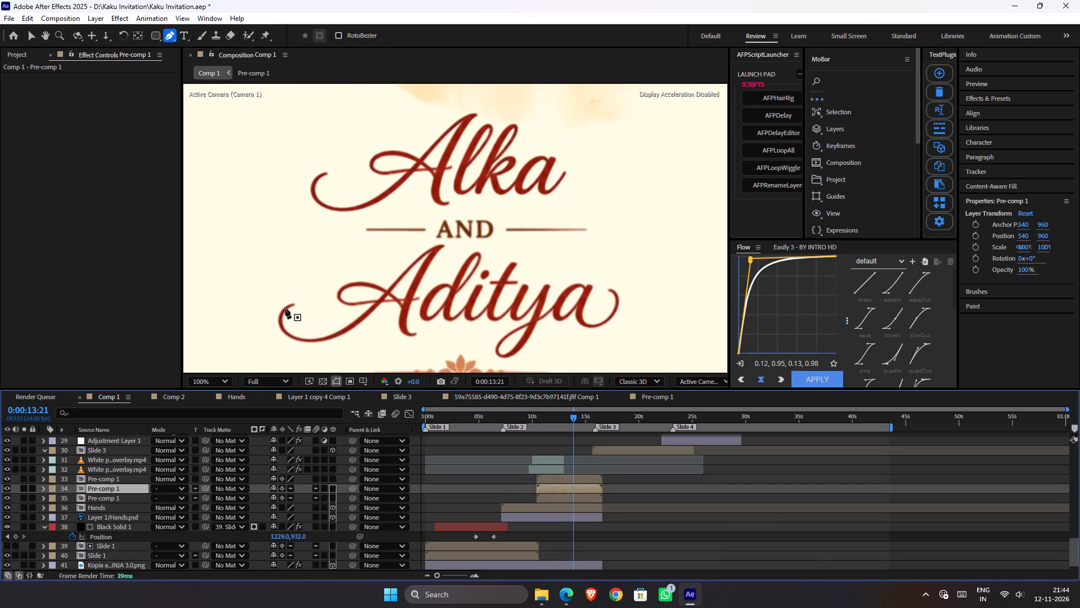
pyautogui.click(256, 290)
pyautogui.press('space')
pyautogui.press('space')
pyautogui.press('space')
pyautogui.press('space')
pyautogui.press('space')
pyautogui.press('space')
pyautogui.press('space')
pyautogui.moveTo(294, 315); pyautogui.dragTo(312, 226)
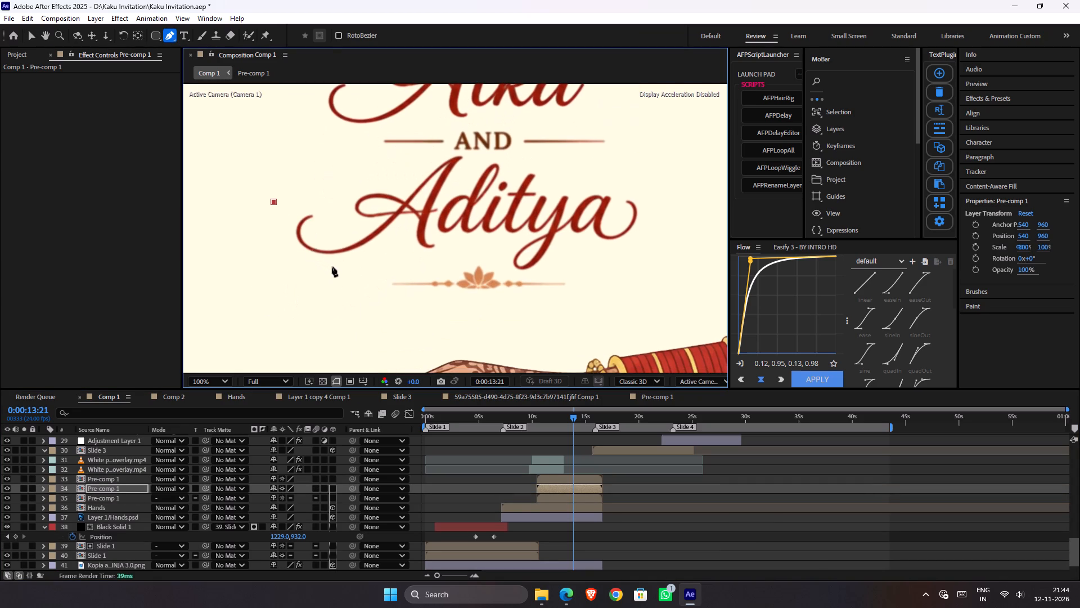
pyautogui.moveTo(336, 270); pyautogui.dragTo(395, 259)
pyautogui.moveTo(418, 264); pyautogui.dragTo(440, 267)
pyautogui.moveTo(454, 252); pyautogui.dragTo(465, 243)
pyautogui.moveTo(503, 247); pyautogui.dragTo(506, 248)
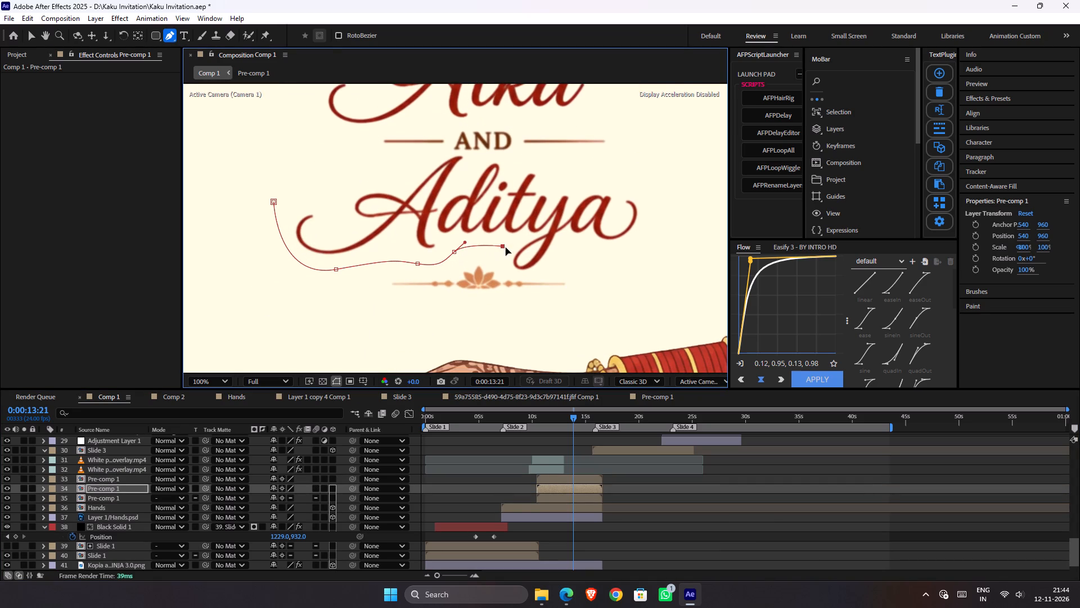
pyautogui.moveTo(506, 248); pyautogui.dragTo(510, 250)
pyautogui.moveTo(511, 269); pyautogui.dragTo(521, 276)
pyautogui.moveTo(548, 263); pyautogui.dragTo(559, 248)
pyautogui.moveTo(559, 248); pyautogui.dragTo(560, 247)
pyautogui.moveTo(583, 247); pyautogui.dragTo(598, 254)
pyautogui.moveTo(645, 242); pyautogui.dragTo(663, 209)
pyautogui.moveTo(649, 166); pyautogui.dragTo(622, 162)
pyautogui.click(553, 153)
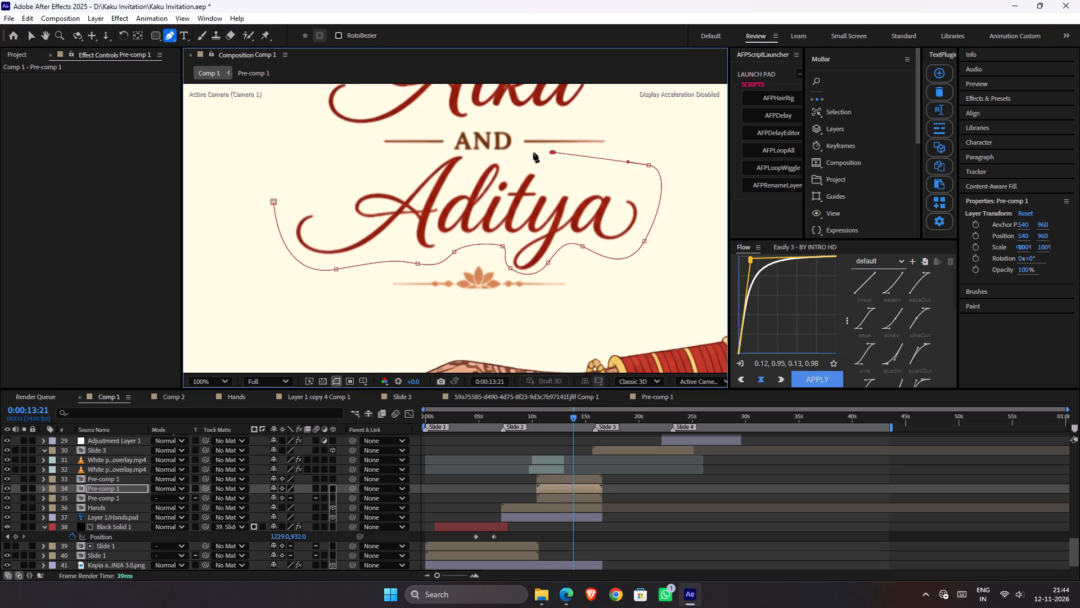
pyautogui.click(484, 151)
pyautogui.click(454, 153)
pyautogui.click(411, 153)
pyautogui.moveTo(363, 181); pyautogui.dragTo(354, 181)
pyautogui.click(274, 204)
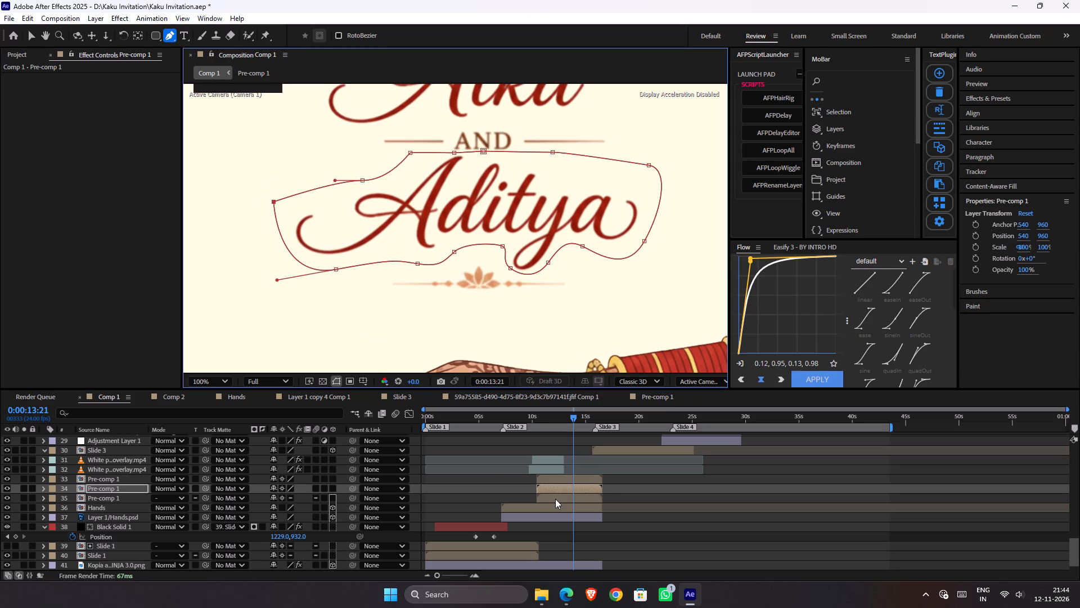
# Duplicate the unmasked title pre-comp and outline a Pen tool mask around "AND" and its divider lines, leaving the path's end open.
pyautogui.click(555, 499)
pyautogui.hotkey('ctrl', 'd')
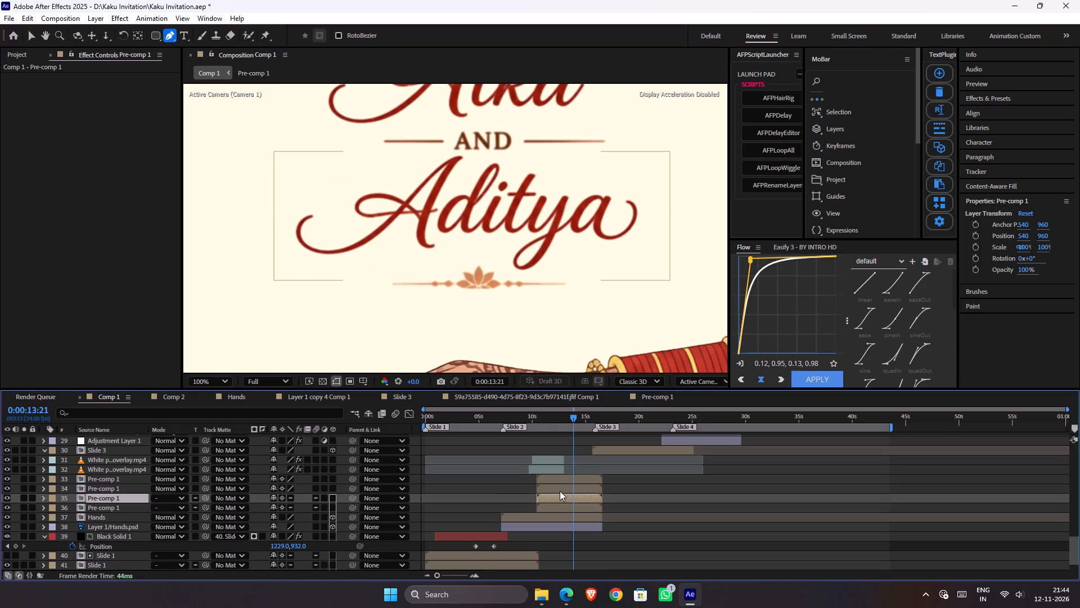
pyautogui.press('space')
pyautogui.press('space')
pyautogui.press('space')
pyautogui.press('space')
pyautogui.press('space')
pyautogui.press('space')
pyautogui.press('space')
pyautogui.press('space')
pyautogui.press('space')
pyautogui.press('space')
pyautogui.press('space')
pyautogui.press('space')
pyautogui.press('space')
pyautogui.moveTo(489, 184); pyautogui.dragTo(513, 329)
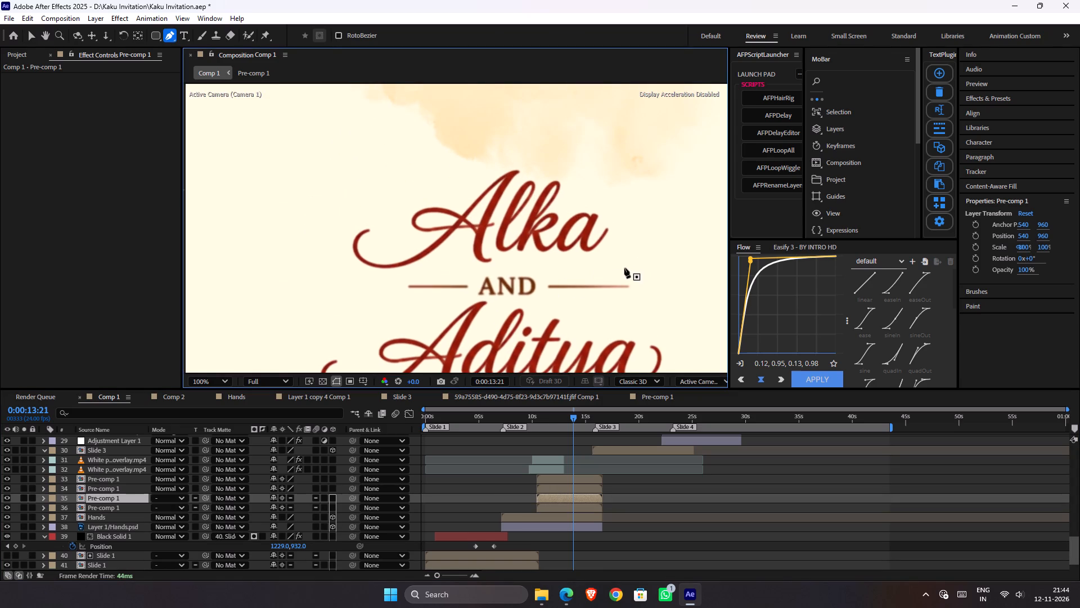
pyautogui.click(625, 267)
pyautogui.moveTo(449, 270); pyautogui.dragTo(424, 272)
pyautogui.moveTo(388, 289); pyautogui.dragTo(394, 291)
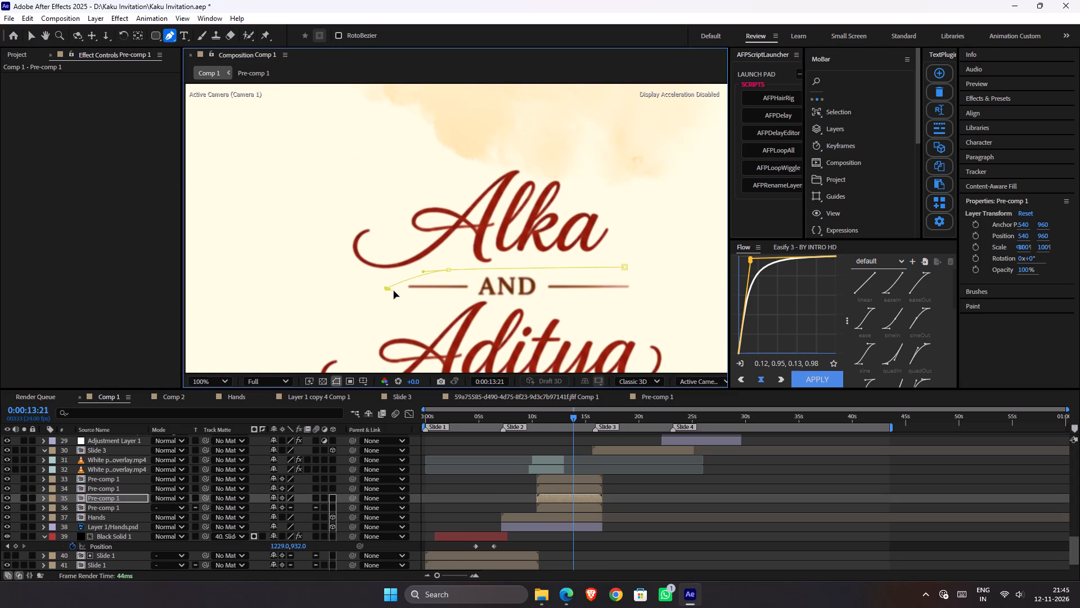
pyautogui.moveTo(394, 291); pyautogui.dragTo(397, 292)
pyautogui.moveTo(431, 299); pyautogui.dragTo(460, 299)
pyautogui.moveTo(496, 300); pyautogui.dragTo(505, 300)
pyautogui.hotkey('ctrl', 'z')
pyautogui.moveTo(523, 298); pyautogui.dragTo(525, 298)
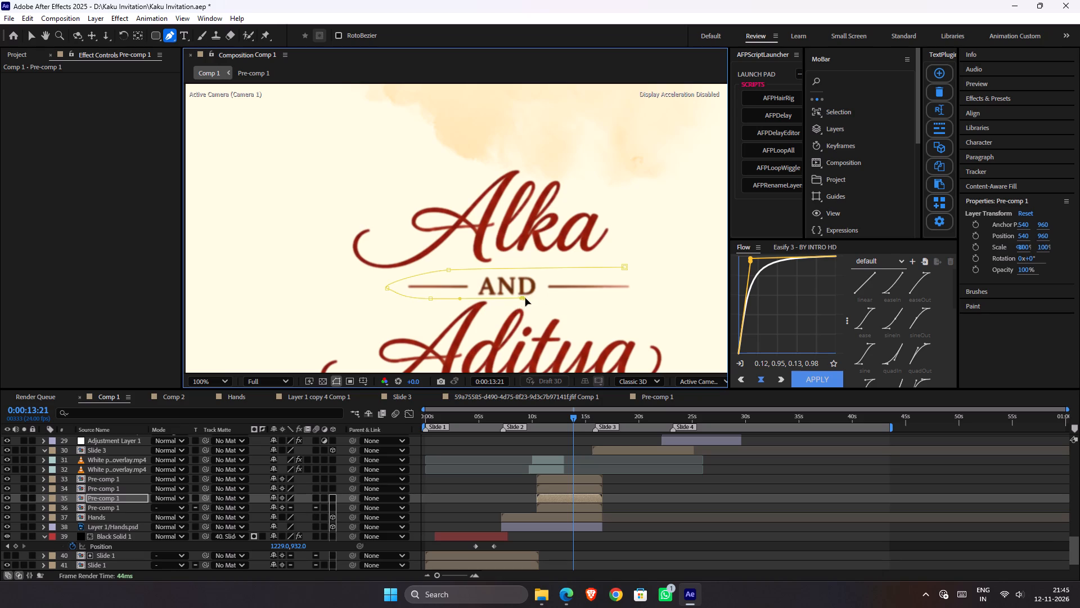
pyautogui.moveTo(525, 298); pyautogui.dragTo(532, 299)
pyautogui.click(573, 301)
pyautogui.click(650, 303)
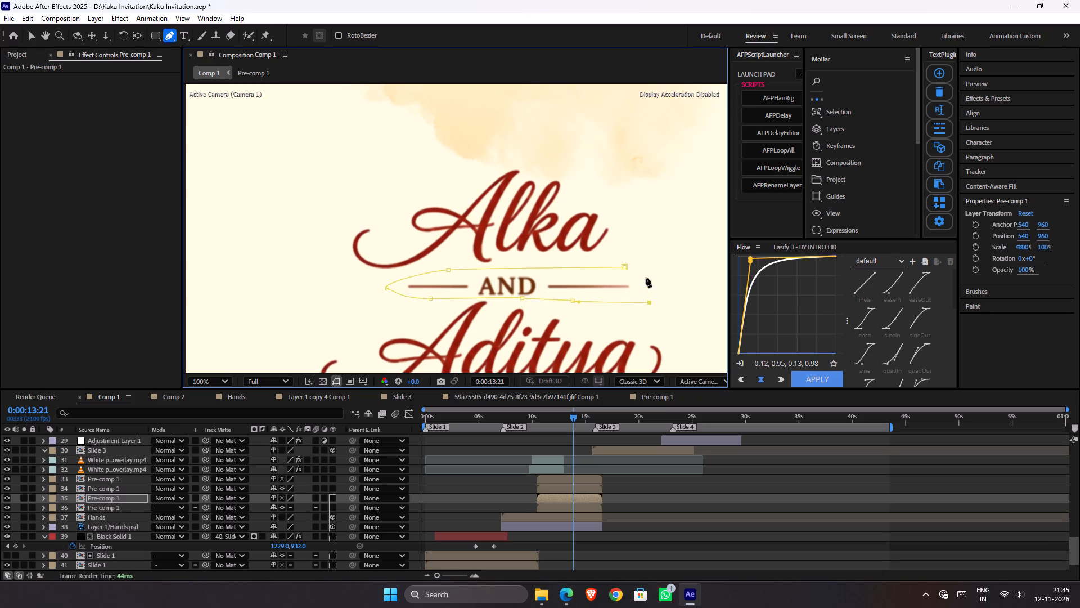
pyautogui.press('space')
pyautogui.press('space')
pyautogui.press('space')
pyautogui.press('space')
pyautogui.press('space')
pyautogui.press('space')
pyautogui.press('space')
pyautogui.moveTo(678, 298); pyautogui.dragTo(610, 195)
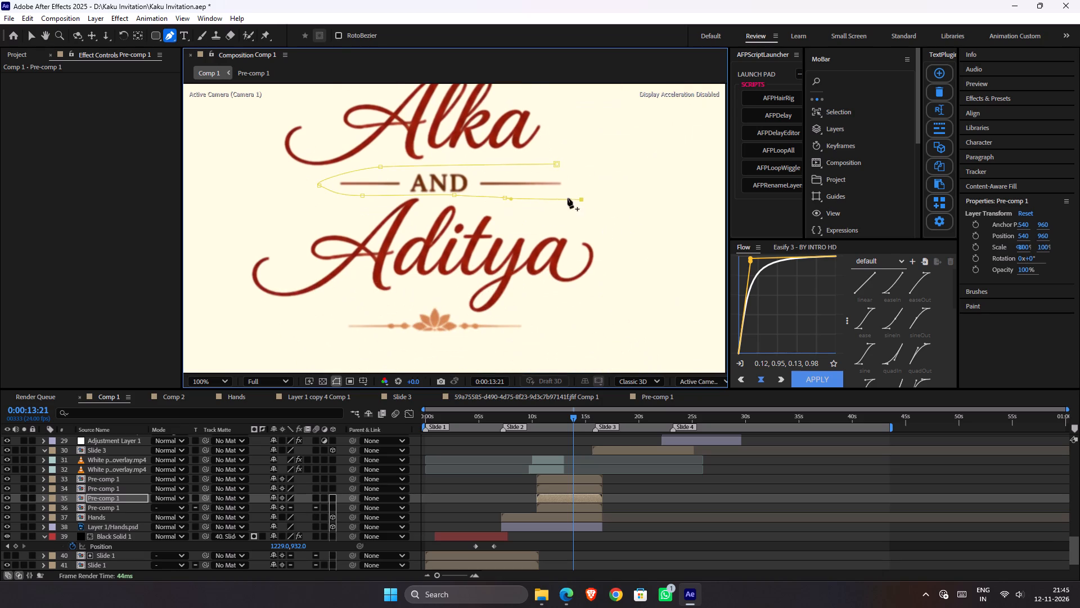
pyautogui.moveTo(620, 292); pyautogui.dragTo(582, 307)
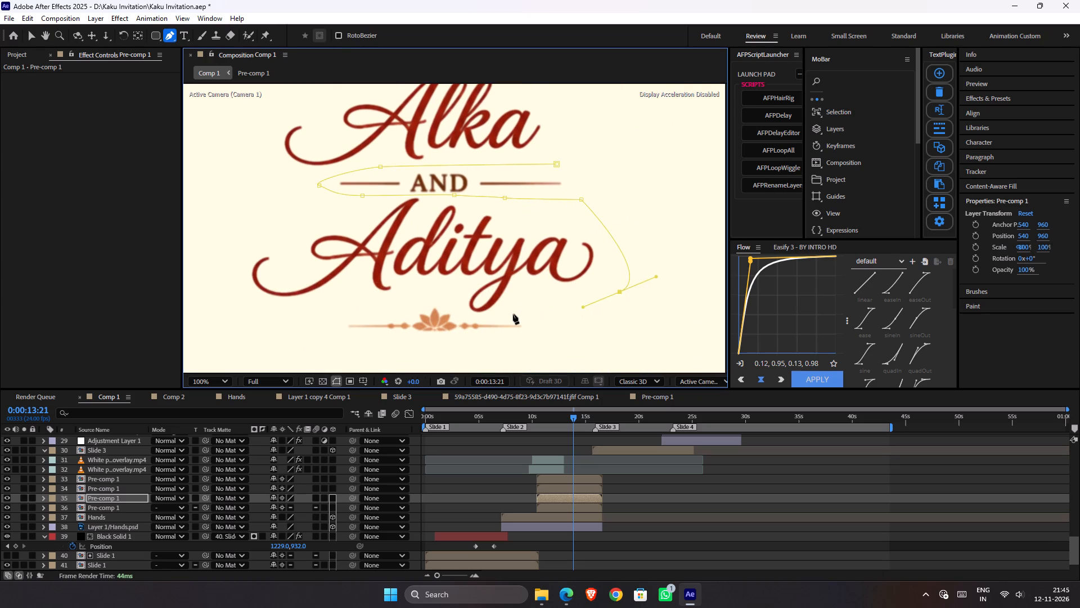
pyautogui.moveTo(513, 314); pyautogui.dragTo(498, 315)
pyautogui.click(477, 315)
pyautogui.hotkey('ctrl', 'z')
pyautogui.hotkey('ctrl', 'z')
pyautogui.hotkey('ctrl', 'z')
# Close the mask path around "AND" beyond the end of its divider line.
pyautogui.moveTo(593, 169); pyautogui.dragTo(589, 169)
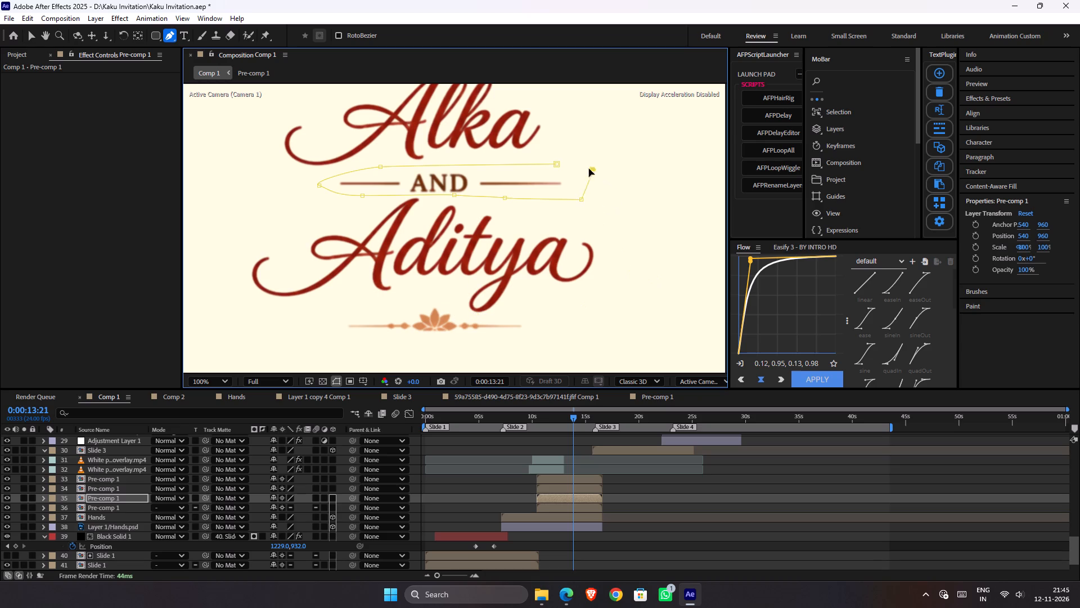
pyautogui.moveTo(589, 169); pyautogui.dragTo(583, 167)
pyautogui.click(560, 164)
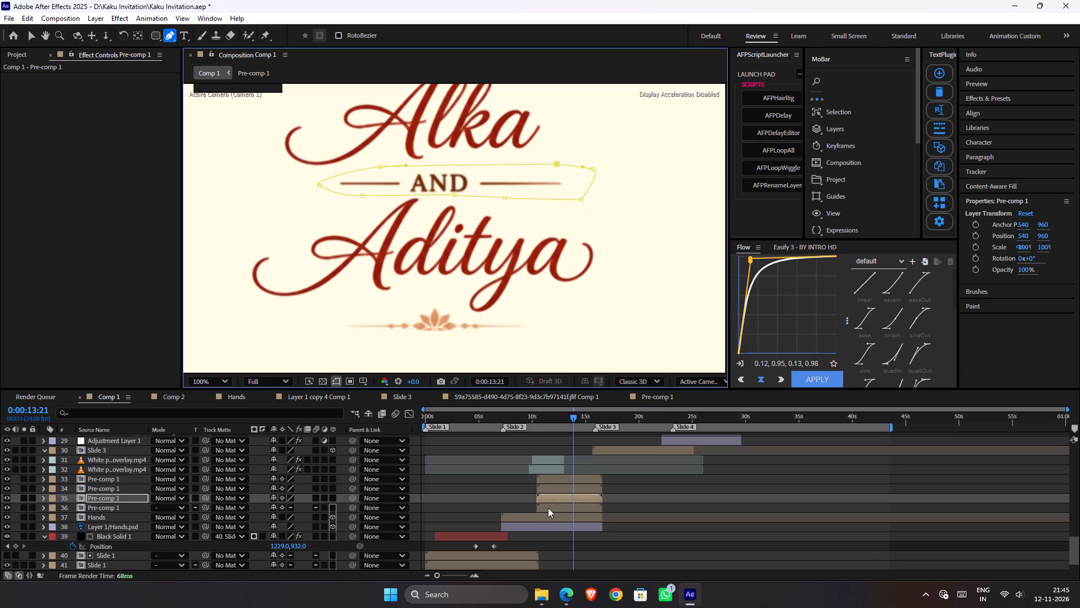
# On the lowest, still unmasked title pre-comp, draw a closed Pen tool mask around the lotus ornament below "Aditya".
pyautogui.click(548, 507)
pyautogui.click(331, 333)
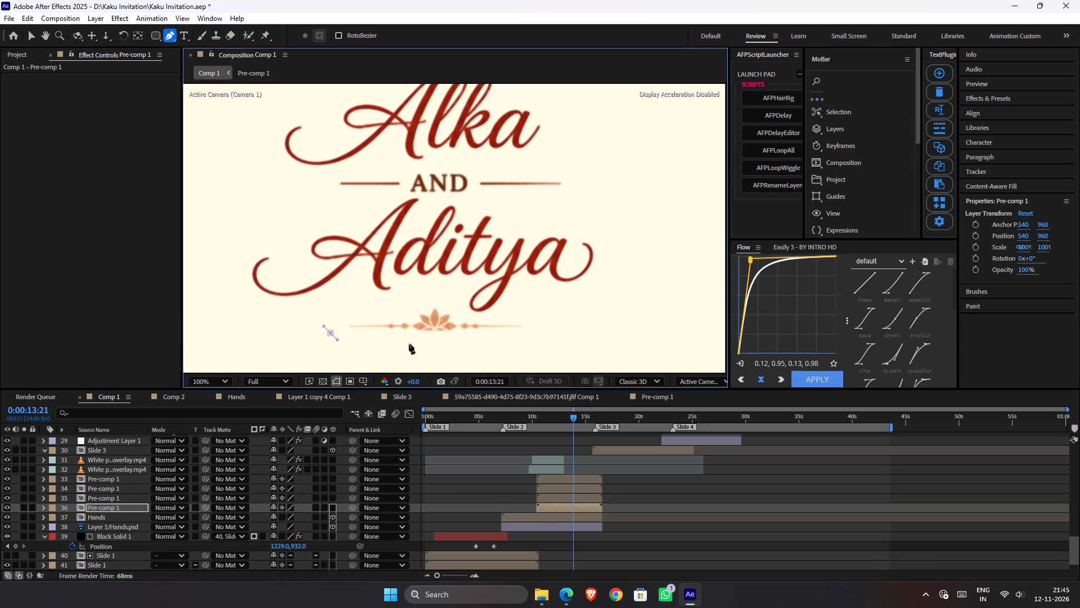
pyautogui.moveTo(466, 343); pyautogui.dragTo(492, 336)
pyautogui.click(551, 337)
pyautogui.click(530, 310)
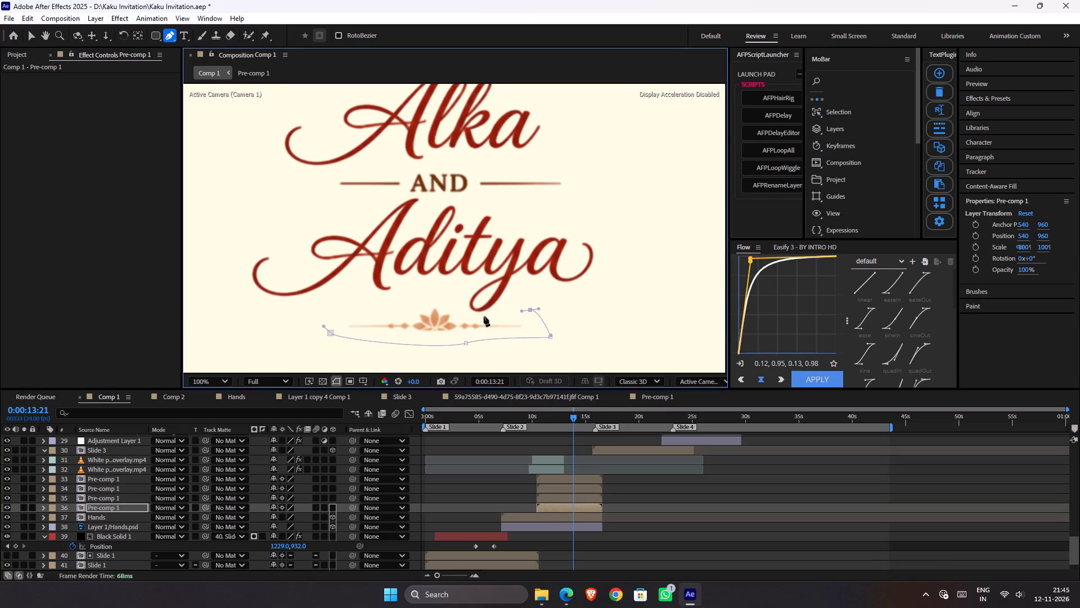
pyautogui.click(484, 316)
pyautogui.click(457, 310)
pyautogui.click(440, 299)
pyautogui.click(399, 307)
pyautogui.click(362, 316)
pyautogui.click(328, 332)
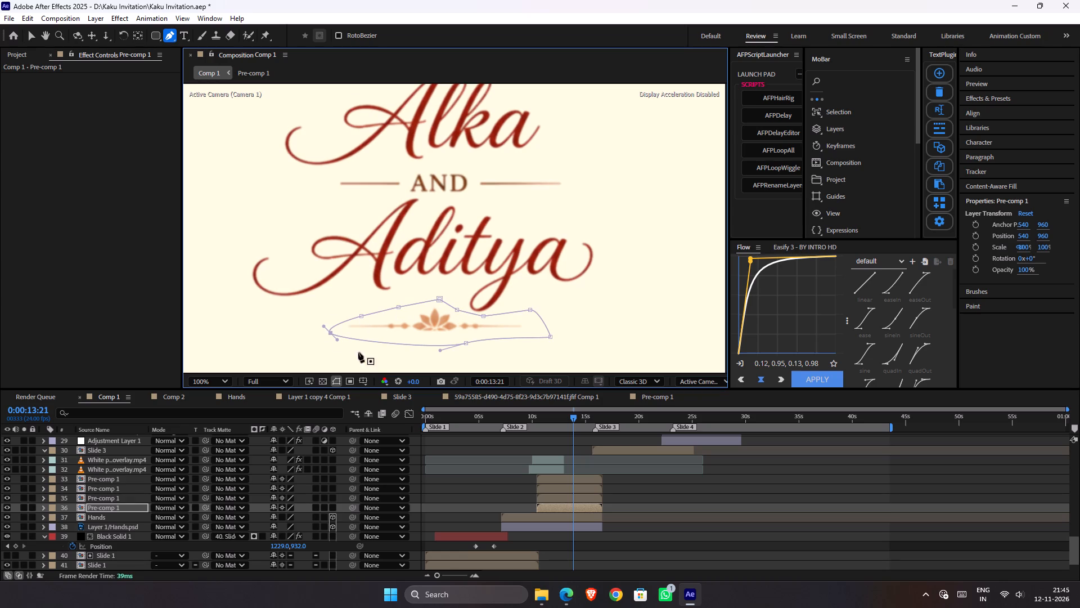
# Move the "Alka" title copy down below "AND" to position 540, 1170.
pyautogui.press('v')
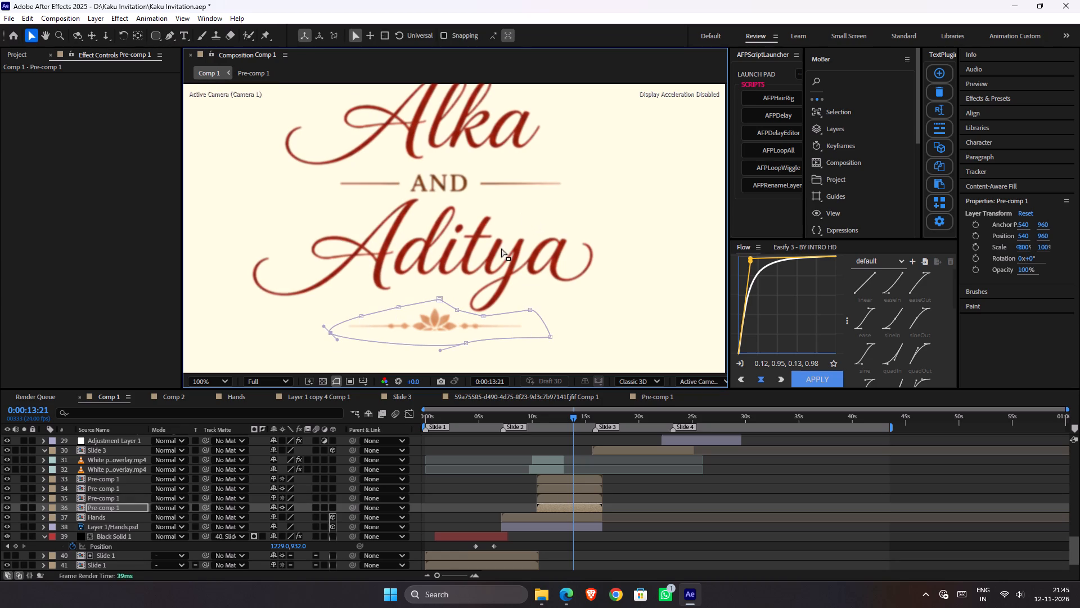
pyautogui.click(501, 248)
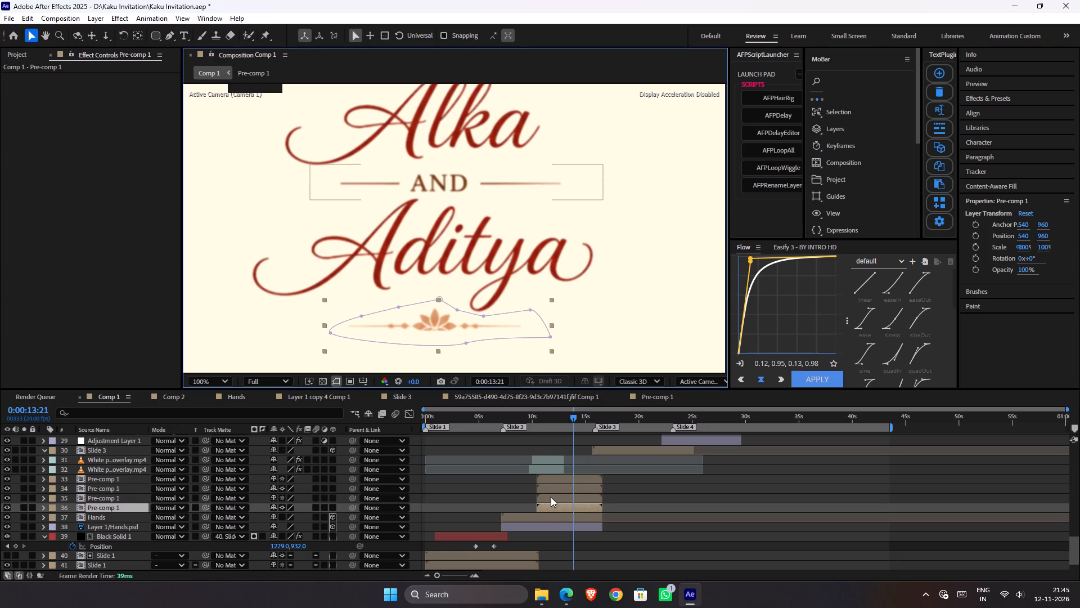
pyautogui.click(551, 497)
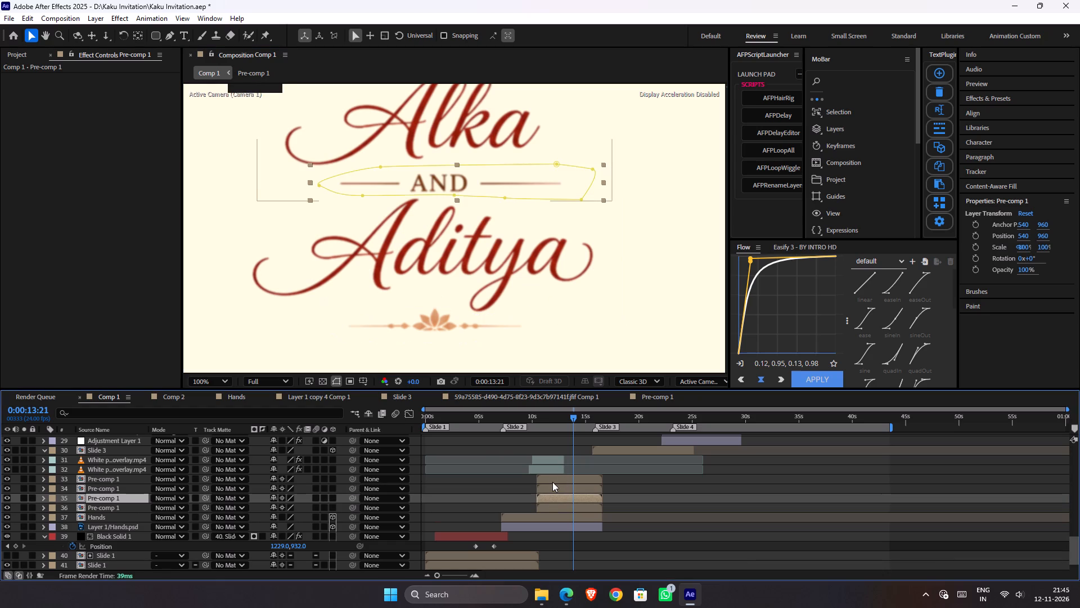
pyautogui.click(552, 482)
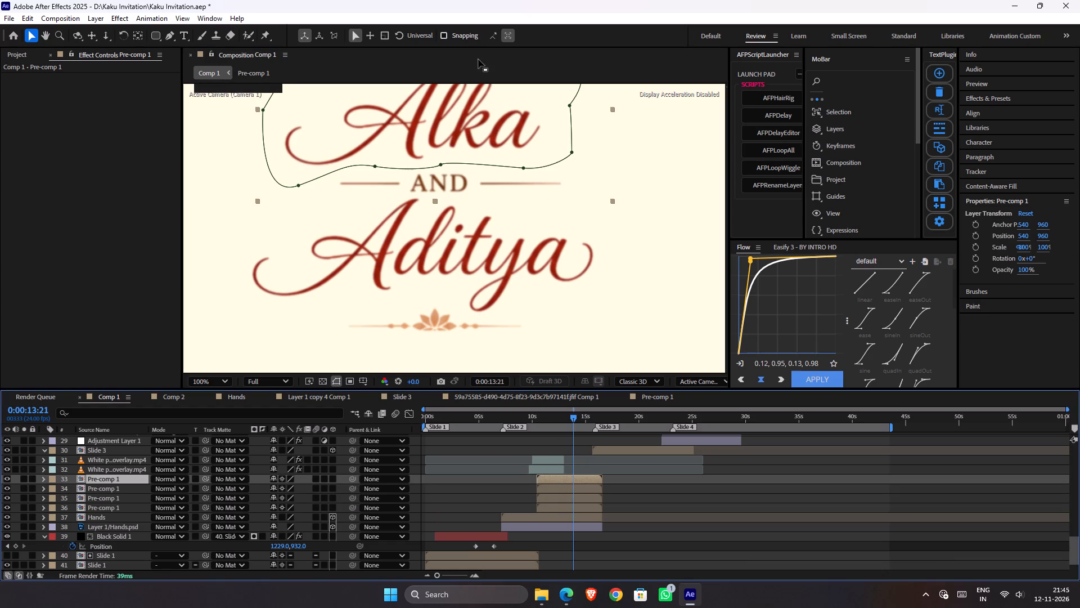
pyautogui.hotkey('shift', 'Down')
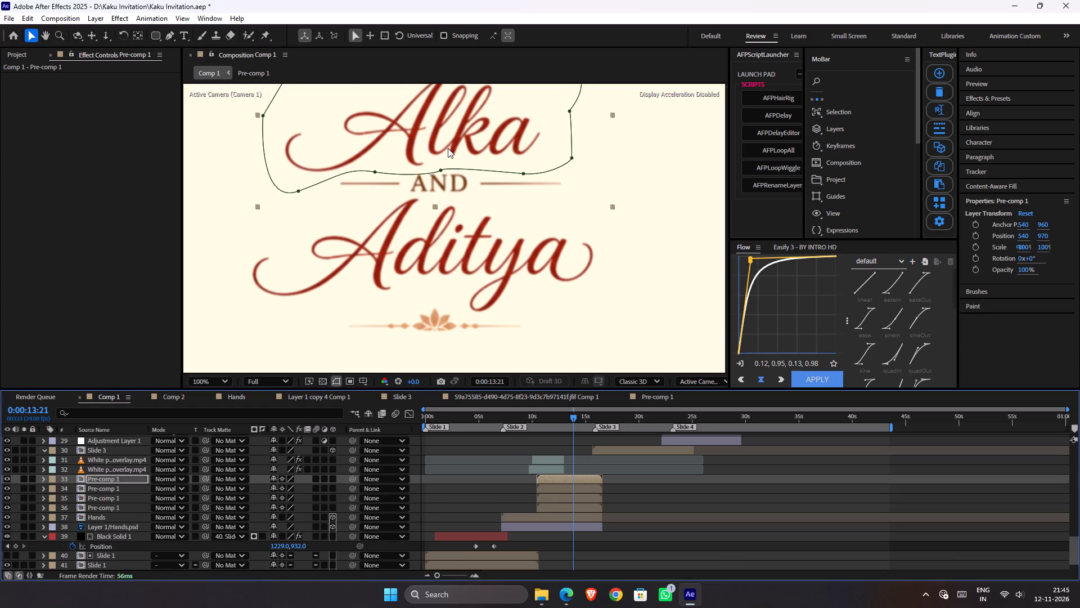
pyautogui.hotkey('shift', 'Down')
pyautogui.hotkey('shift', 'Down')
pyautogui.hotkey('shift', 'Down')
pyautogui.hotkey('shift', 'Down')
pyautogui.hotkey('shift', 'Down')
pyautogui.hotkey('shift', 'Down')
pyautogui.hotkey('shift', 'Down')
pyautogui.hotkey('shift', 'Down')
pyautogui.hotkey('shift', 'Down')
pyautogui.hotkey('shift', 'Down')
pyautogui.hotkey('shift', 'Down')
pyautogui.hotkey('shift', 'Down')
pyautogui.hotkey('shift', 'Down')
pyautogui.hotkey('shift', 'Down')
pyautogui.hotkey('shift', 'Down')
pyautogui.hotkey('shift', 'Down')
pyautogui.hotkey('shift', 'Down')
pyautogui.hotkey('shift', 'Down')
pyautogui.hotkey('shift', 'Down')
pyautogui.hotkey('shift', 'Down')
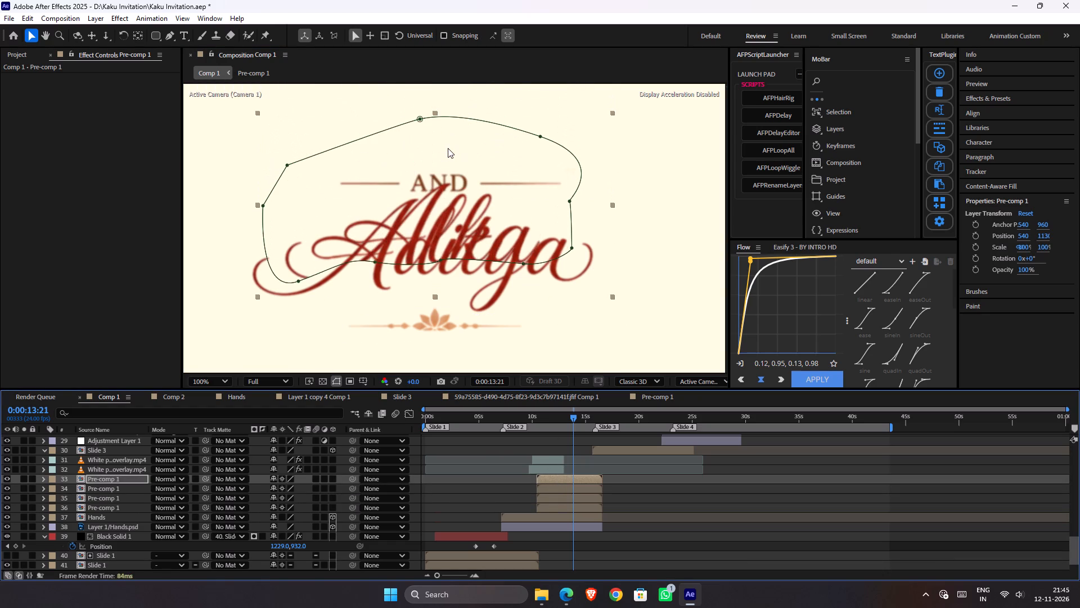
pyautogui.hotkey('shift', 'Down')
pyautogui.hotkey('shift', 'Down')
pyautogui.hotkey('shift', 'Down')
pyautogui.hotkey('shift', 'Down')
pyautogui.hotkey('shift', 'Down')
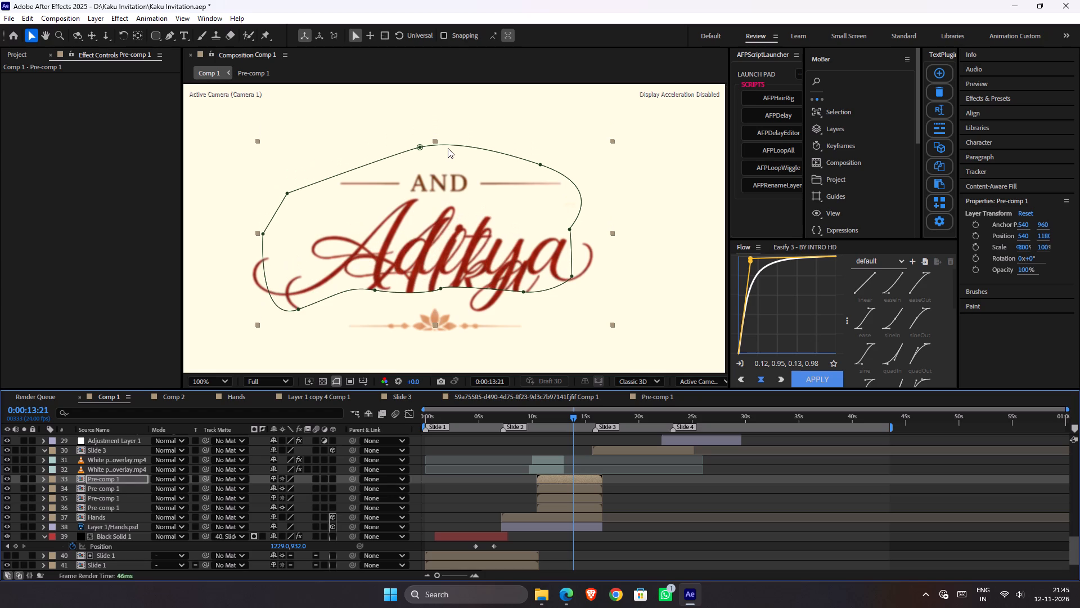
pyautogui.hotkey('shift', 'Up')
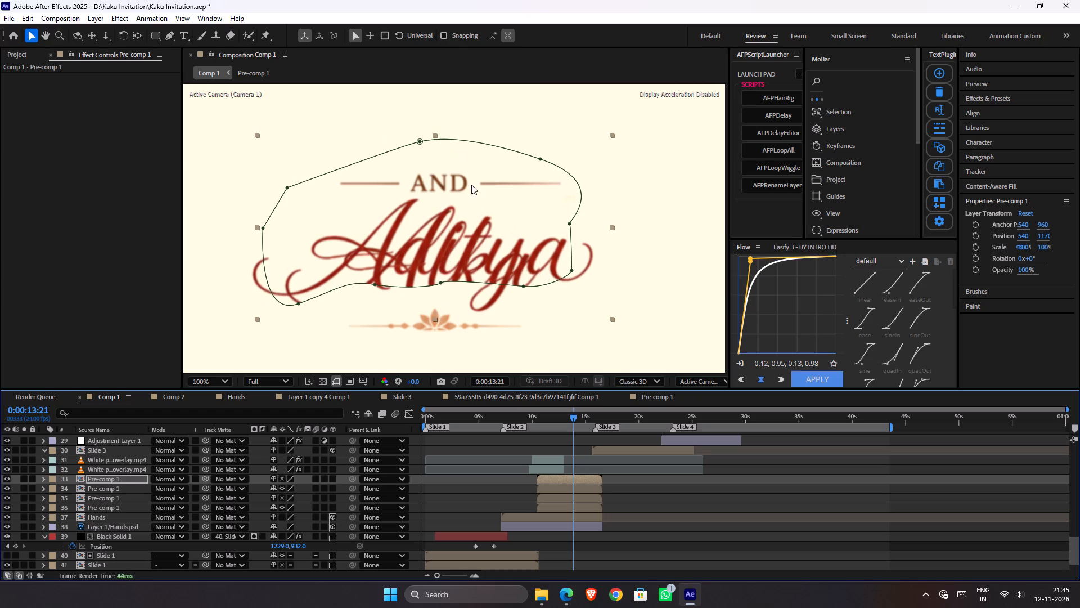
# Move the "Aditya" title copy up above "AND" to position 540, 760.
pyautogui.click(567, 497)
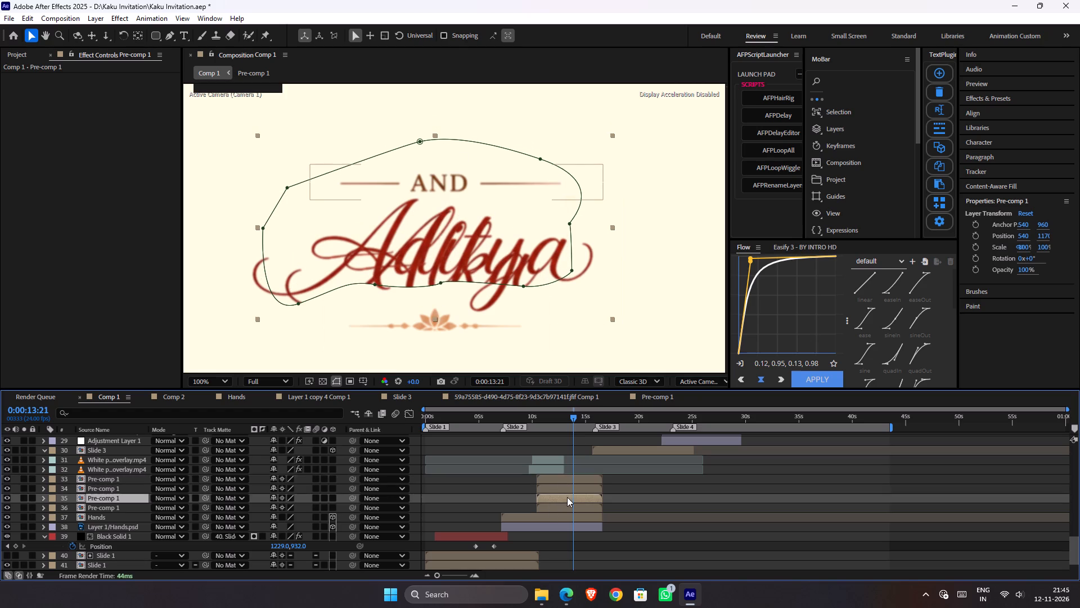
pyautogui.click(567, 489)
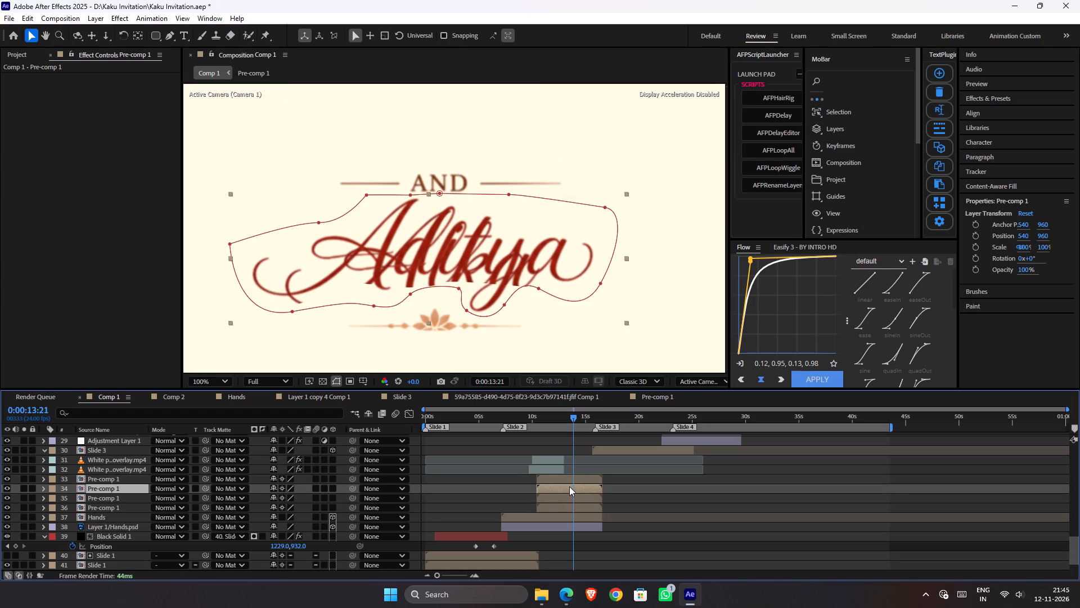
pyautogui.hotkey('shift', 'Up')
pyautogui.hotkey('shift', 'Up')
pyautogui.hotkey('shift', 'Up')
pyautogui.hotkey('shift', 'Up')
pyautogui.hotkey('shift', 'Up')
pyautogui.hotkey('shift', 'Up')
pyautogui.hotkey('shift', 'Up')
pyautogui.hotkey('shift', 'Up')
pyautogui.hotkey('shift', 'Up')
pyautogui.hotkey('shift', 'Up')
pyautogui.hotkey('shift', 'Up')
pyautogui.hotkey('shift', 'Up')
pyautogui.hotkey('shift', 'Up')
pyautogui.hotkey('shift', 'Up')
pyautogui.hotkey('shift', 'Up')
pyautogui.hotkey('shift', 'Up')
pyautogui.hotkey('shift', 'Up')
pyautogui.hotkey('shift', 'Up')
pyautogui.hotkey('shift', 'Up')
pyautogui.hotkey('shift', 'Up')
pyautogui.hotkey('shift', 'Up')
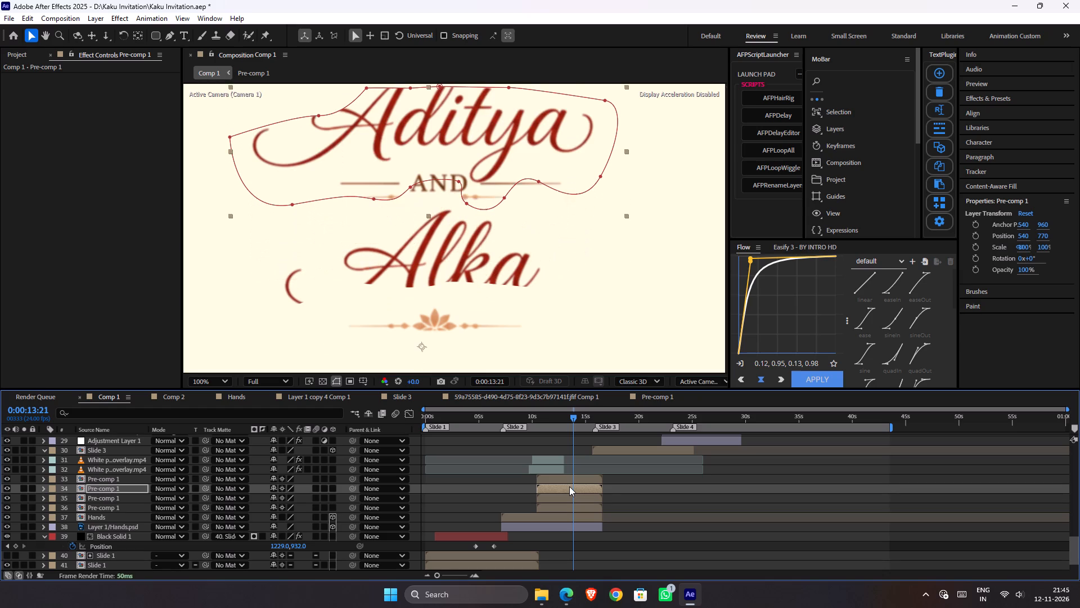
pyautogui.hotkey('shift', 'Up')
pyautogui.hotkey('shift', 'Up')
pyautogui.hotkey('shift', 'Up')
pyautogui.hotkey('shift', 'Up')
pyautogui.hotkey('shift', 'Up')
pyautogui.hotkey('shift', 'Up')
pyautogui.hotkey('shift', 'Up')
pyautogui.hotkey('shift', 'Up')
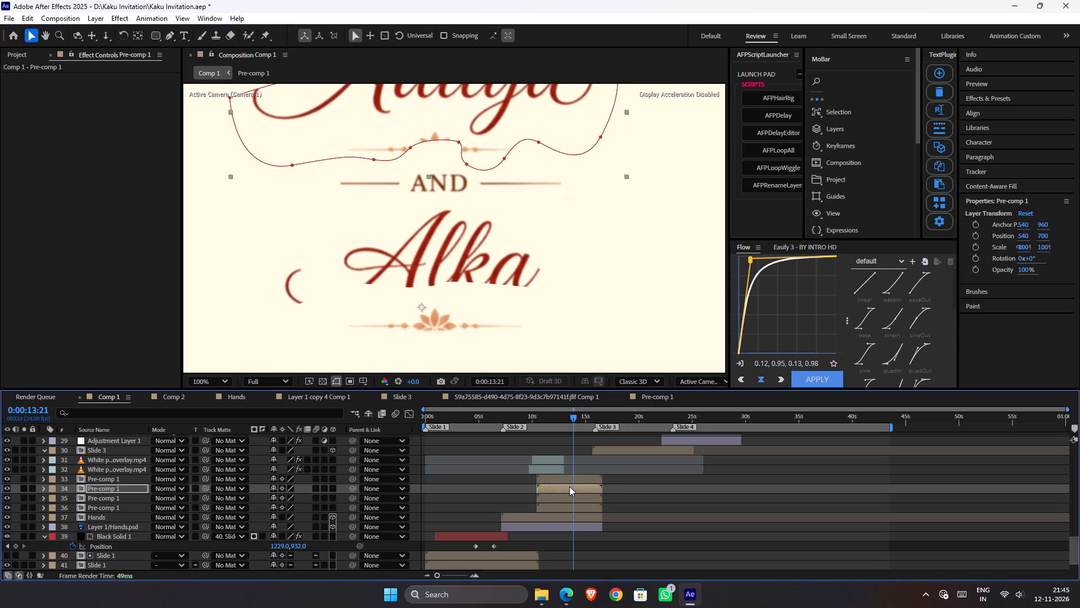
pyautogui.hotkey('shift', 'Down')
pyautogui.hotkey('shift', 'Down')
pyautogui.hotkey('shift', 'Down')
pyautogui.hotkey('shift', 'Down')
pyautogui.hotkey('shift', 'Down')
pyautogui.hotkey('shift', 'Down')
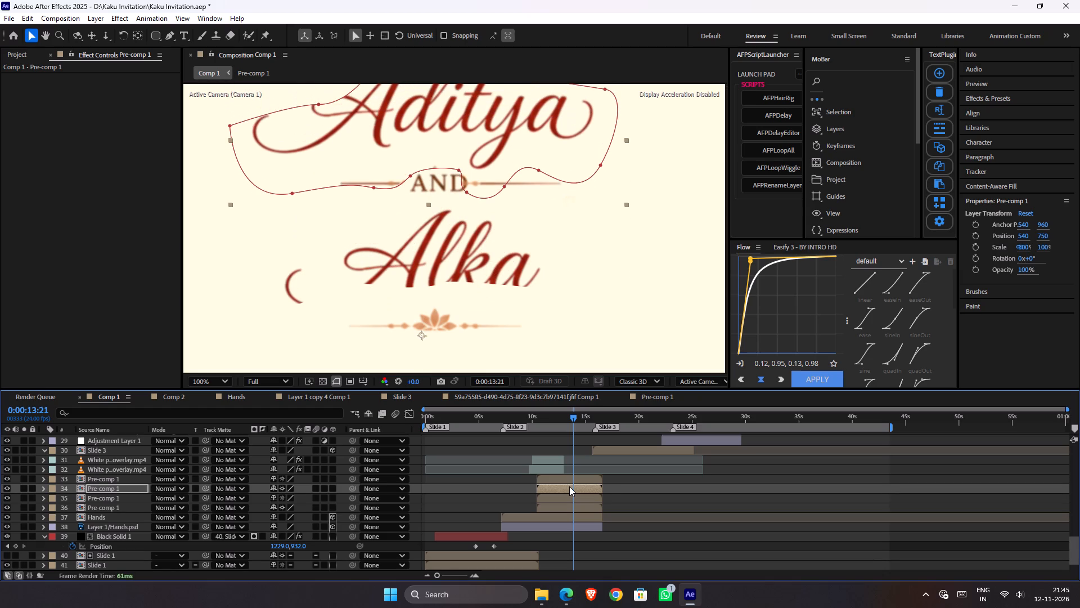
pyautogui.hotkey('shift', 'Down')
pyautogui.hotkey('shift', 'Down')
pyautogui.hotkey('shift', 'Down')
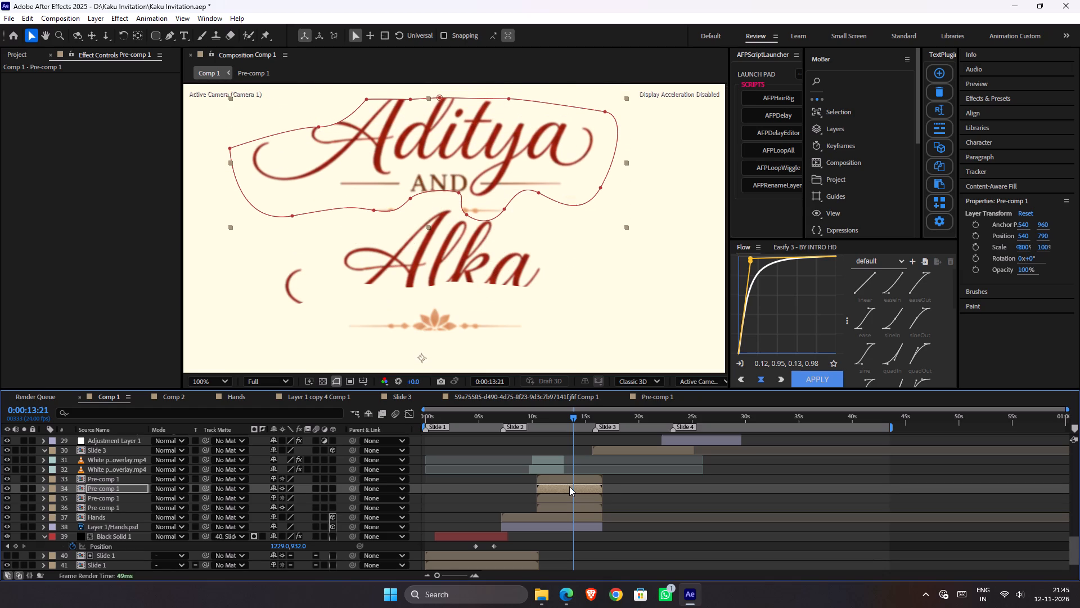
pyautogui.hotkey('shift', 'Up')
pyautogui.hotkey('shift', 'Up')
pyautogui.hotkey('shift', 'Up')
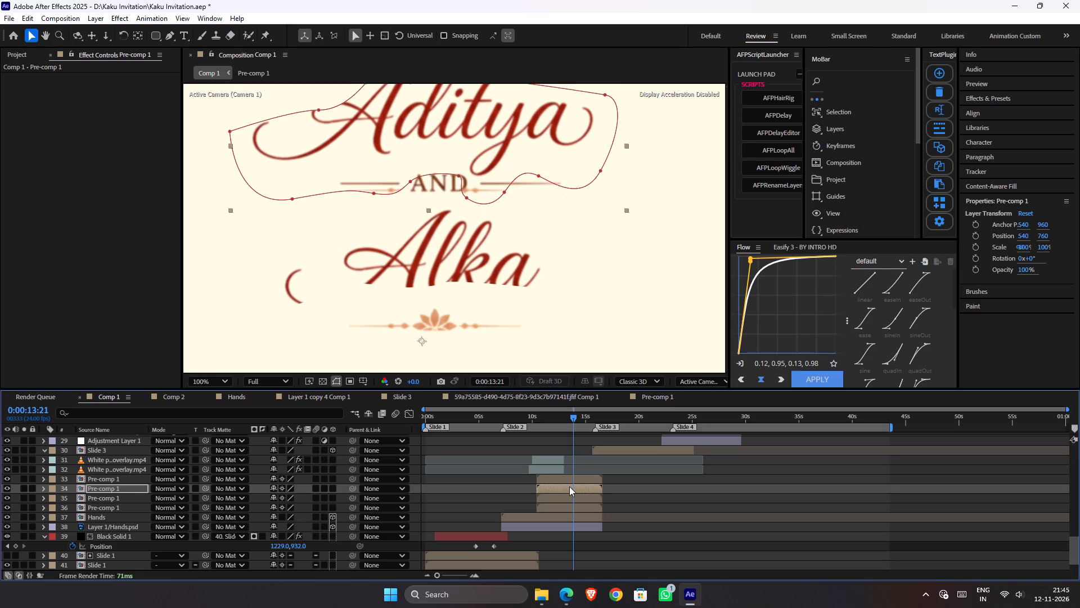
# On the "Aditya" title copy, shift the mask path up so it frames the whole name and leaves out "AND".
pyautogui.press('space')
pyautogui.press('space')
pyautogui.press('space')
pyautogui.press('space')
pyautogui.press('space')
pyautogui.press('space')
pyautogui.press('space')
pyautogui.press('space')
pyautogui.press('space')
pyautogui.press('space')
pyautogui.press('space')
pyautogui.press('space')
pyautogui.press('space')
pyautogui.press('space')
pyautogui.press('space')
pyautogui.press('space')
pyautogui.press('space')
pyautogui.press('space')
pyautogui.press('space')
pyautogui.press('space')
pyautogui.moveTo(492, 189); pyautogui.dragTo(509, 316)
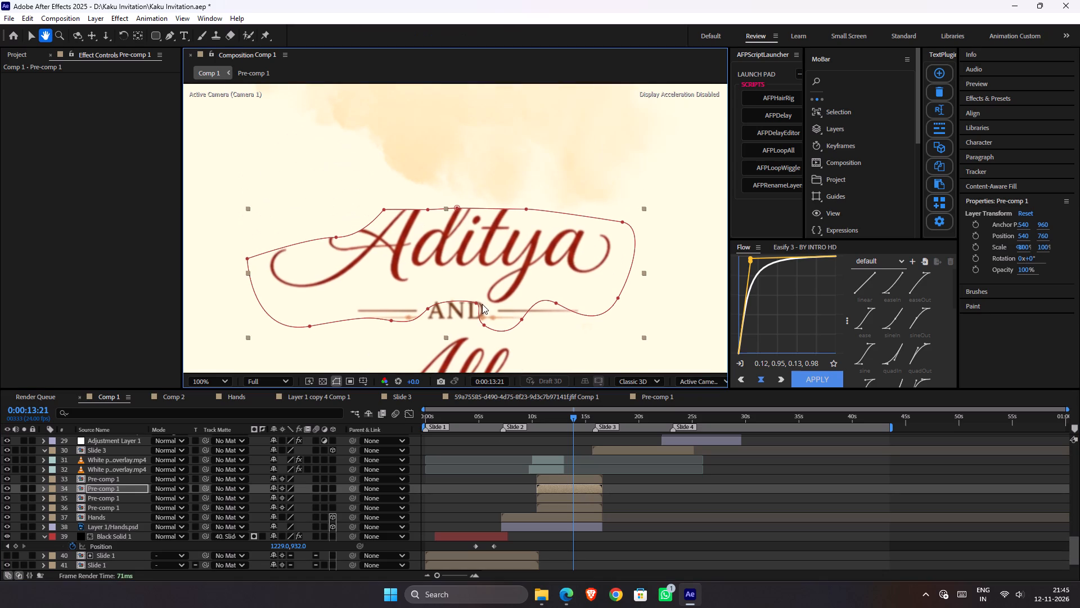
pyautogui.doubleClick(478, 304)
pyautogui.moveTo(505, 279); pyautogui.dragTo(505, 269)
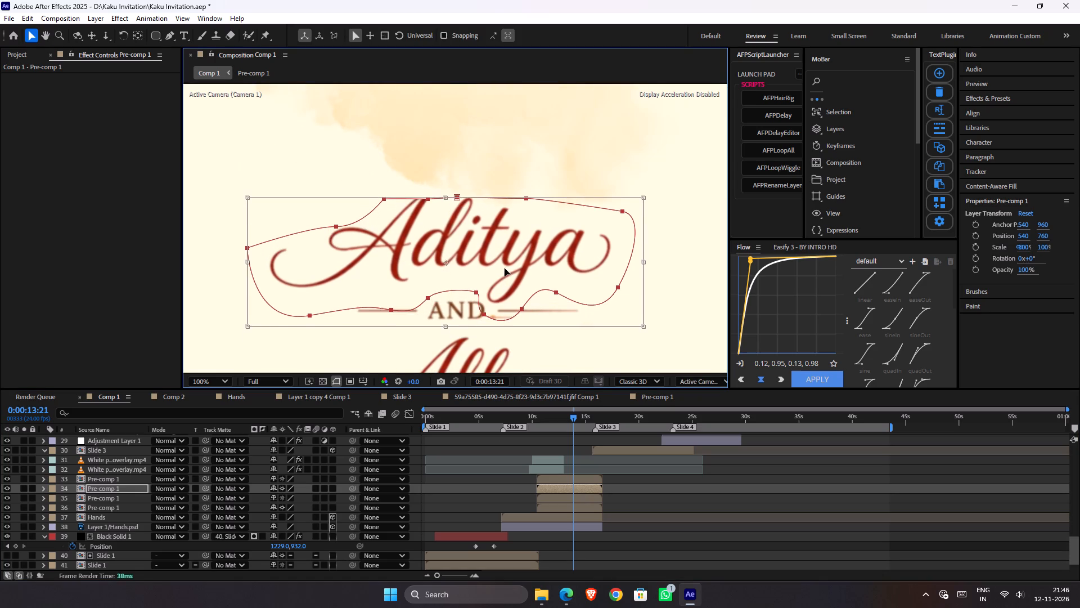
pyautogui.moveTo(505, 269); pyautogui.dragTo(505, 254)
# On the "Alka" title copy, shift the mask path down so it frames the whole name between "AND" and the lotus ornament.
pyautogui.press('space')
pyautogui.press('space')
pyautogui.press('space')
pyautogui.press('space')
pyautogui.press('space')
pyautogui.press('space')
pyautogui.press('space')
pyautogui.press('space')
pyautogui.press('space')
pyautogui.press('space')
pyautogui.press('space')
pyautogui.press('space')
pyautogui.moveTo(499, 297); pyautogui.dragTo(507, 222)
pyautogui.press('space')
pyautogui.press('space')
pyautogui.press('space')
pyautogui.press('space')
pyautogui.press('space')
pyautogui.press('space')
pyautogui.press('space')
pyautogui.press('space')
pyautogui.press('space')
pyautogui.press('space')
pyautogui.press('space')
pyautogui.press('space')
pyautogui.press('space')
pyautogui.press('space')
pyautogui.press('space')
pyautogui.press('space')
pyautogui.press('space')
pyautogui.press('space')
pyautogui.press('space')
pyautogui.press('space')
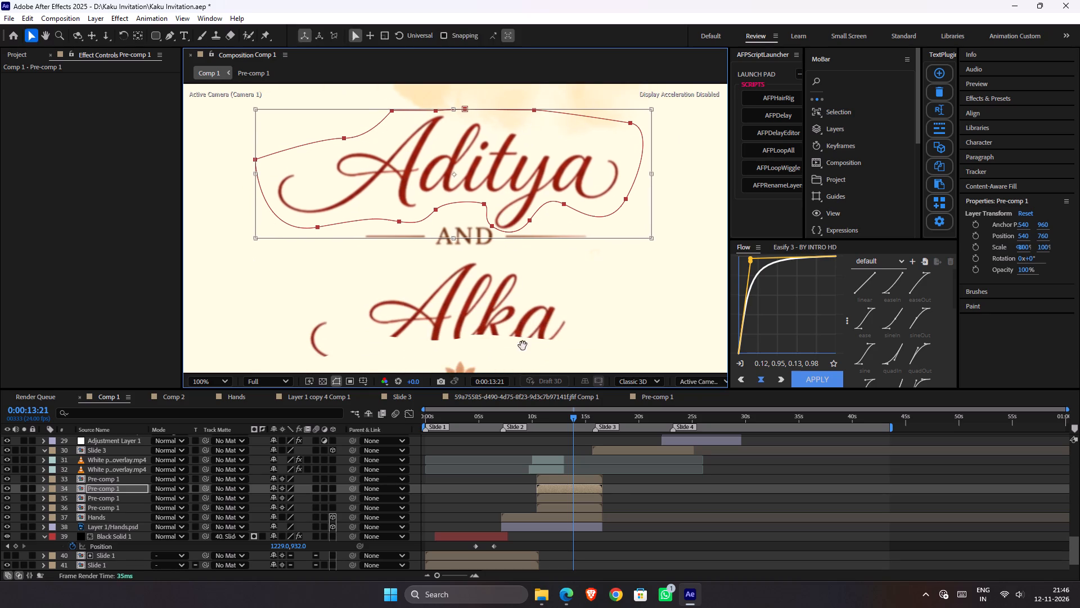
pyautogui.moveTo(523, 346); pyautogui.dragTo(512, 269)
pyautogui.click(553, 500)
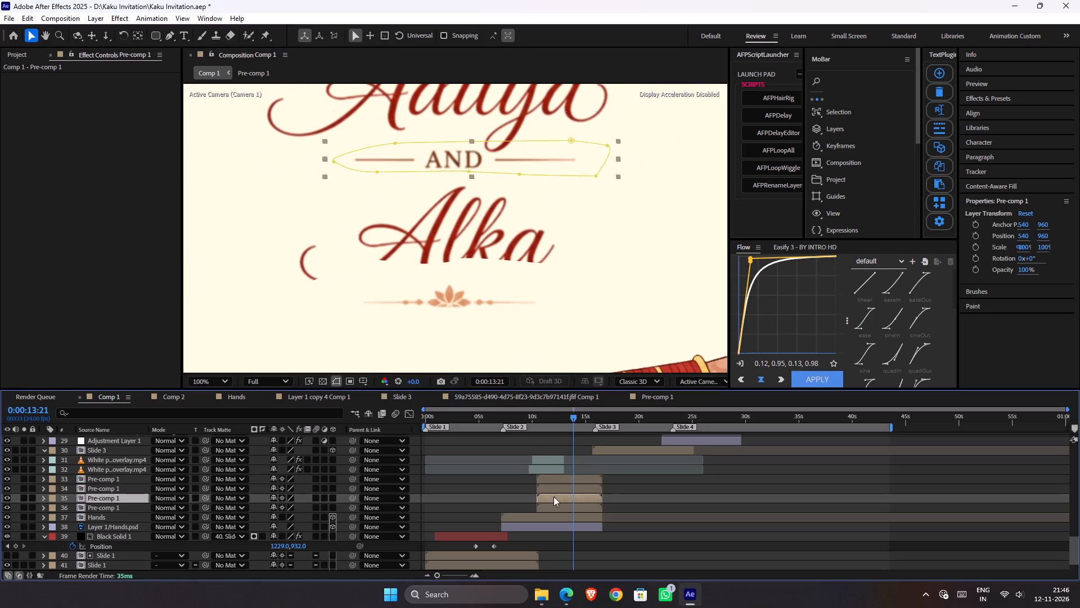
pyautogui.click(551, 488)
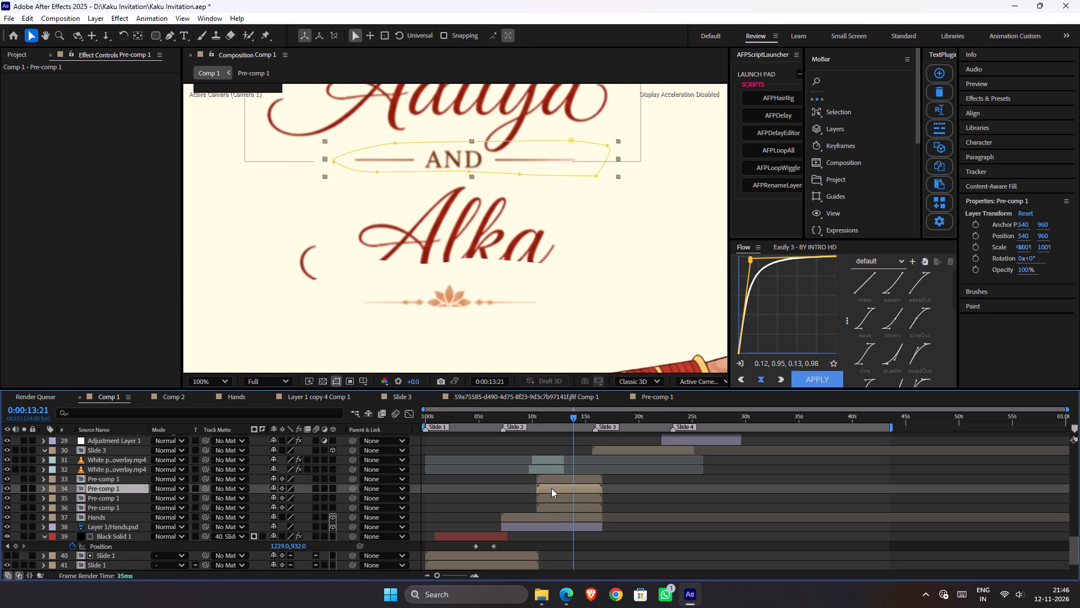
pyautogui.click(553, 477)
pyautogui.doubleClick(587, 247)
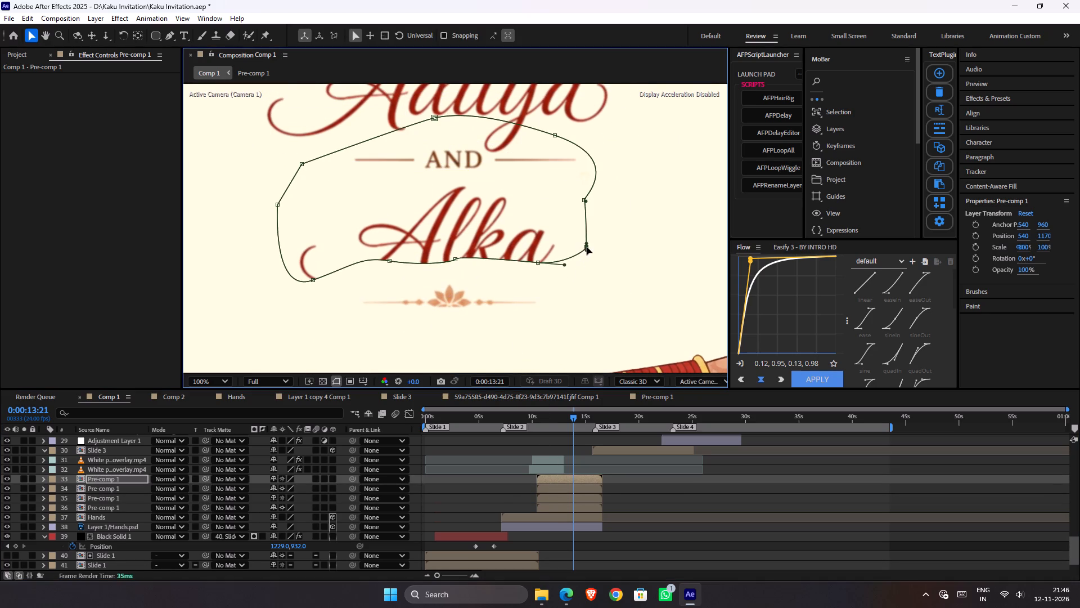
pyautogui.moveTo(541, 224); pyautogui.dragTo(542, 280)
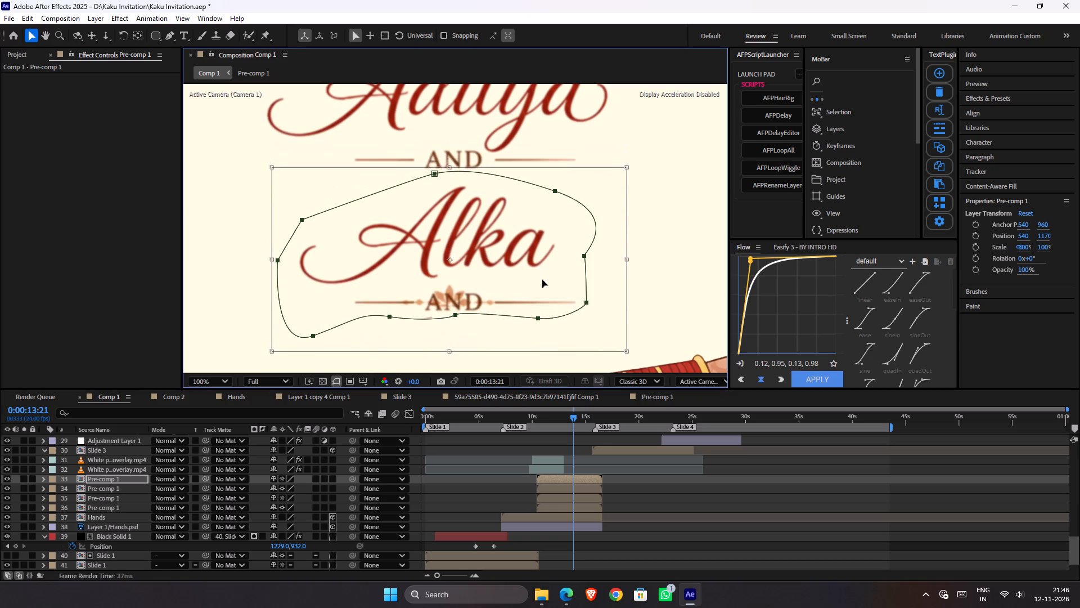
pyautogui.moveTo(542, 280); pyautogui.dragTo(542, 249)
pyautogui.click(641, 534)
# Save the project.
pyautogui.scroll(-1, 538, 232)
pyautogui.press('s')
pyautogui.hotkey('ctrl', 's')
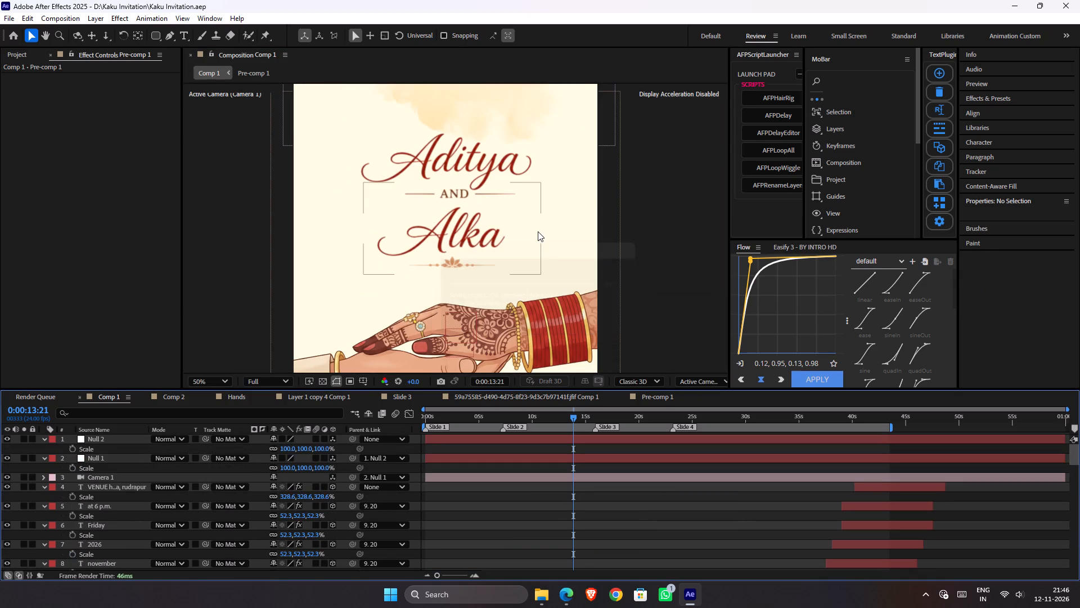
# Scrub through Slide 2 between about 0:00:11:16 and 0:00:14:02 to examine how the swapped title animates.
pyautogui.press('s')
pyautogui.scroll(-1, 566, 246)
pyautogui.click(580, 247)
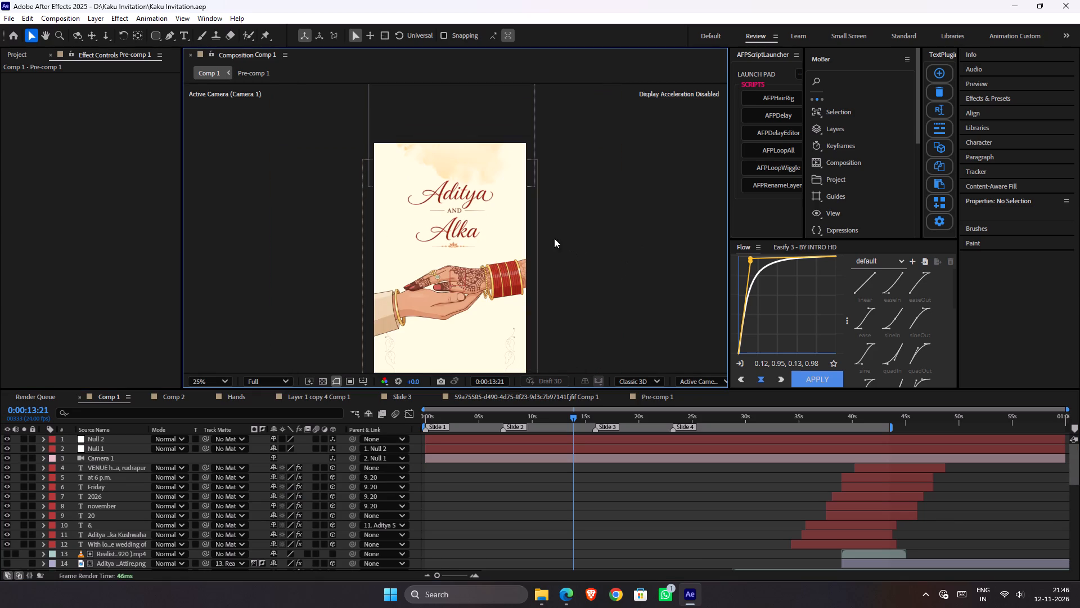
pyautogui.press('space')
pyautogui.press('space')
pyautogui.press('space')
pyautogui.press('space')
pyautogui.press('space')
pyautogui.press('space')
pyautogui.press('space')
pyautogui.press('space')
pyautogui.press('space')
pyautogui.press('space')
pyautogui.press('space')
pyautogui.press('space')
pyautogui.press('space')
pyautogui.press('space')
pyautogui.press('space')
pyautogui.press('space')
pyautogui.press('space')
pyautogui.press('space')
pyautogui.press('space')
pyautogui.press('space')
pyautogui.moveTo(480, 250); pyautogui.dragTo(503, 248)
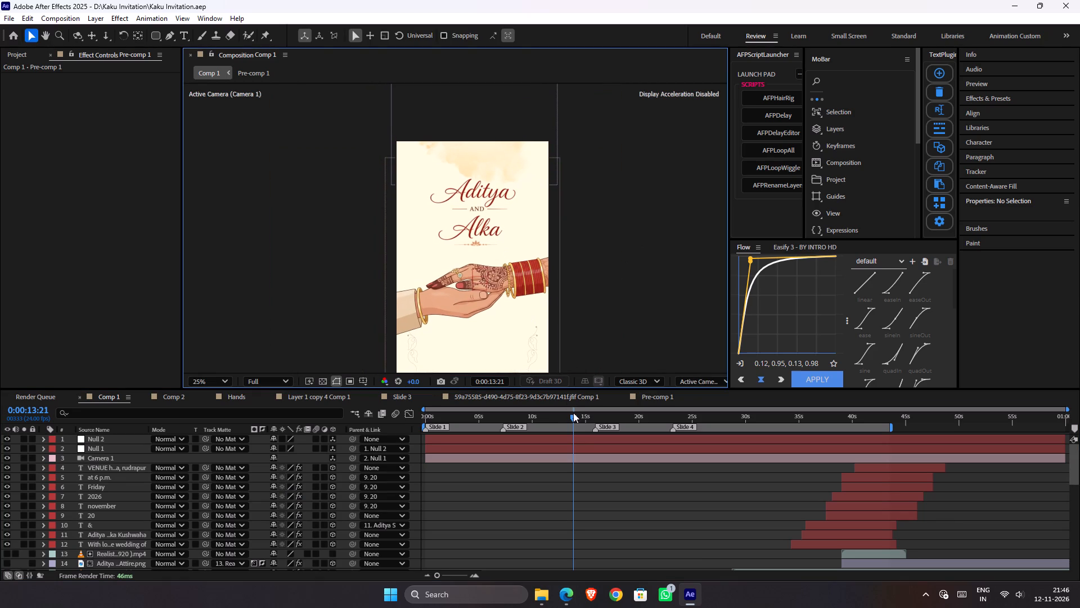
pyautogui.moveTo(573, 415); pyautogui.dragTo(550, 416)
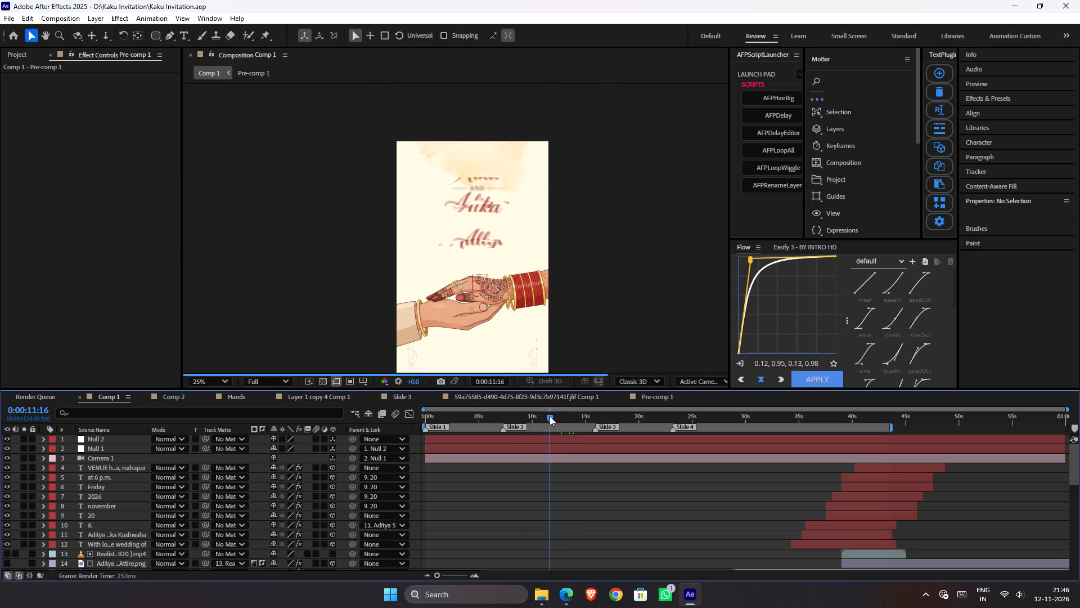
pyautogui.moveTo(550, 416); pyautogui.dragTo(575, 423)
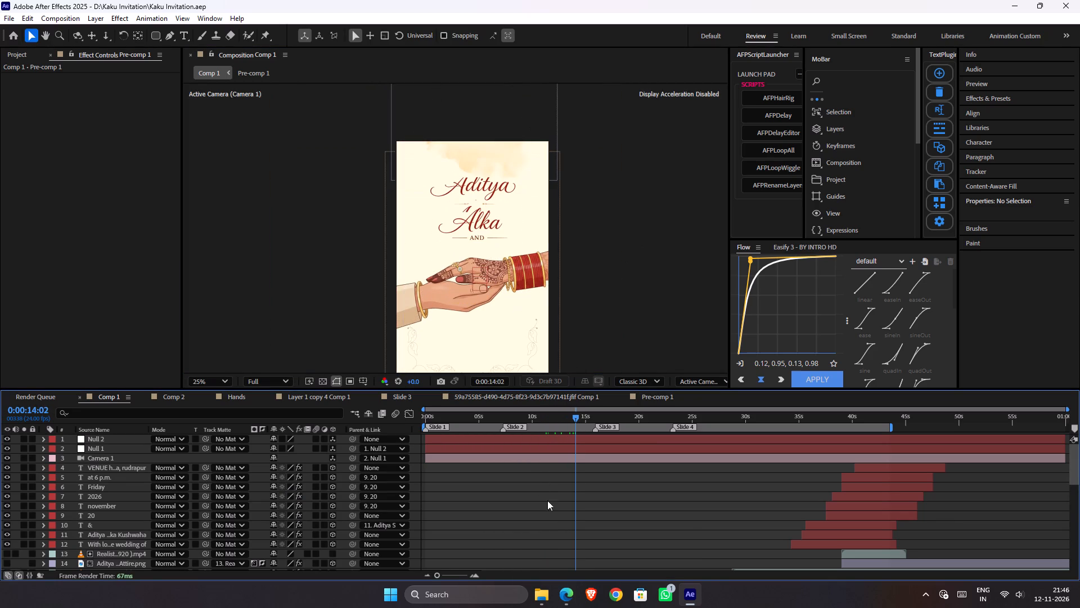
# Delete the upper three masked Pre-comp 1 title copies, keeping only the lowest one.
pyautogui.scroll(-4, 592, 536)
pyautogui.click(584, 486)
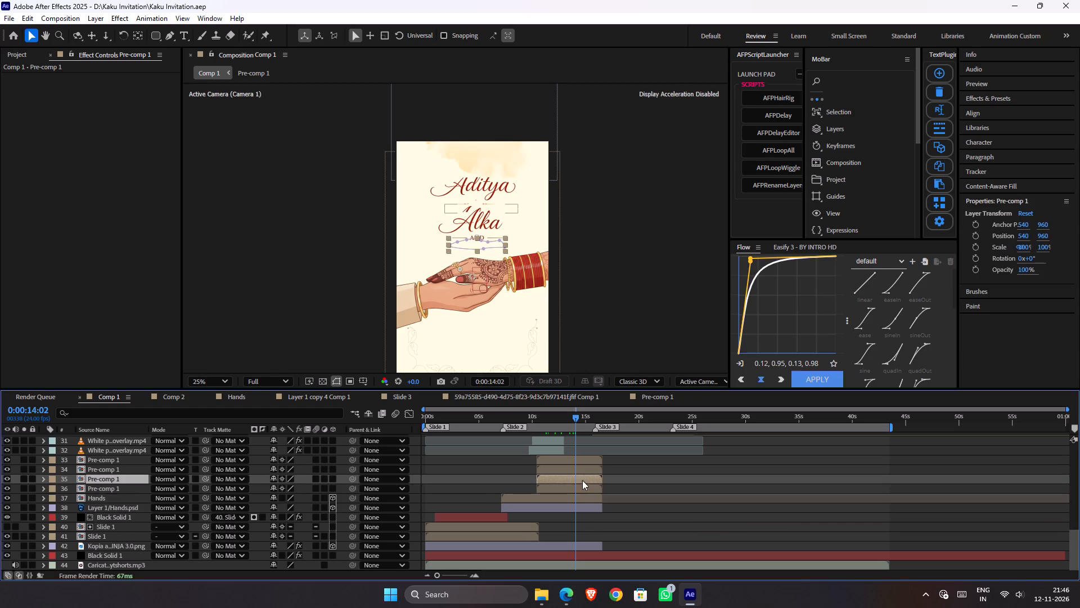
pyautogui.click(582, 480)
pyautogui.keyDown('shift'); pyautogui.click(581, 462); pyautogui.keyUp('shift')
pyautogui.press('Delete')
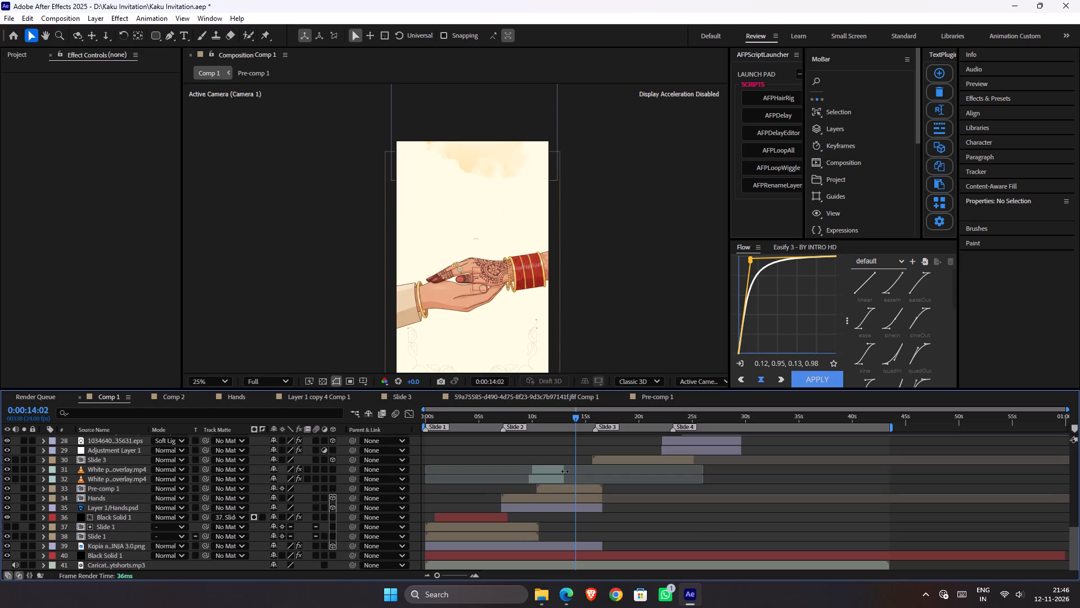
# Remove the mask from the remaining Pre-comp 1 title layer.
pyautogui.click(565, 489)
pyautogui.press('m')
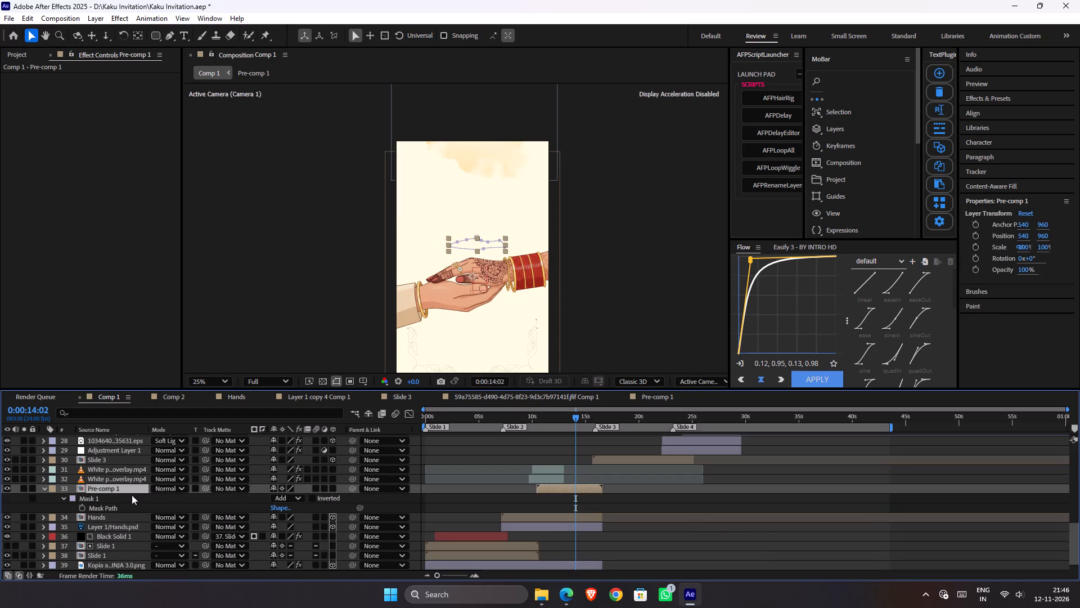
pyautogui.click(103, 505)
pyautogui.press('Delete')
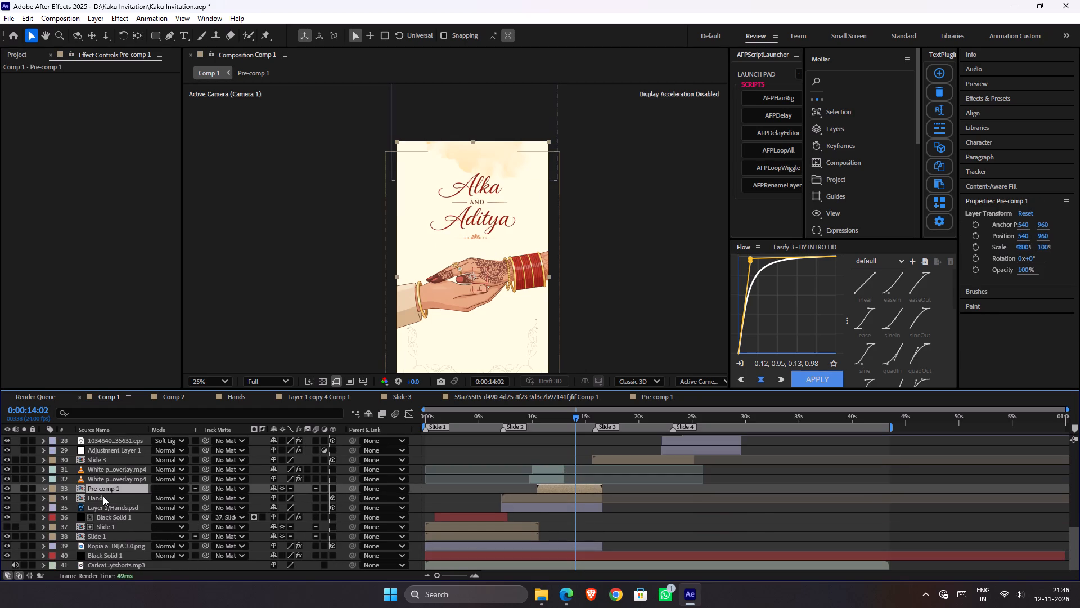
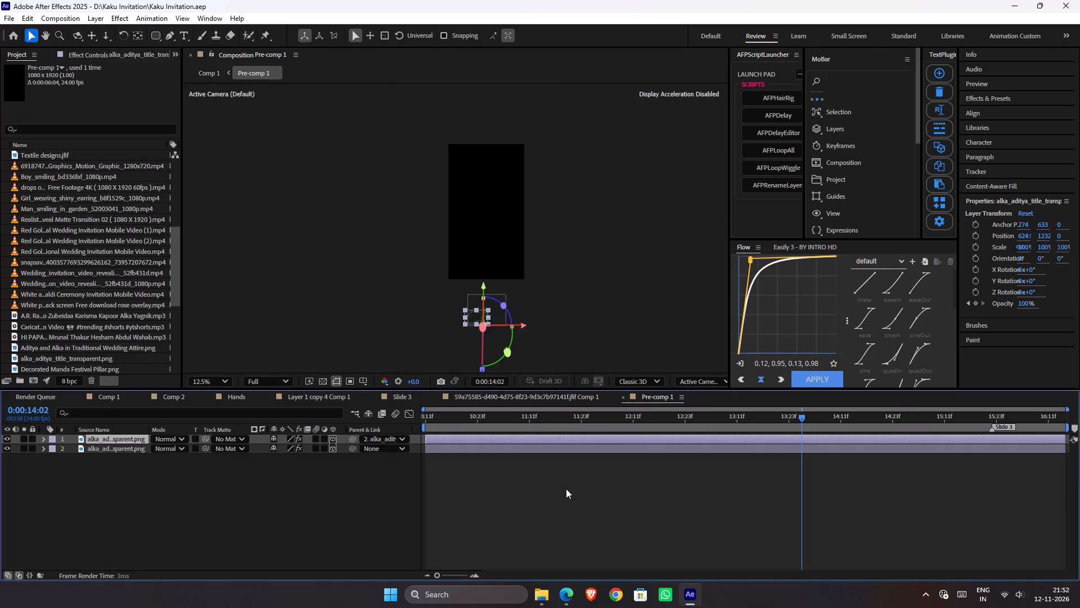
pyautogui.click(120, 398)
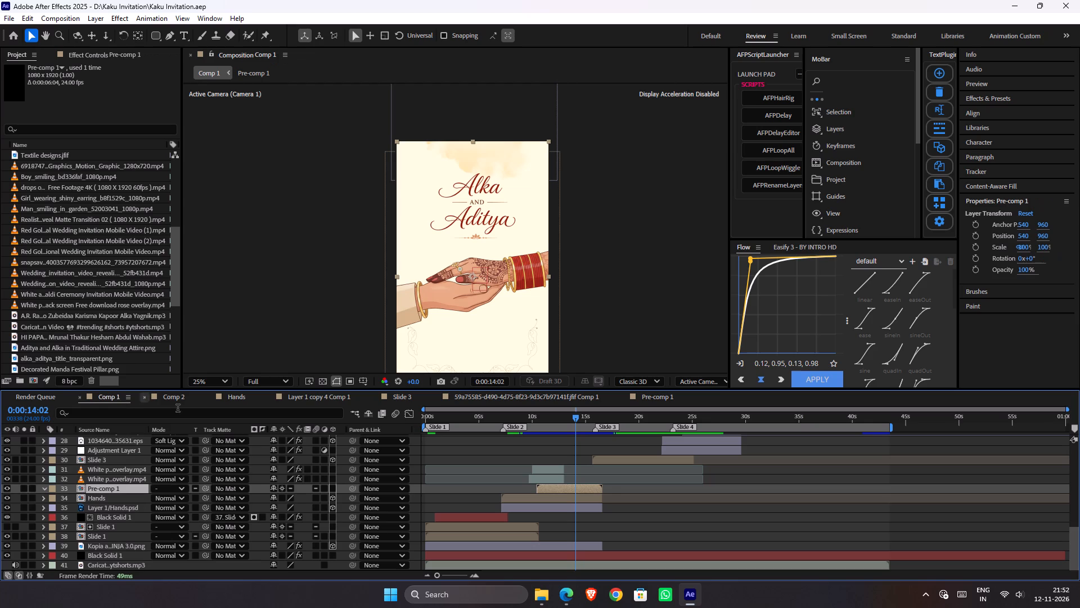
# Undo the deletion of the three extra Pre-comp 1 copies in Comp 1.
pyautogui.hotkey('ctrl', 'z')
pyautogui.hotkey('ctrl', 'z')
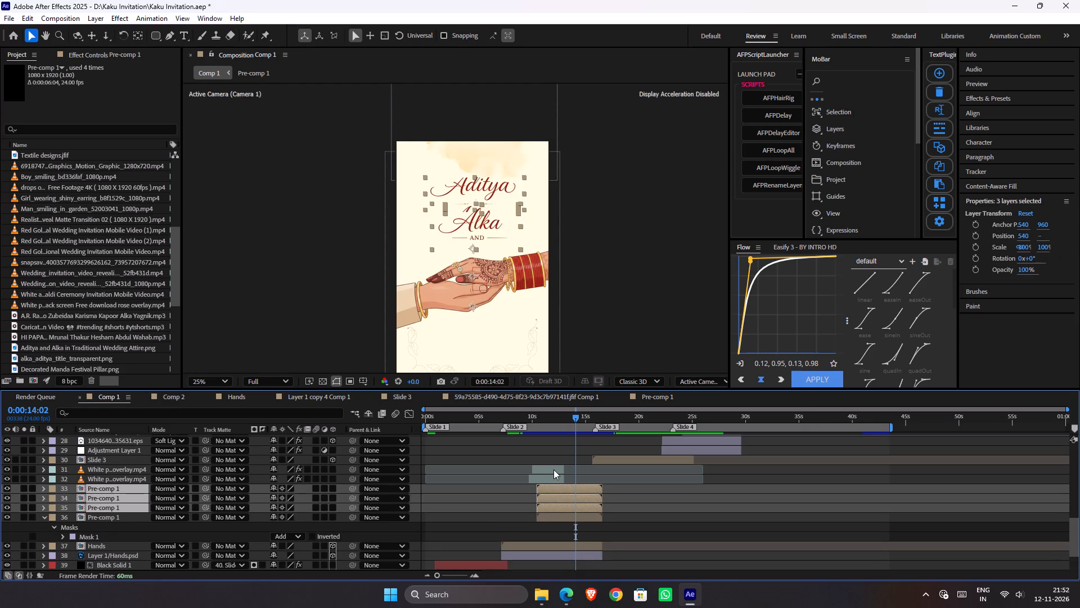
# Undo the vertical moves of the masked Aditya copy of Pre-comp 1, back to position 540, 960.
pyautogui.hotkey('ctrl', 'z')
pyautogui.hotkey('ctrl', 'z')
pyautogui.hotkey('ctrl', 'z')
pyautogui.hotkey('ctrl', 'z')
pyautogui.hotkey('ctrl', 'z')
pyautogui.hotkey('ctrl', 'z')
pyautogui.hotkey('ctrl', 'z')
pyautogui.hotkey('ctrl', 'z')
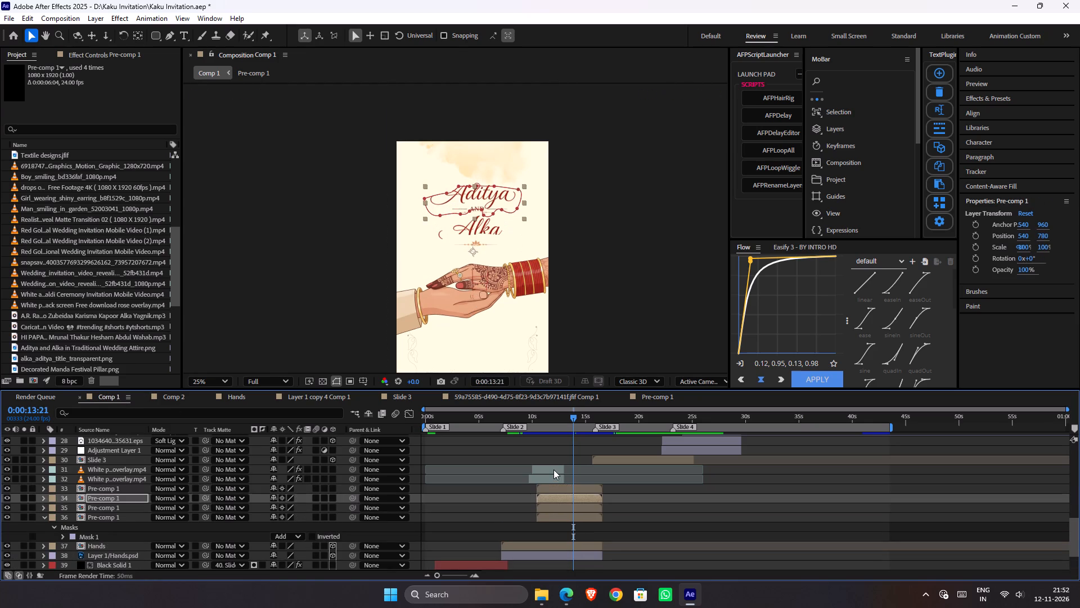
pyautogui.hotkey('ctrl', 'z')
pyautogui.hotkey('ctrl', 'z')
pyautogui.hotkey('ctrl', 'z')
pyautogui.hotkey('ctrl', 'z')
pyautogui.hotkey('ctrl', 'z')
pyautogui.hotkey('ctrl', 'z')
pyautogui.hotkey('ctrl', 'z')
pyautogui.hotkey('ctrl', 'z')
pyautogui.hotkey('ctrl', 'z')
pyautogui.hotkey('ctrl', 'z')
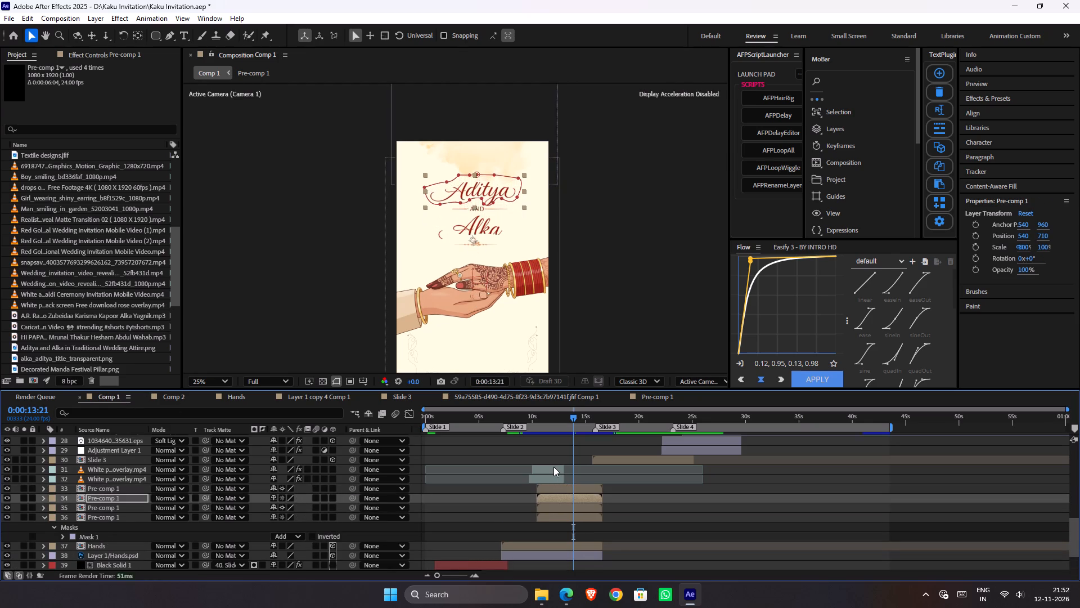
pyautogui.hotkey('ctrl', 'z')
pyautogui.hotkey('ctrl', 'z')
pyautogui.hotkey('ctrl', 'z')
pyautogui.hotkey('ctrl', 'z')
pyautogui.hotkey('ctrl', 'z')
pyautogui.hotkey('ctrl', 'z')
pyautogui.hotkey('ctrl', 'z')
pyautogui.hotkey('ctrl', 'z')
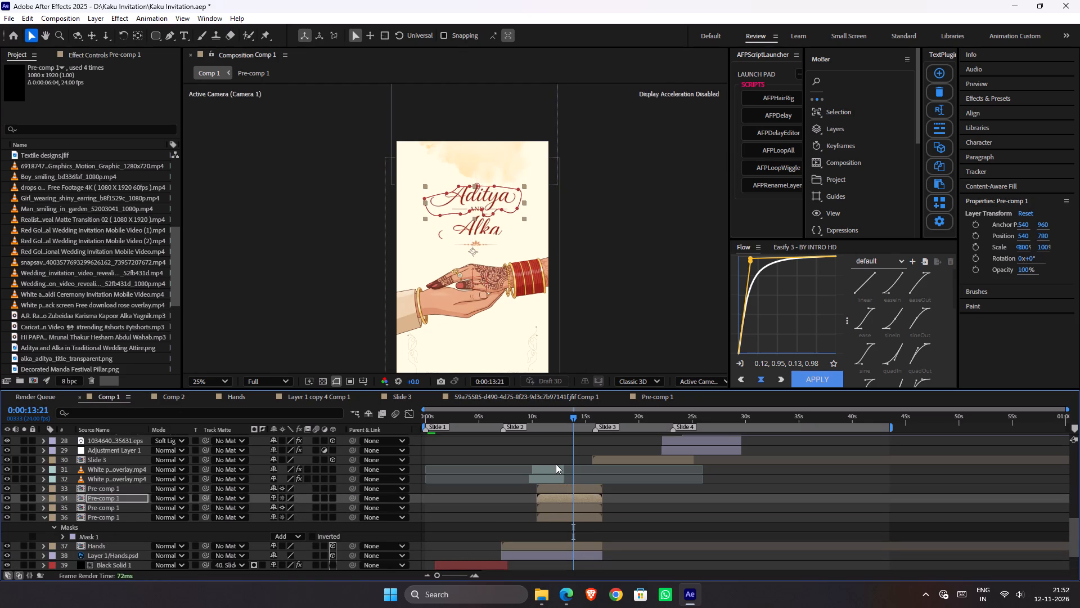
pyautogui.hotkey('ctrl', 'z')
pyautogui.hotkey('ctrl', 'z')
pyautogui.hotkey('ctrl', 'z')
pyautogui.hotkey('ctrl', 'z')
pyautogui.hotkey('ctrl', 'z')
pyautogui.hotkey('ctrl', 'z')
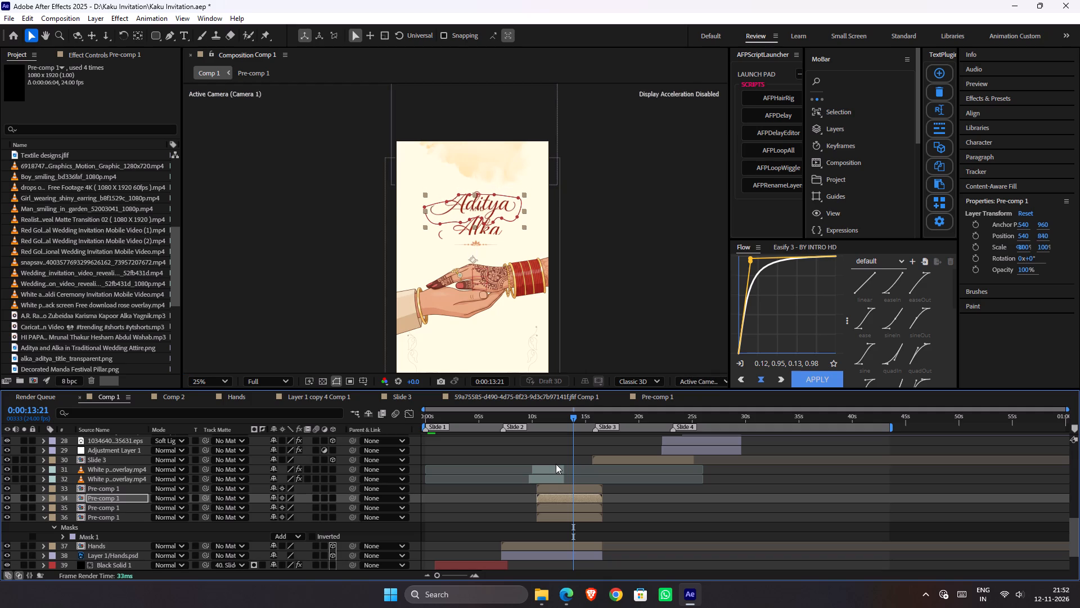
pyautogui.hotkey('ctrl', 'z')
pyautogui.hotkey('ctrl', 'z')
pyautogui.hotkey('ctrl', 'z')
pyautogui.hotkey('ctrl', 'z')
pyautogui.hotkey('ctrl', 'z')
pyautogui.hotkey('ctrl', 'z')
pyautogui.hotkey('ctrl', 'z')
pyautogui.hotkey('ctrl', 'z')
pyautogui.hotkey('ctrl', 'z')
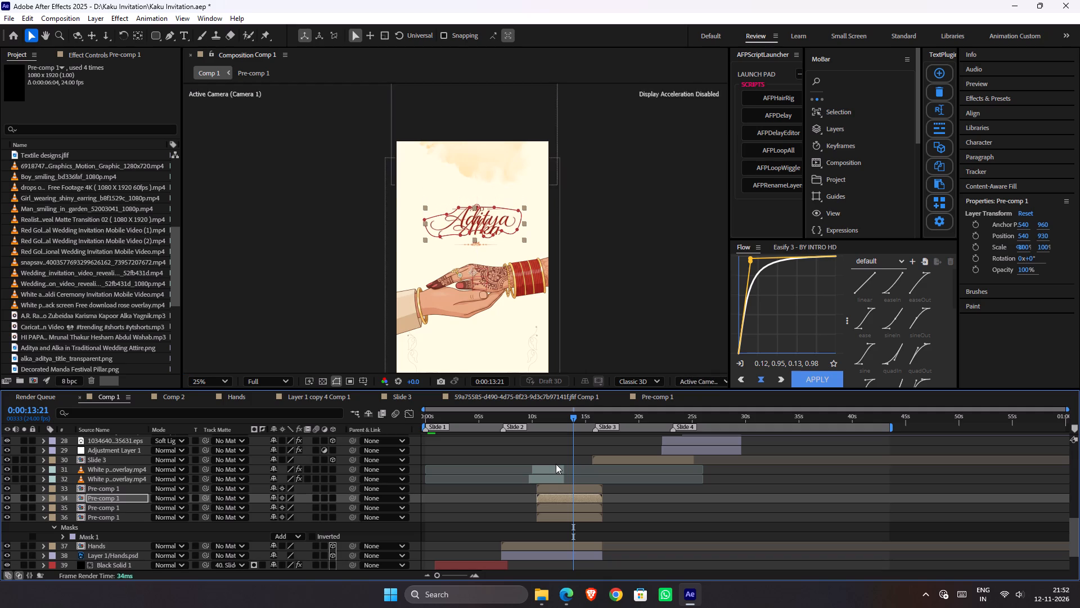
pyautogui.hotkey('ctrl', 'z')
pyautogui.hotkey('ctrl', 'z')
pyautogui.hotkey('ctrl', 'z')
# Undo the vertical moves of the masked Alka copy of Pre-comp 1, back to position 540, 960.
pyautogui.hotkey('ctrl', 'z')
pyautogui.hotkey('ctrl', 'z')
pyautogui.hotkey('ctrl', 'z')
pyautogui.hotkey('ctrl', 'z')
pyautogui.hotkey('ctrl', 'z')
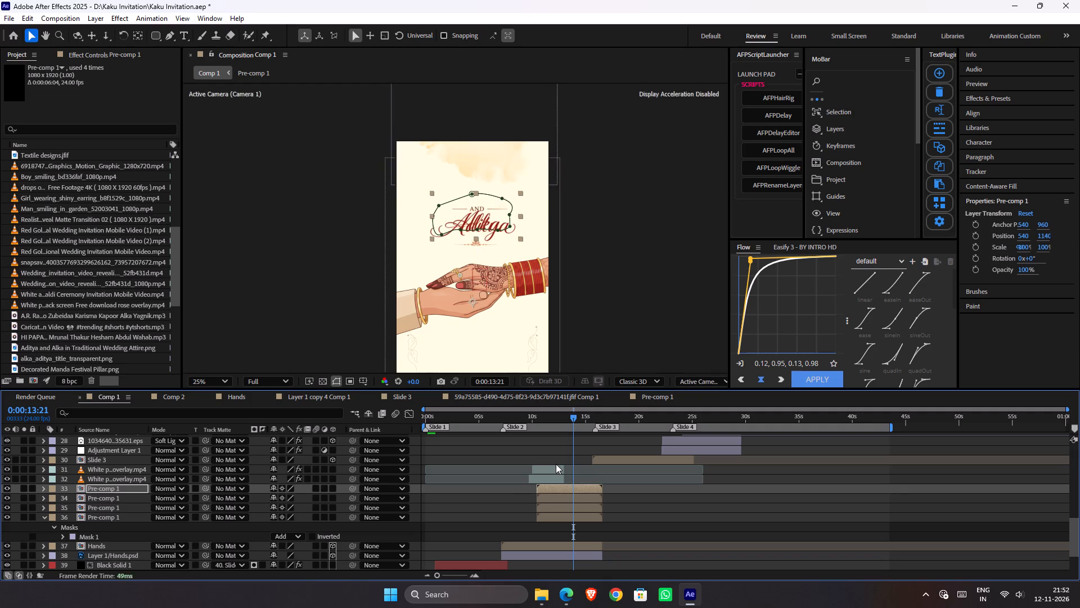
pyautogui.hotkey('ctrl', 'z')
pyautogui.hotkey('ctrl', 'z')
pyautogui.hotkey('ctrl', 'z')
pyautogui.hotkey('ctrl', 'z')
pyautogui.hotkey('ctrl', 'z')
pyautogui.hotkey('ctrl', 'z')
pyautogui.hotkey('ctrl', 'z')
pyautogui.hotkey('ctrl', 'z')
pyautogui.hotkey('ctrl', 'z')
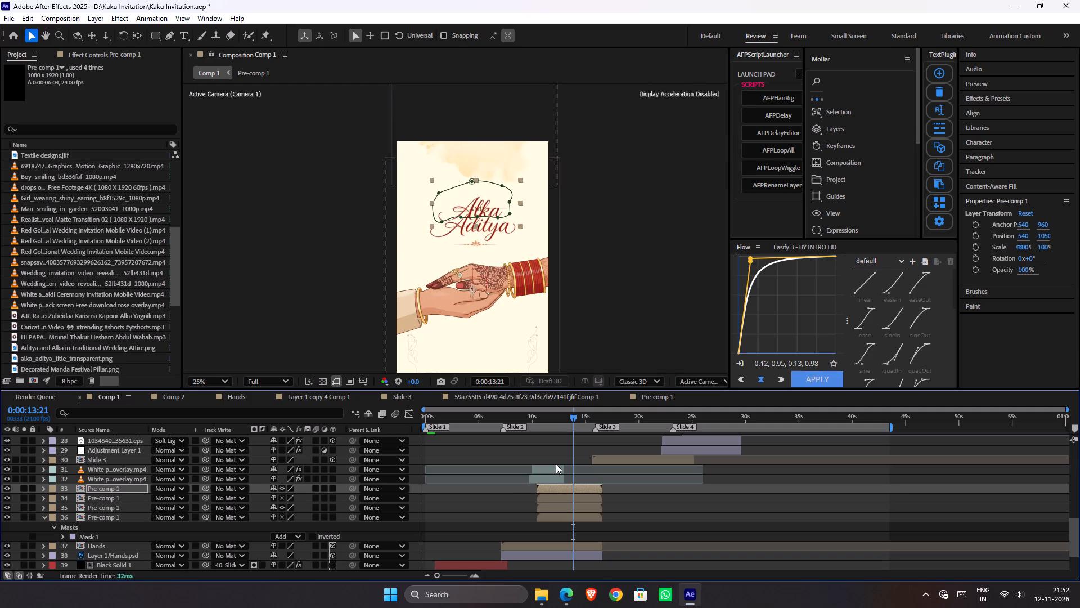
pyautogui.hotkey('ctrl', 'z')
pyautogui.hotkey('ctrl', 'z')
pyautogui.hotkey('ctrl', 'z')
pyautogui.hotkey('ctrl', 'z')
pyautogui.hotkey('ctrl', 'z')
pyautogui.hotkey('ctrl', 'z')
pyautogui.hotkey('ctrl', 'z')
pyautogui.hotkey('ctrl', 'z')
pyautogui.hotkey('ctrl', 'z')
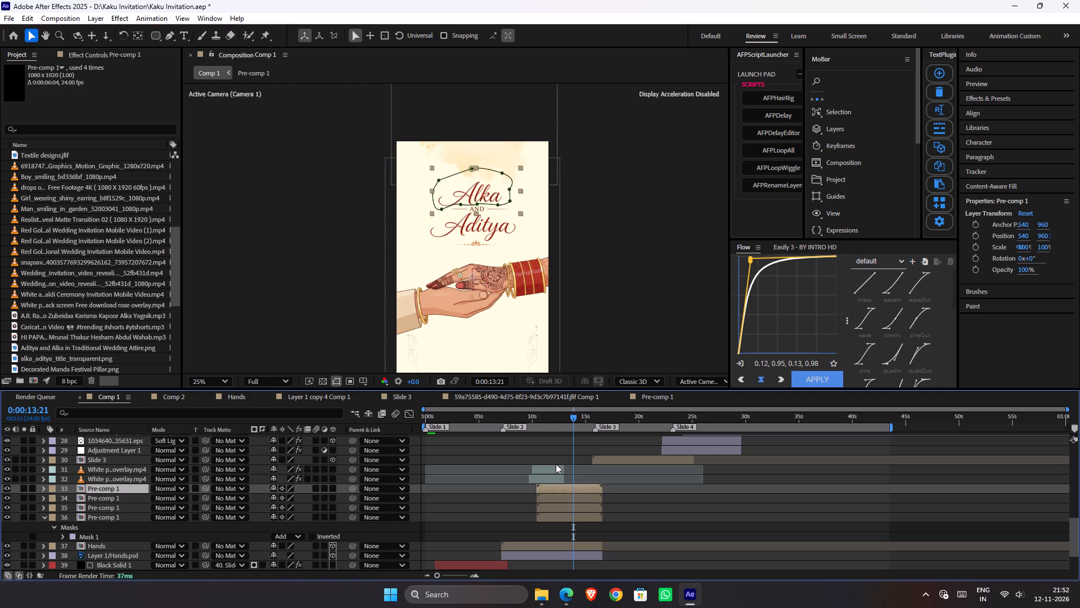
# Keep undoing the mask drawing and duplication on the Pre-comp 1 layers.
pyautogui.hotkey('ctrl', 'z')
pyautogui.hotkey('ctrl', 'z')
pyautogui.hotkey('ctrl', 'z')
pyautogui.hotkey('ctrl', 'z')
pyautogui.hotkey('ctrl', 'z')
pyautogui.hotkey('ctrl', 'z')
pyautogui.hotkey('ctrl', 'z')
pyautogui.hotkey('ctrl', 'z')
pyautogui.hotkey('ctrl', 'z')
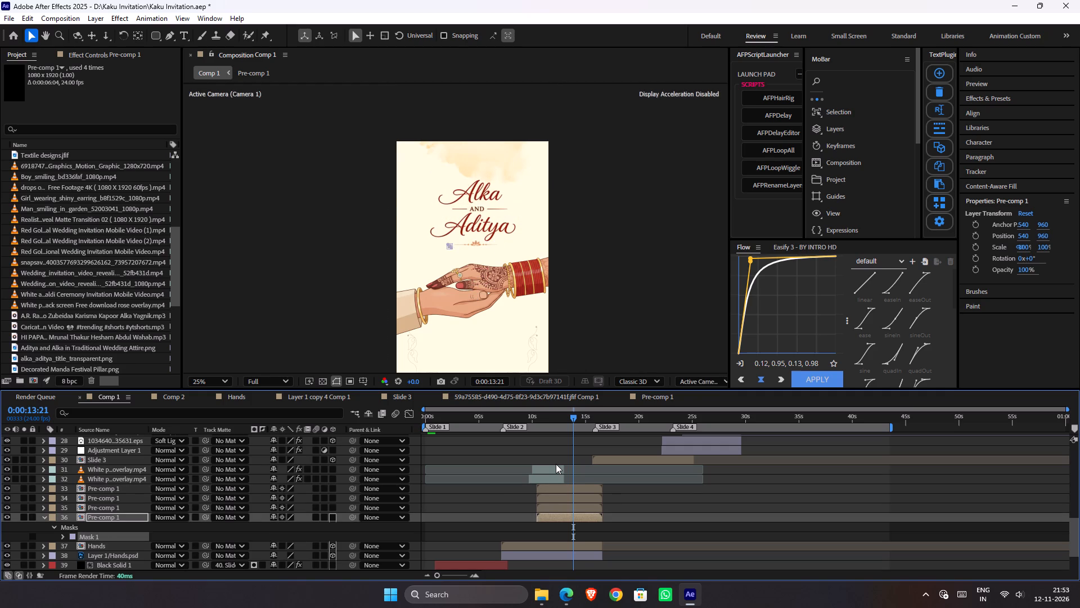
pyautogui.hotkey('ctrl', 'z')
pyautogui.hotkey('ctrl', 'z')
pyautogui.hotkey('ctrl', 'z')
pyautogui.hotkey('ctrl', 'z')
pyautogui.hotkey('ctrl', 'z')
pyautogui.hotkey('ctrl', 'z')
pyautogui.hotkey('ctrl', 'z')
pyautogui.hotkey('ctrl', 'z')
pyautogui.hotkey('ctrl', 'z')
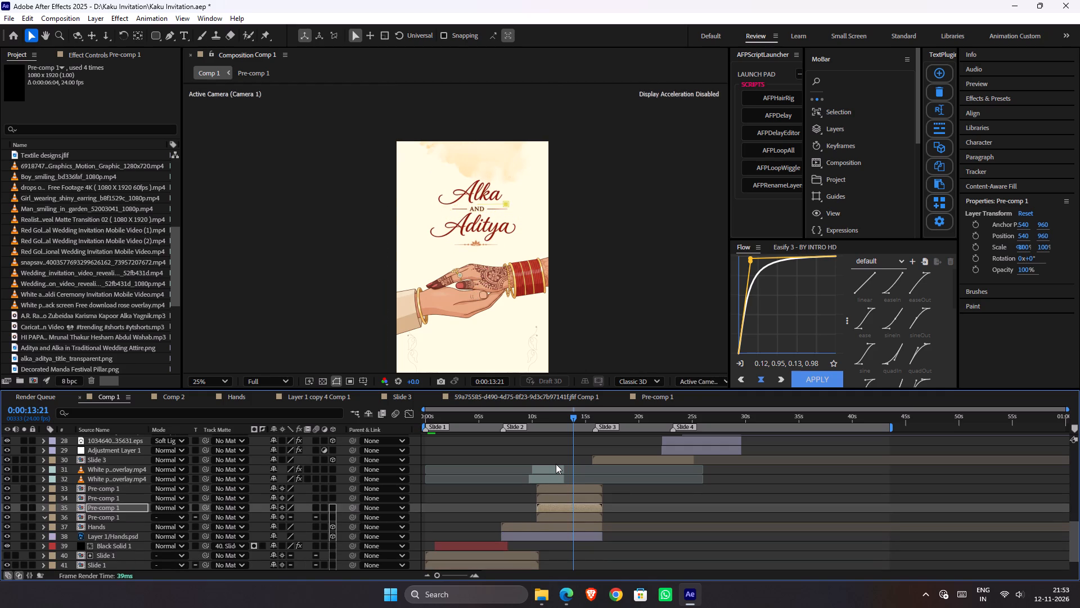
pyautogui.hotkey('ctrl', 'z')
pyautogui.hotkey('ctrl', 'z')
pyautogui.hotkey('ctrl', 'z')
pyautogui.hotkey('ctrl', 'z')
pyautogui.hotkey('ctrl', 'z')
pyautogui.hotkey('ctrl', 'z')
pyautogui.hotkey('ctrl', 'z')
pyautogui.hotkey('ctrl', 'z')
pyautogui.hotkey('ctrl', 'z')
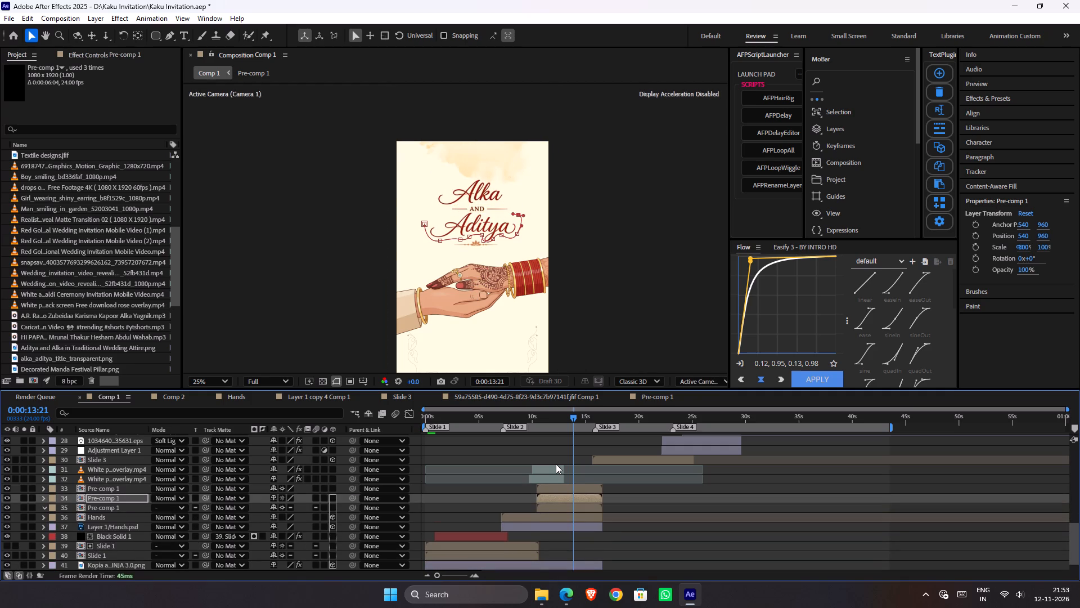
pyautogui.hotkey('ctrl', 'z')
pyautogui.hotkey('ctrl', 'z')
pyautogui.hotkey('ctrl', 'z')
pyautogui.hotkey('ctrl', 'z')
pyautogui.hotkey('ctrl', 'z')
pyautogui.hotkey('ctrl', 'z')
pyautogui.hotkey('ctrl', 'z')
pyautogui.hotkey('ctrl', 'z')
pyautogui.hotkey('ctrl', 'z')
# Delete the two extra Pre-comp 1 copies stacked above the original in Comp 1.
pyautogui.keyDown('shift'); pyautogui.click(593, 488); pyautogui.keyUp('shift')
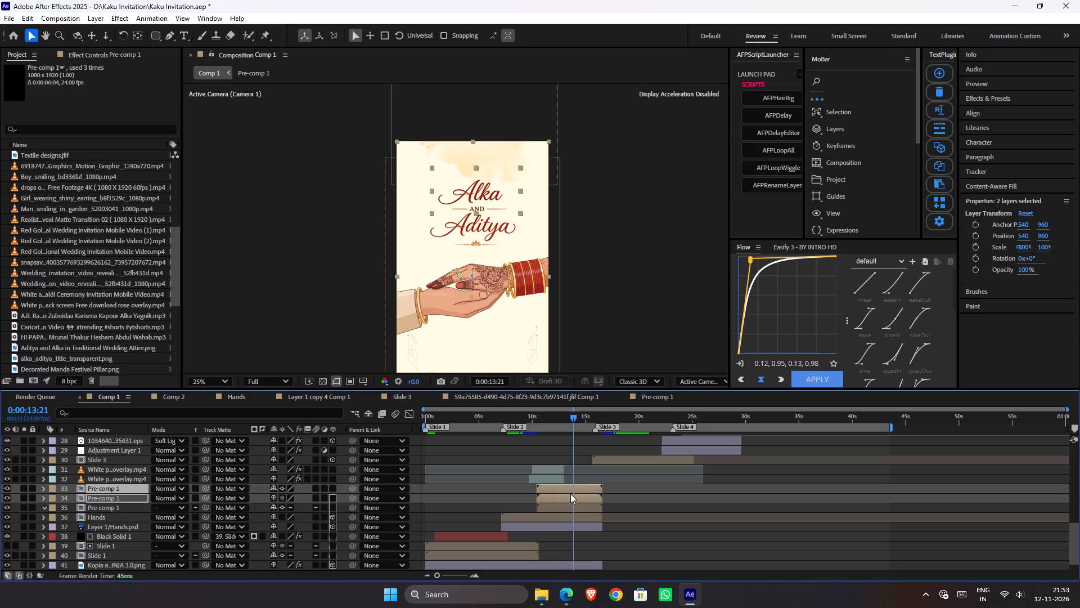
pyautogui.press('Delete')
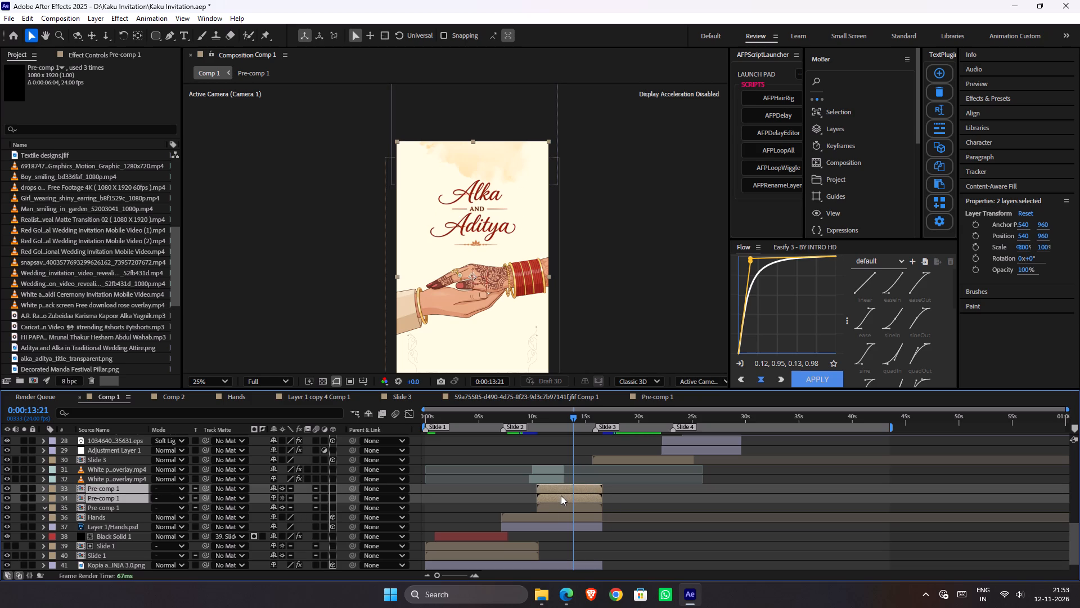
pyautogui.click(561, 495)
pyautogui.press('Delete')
# Check the remaining Pre-comp 1 layer for masks and deselect it.
pyautogui.click(559, 493)
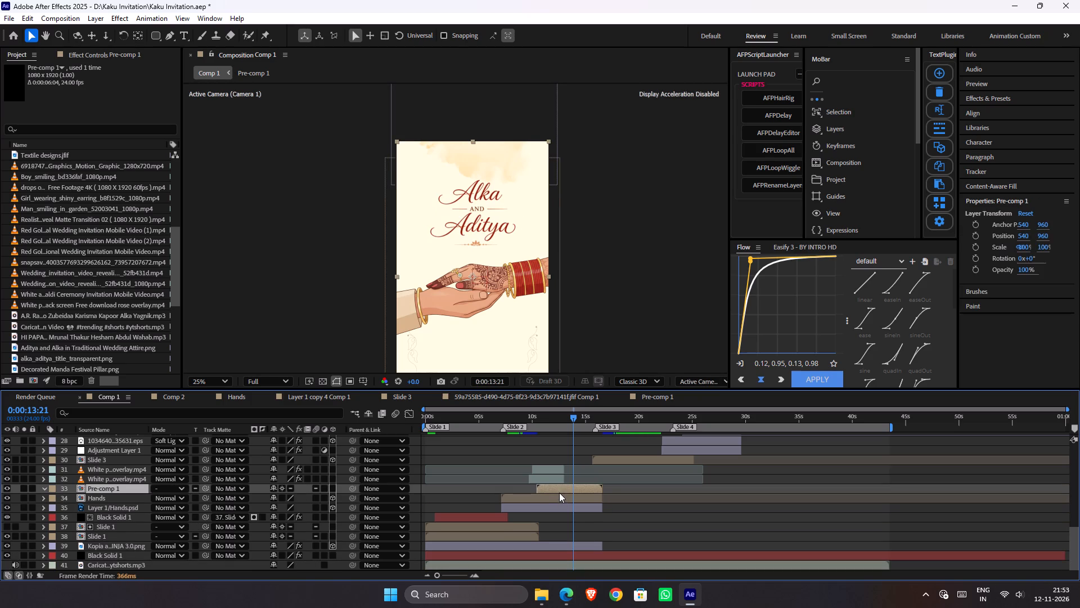
pyautogui.press('m')
pyautogui.write('mmmmmm')
pyautogui.click(612, 526)
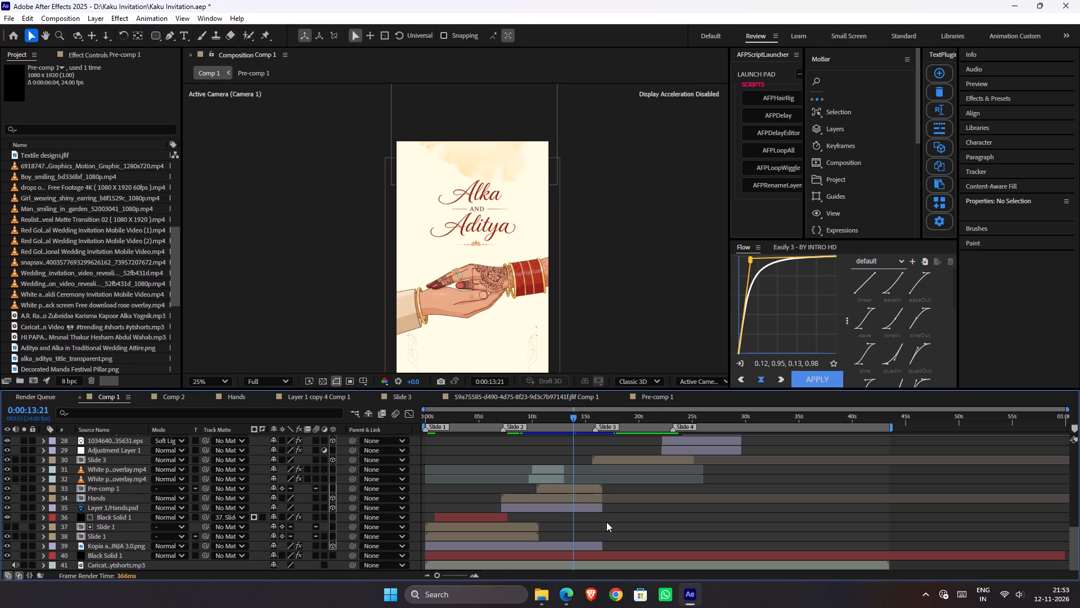
# Cut both Alka Aditya title PNG layers from Pre-comp 1 and paste them into Comp 1 above the Pre-comp 1 layer.
pyautogui.click(557, 488)
pyautogui.doubleClick(557, 488)
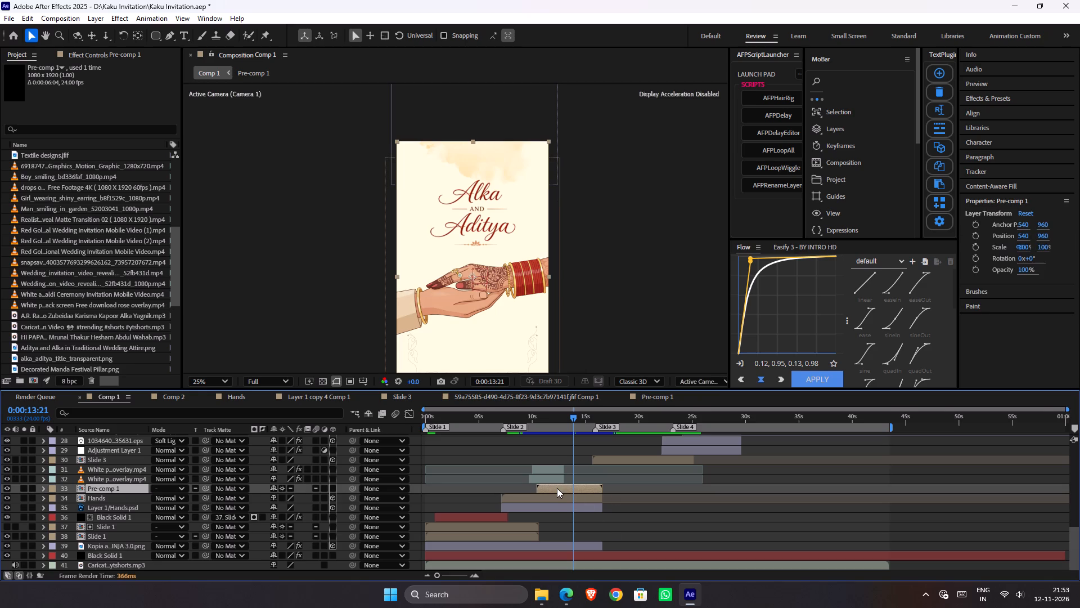
pyautogui.click(534, 440)
pyautogui.keyDown('shift'); pyautogui.click(533, 451); pyautogui.keyUp('shift')
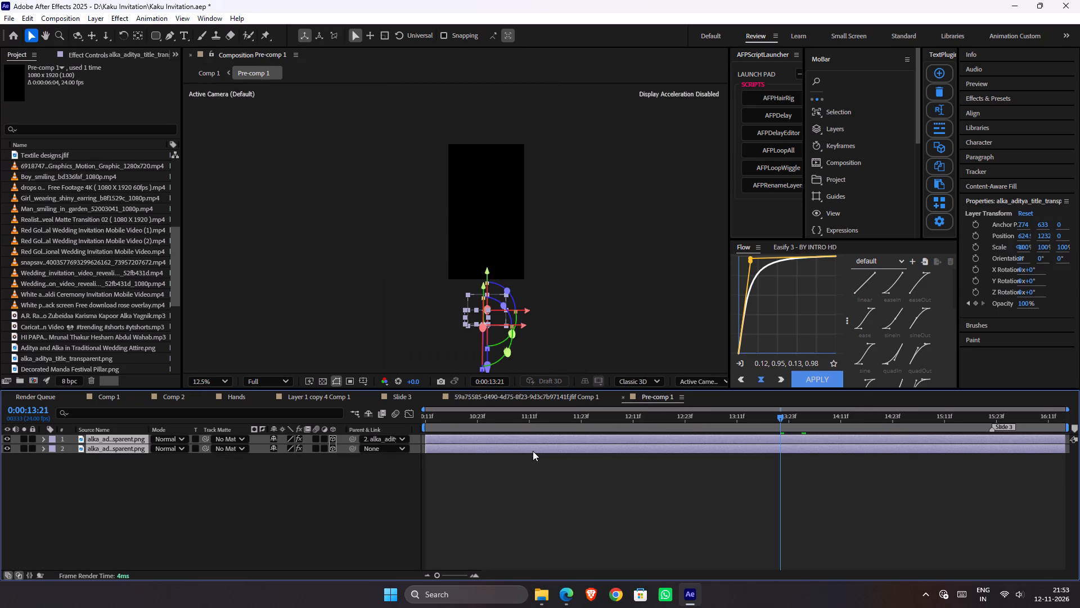
pyautogui.hotkey('ctrl', 'x')
pyautogui.press('Tab')
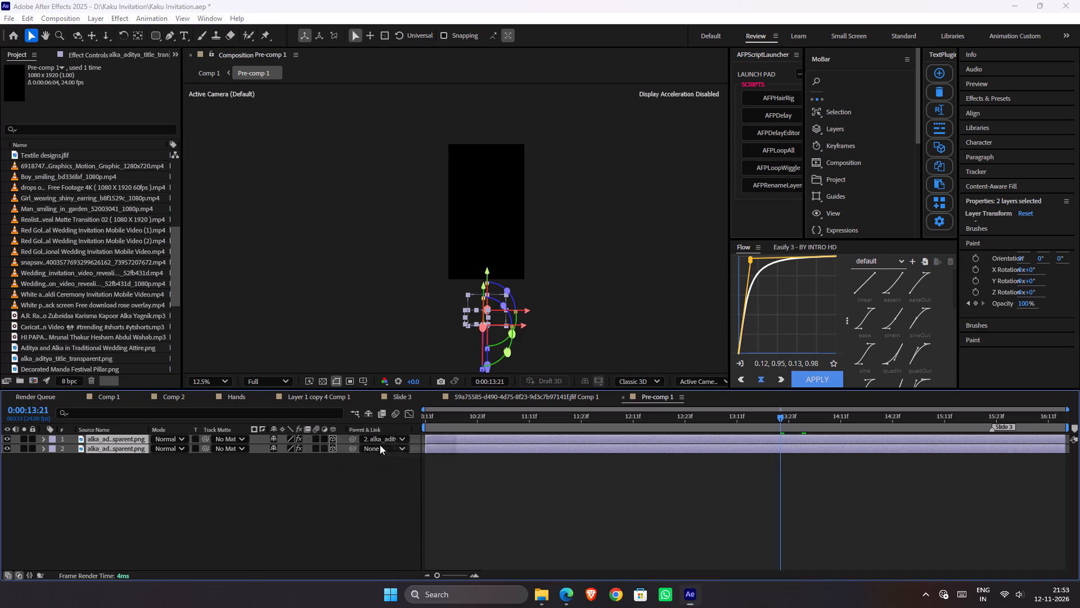
pyautogui.click(334, 448)
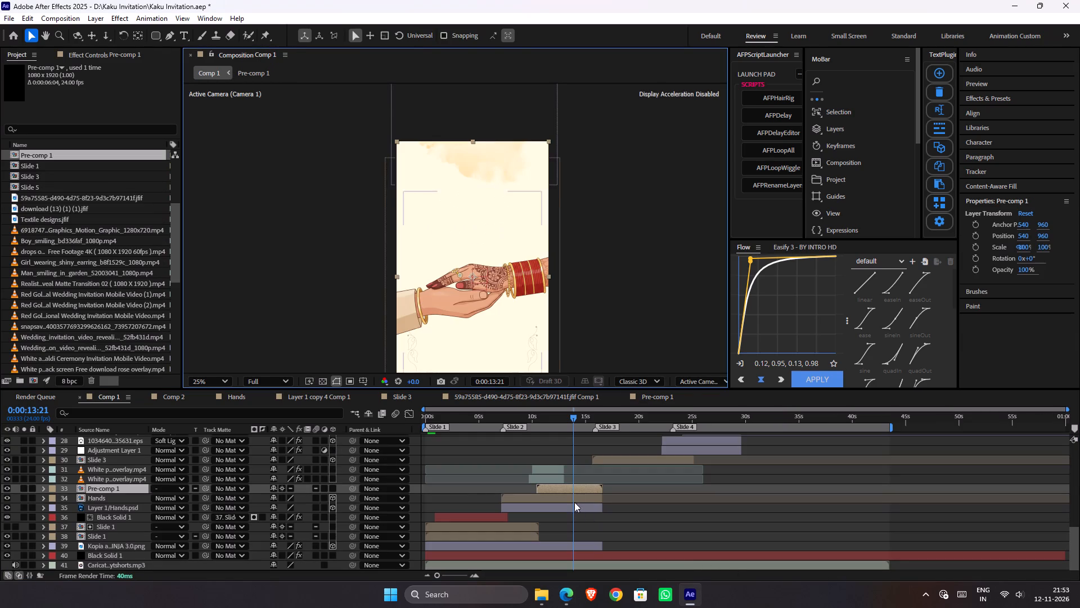
pyautogui.press('i')
pyautogui.hotkey('ctrl', 'v')
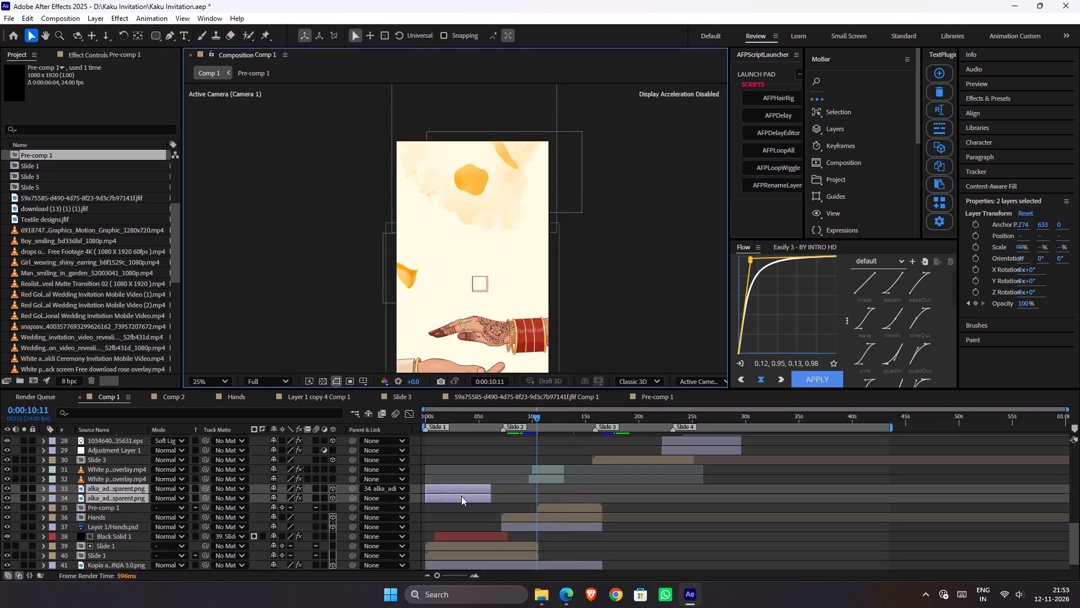
# Shift the two pasted title layers to start at 0:00:10:11, aligned with Pre-comp 1, and preview them around 13 seconds.
pyautogui.moveTo(461, 496); pyautogui.dragTo(581, 496)
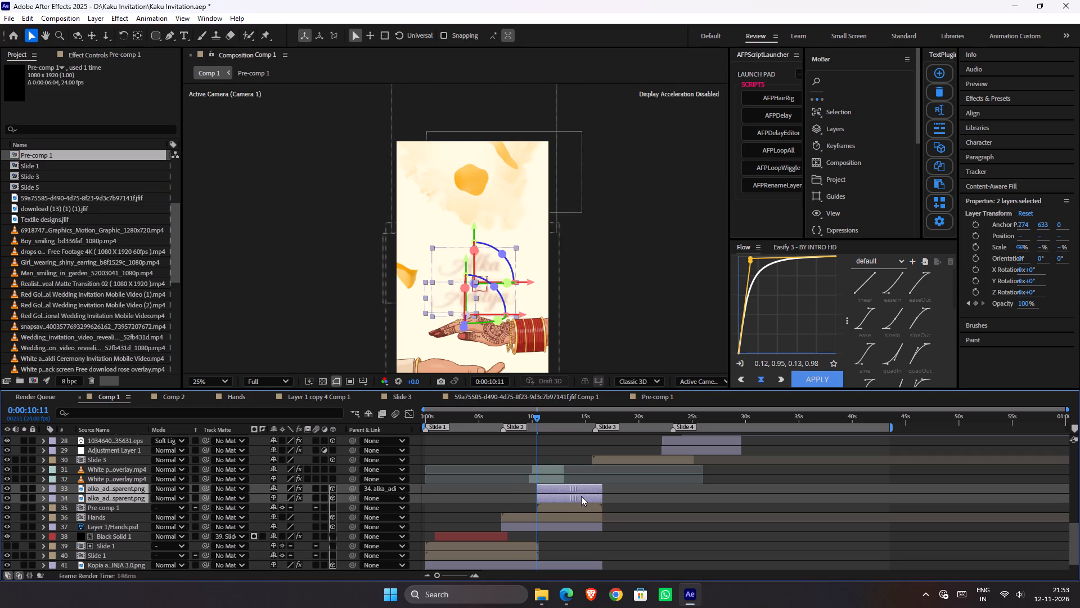
pyautogui.moveTo(581, 496); pyautogui.dragTo(574, 497)
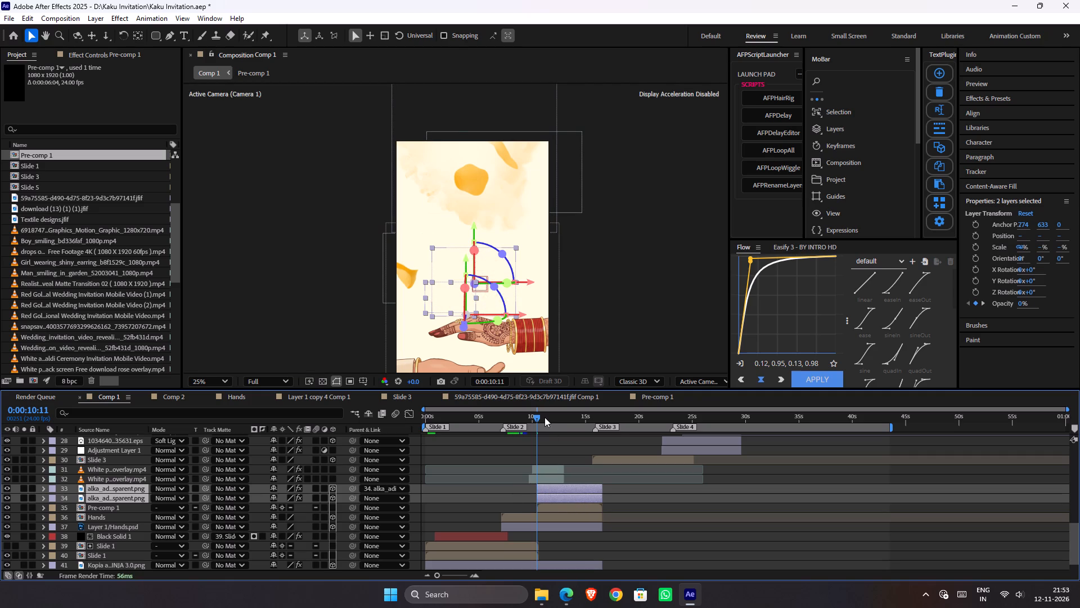
pyautogui.moveTo(544, 417); pyautogui.dragTo(574, 420)
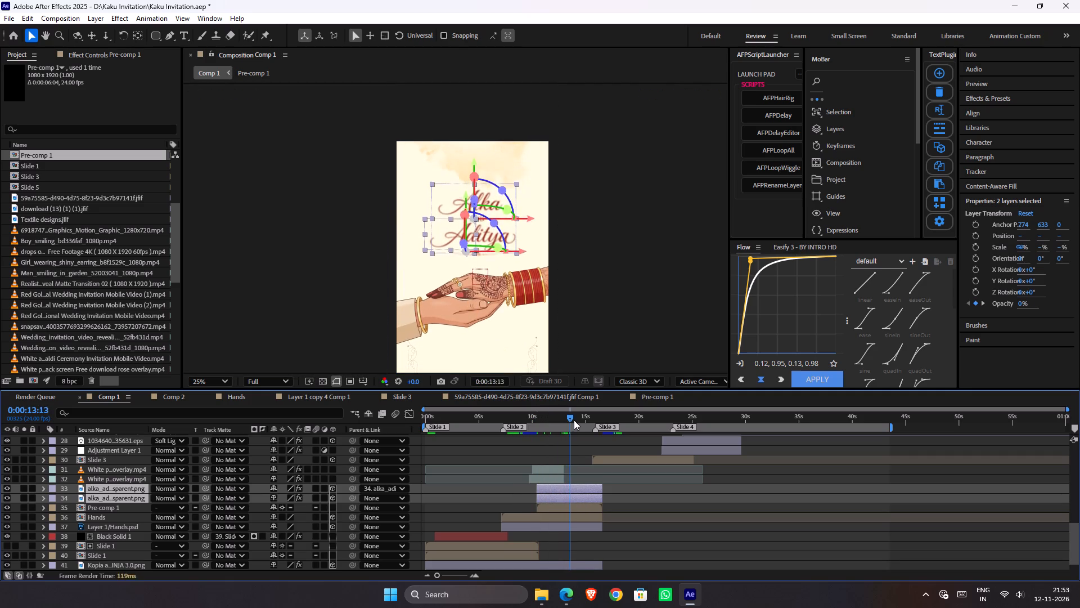
pyautogui.moveTo(574, 420); pyautogui.dragTo(565, 419)
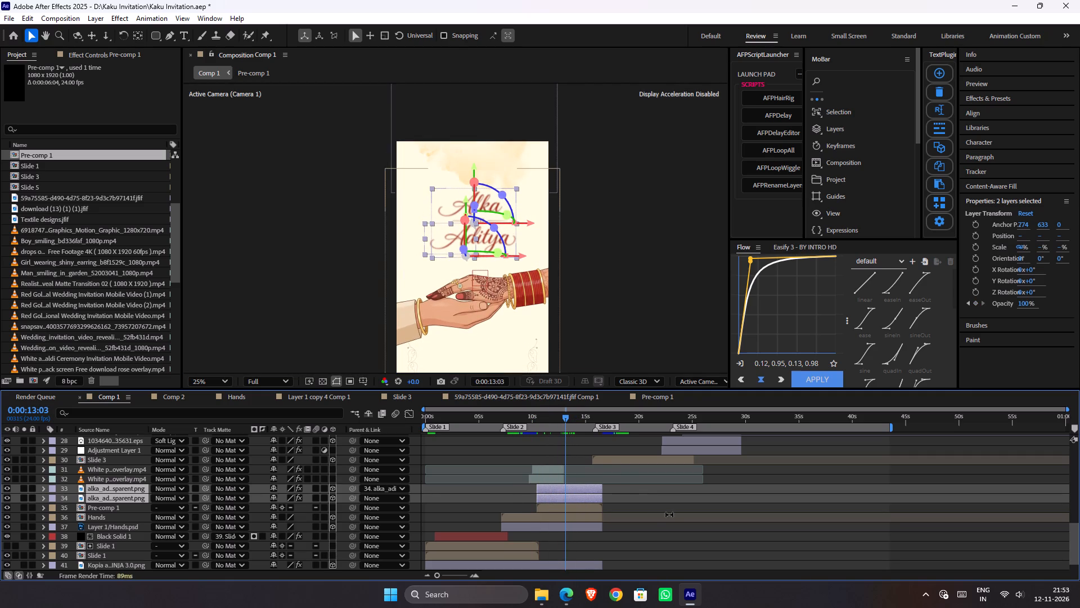
# Delete the emptied Pre-comp 1 layer from Comp 1.
pyautogui.click(669, 515)
pyautogui.click(553, 508)
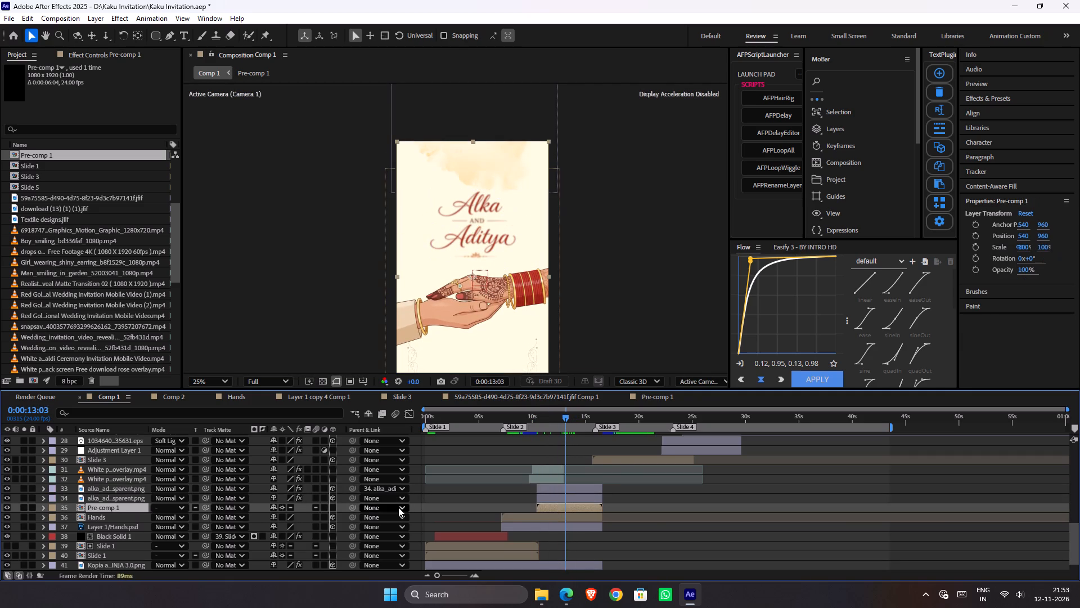
pyautogui.press('Delete')
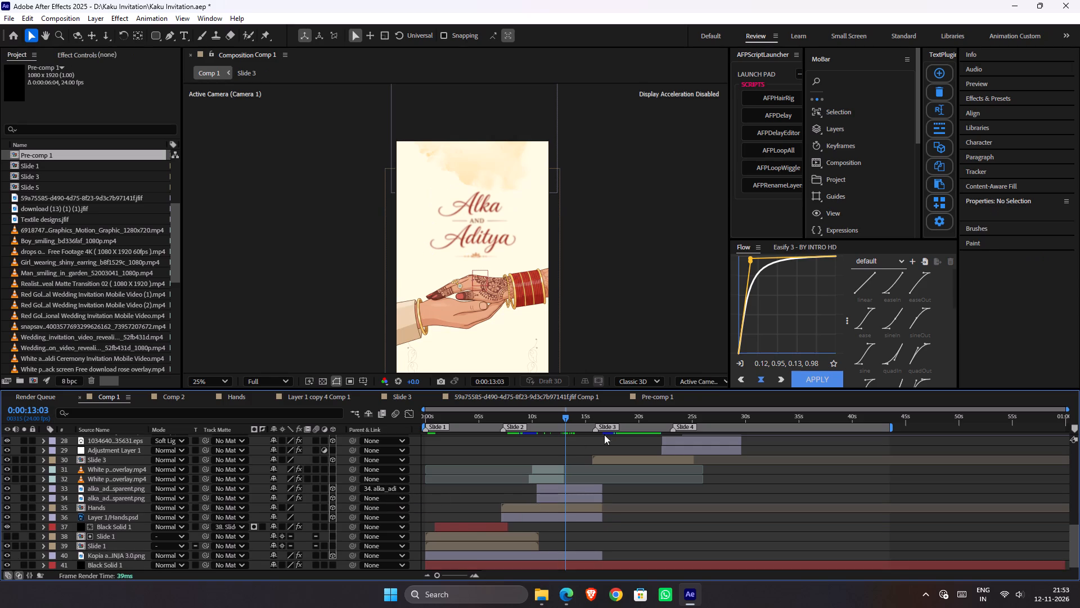
# Remove all unused footage from the Kaku Invitation project.
pyautogui.click(8, 16)
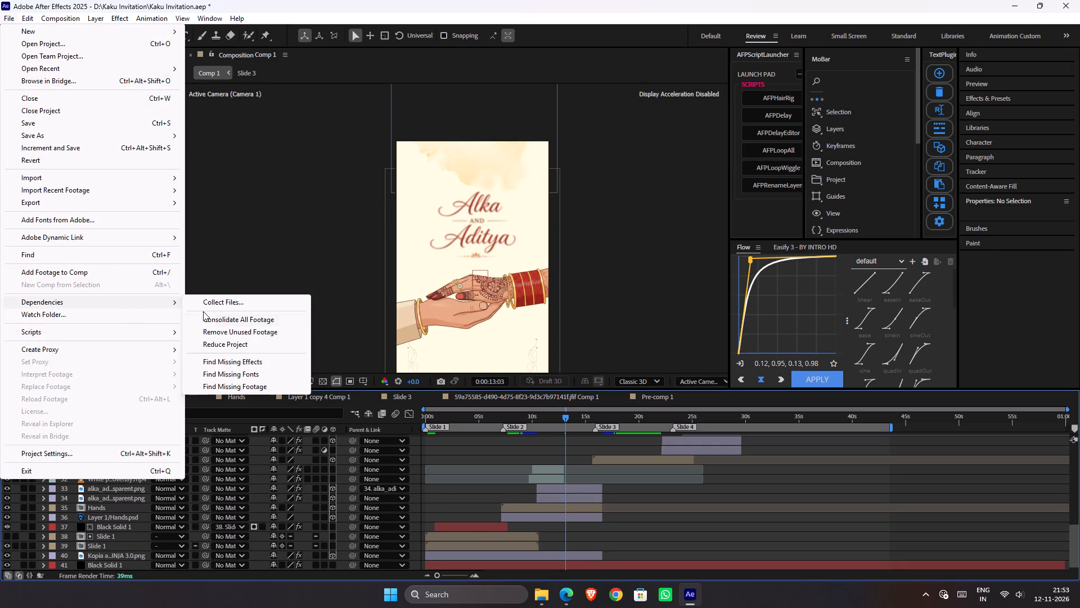
pyautogui.click(215, 330)
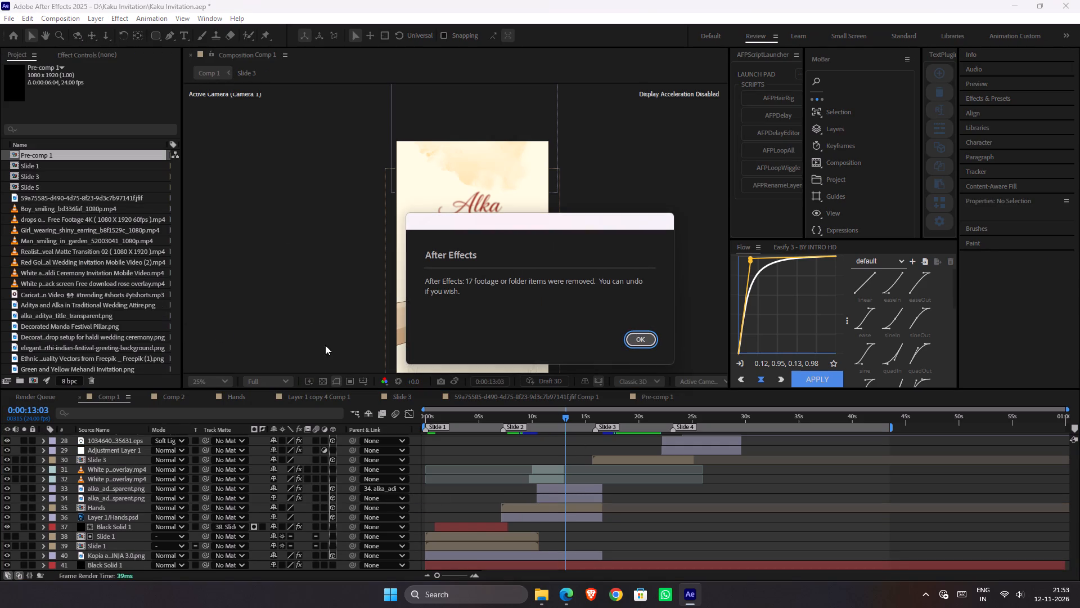
pyautogui.click(628, 339)
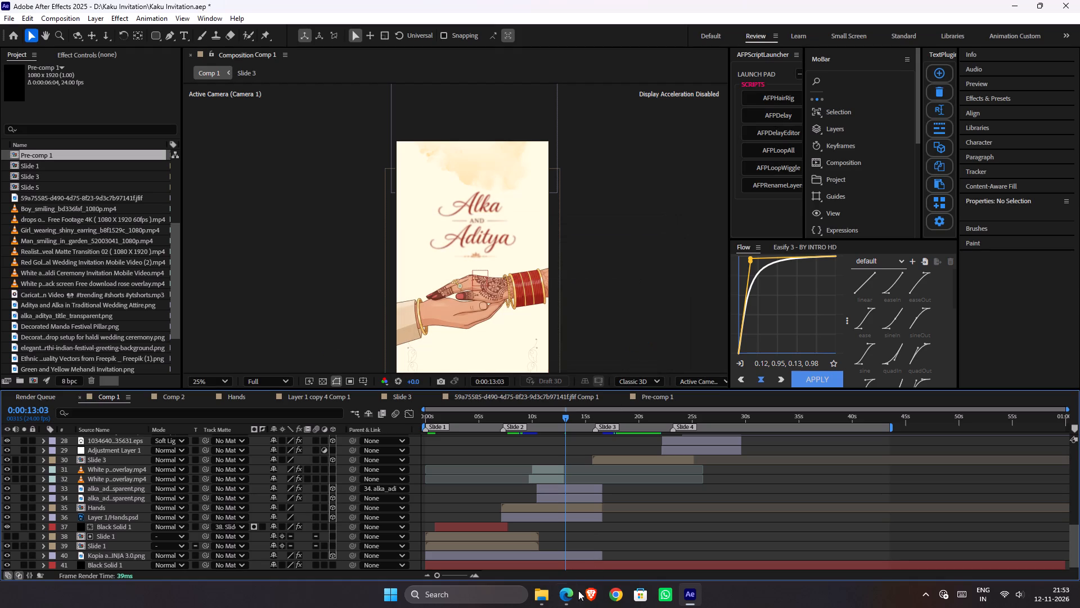
# Switch back to the ChatGPT conversation in Edge to view the new title images.
pyautogui.click(573, 601)
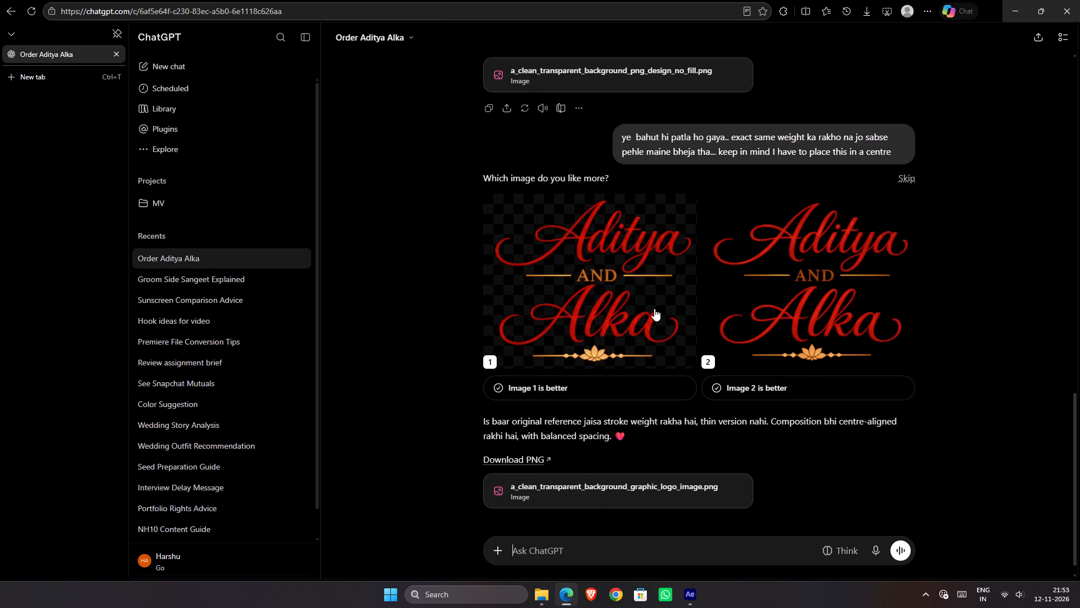
# Choose Image 2 as the better of ChatGPT's two Aditya-above-Alka title designs.
pyautogui.click(670, 558)
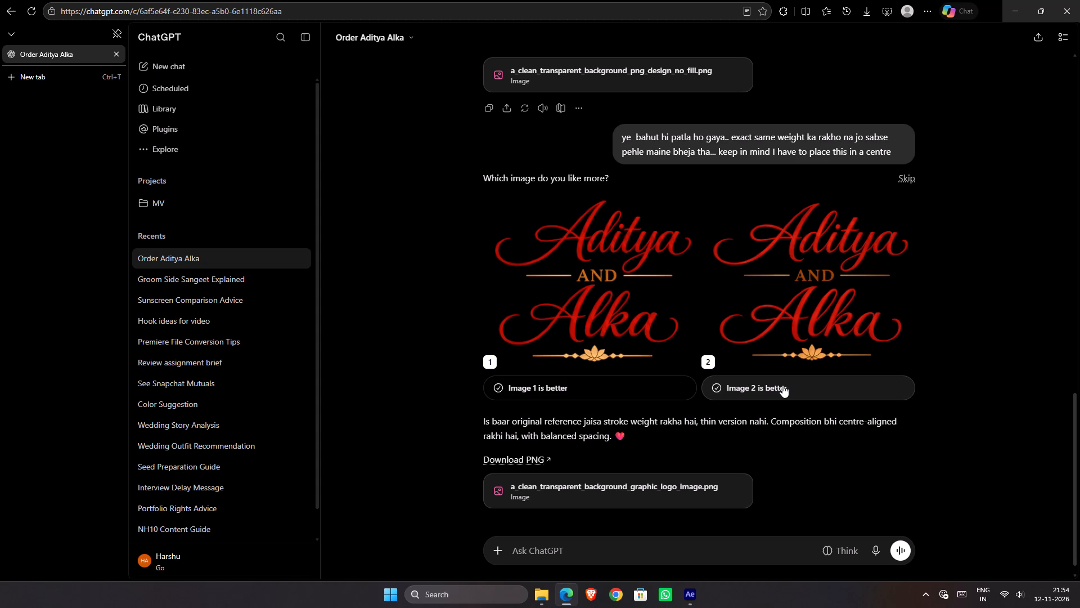
pyautogui.click(782, 385)
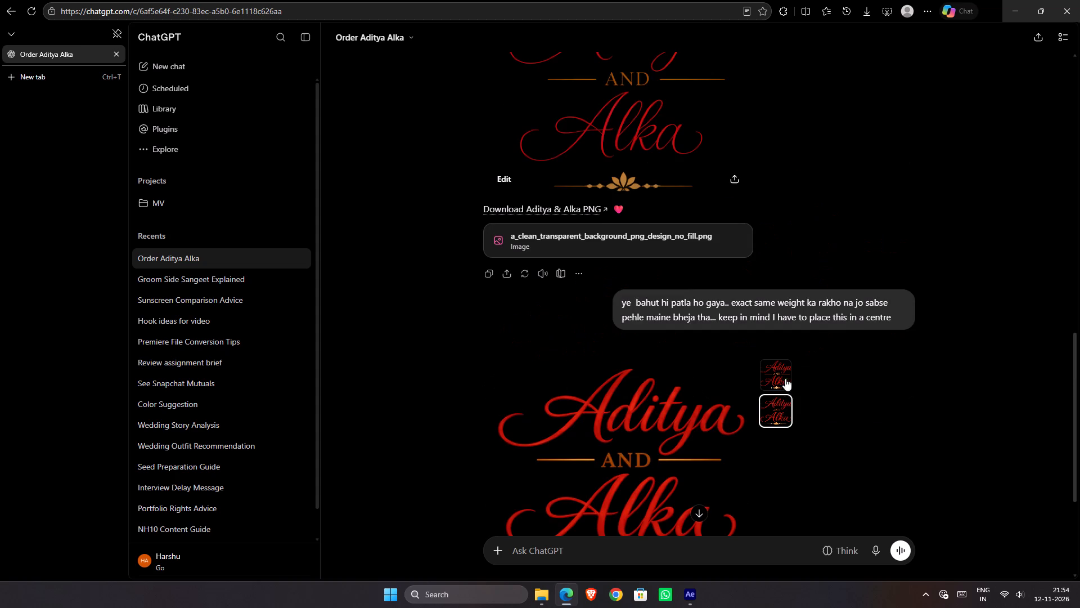
# Download a_clean_transparent_background_graphic_logo_image.png from ChatGPT's latest reply.
pyautogui.scroll(-2, 785, 379)
pyautogui.scroll(1, 790, 383)
pyautogui.scroll(1, 757, 433)
pyautogui.scroll(-4, 751, 463)
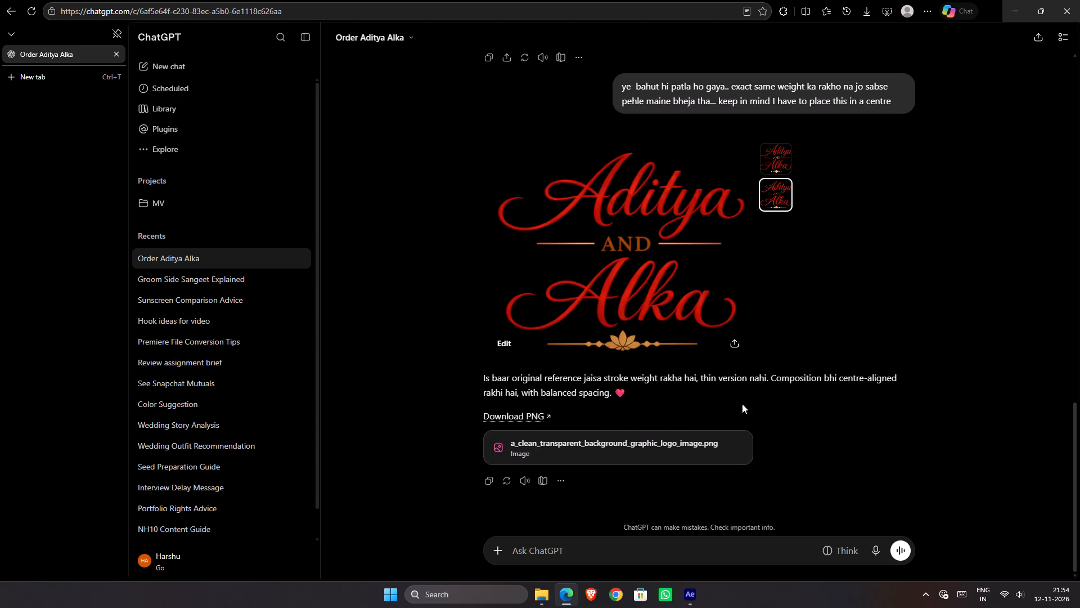